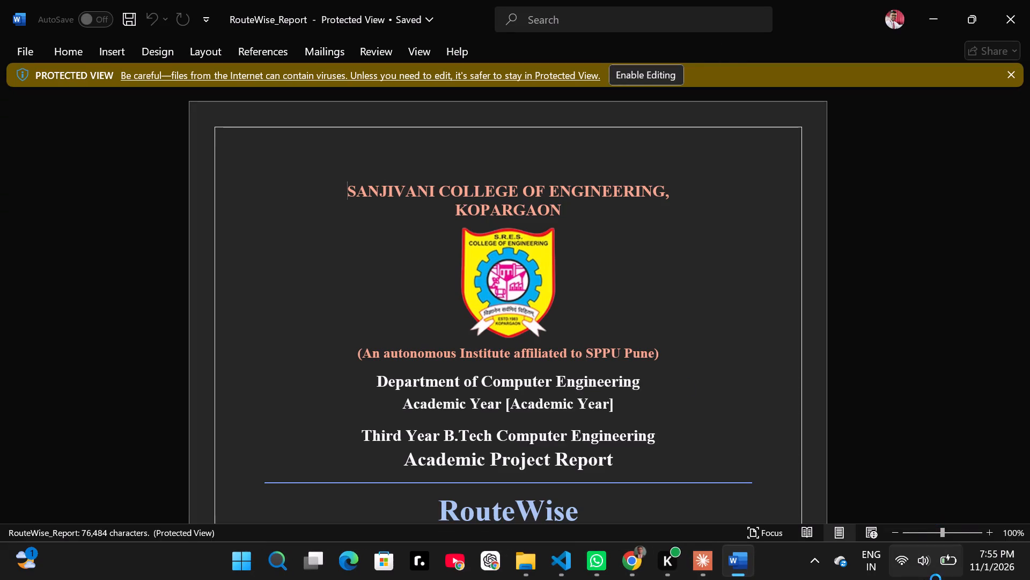
# Change the Windows colour mode to Light in the personalization settings and return to the report document.
pyautogui.click(924, 579)
pyautogui.click(996, 505)
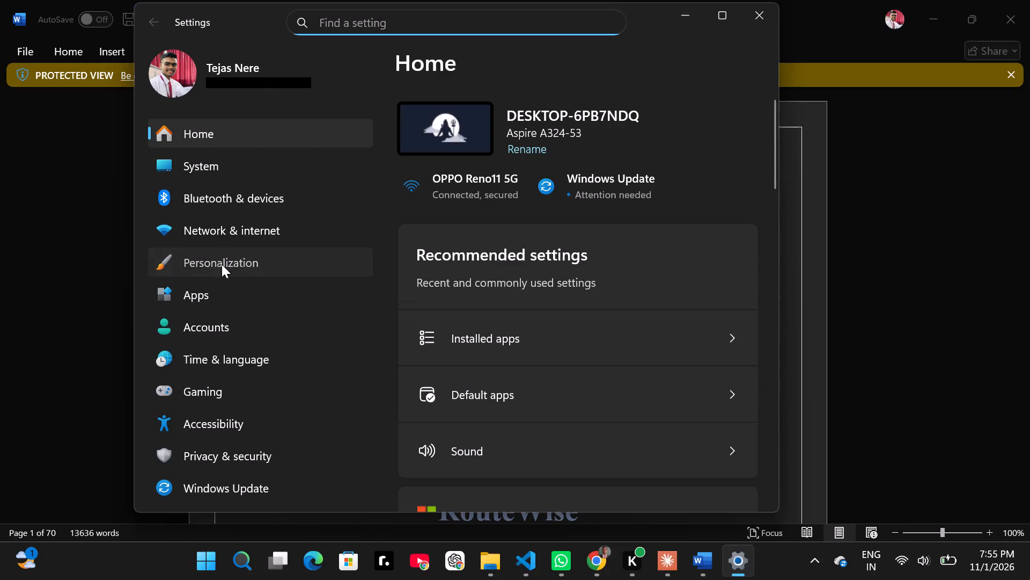
pyautogui.click(222, 264)
pyautogui.click(492, 504)
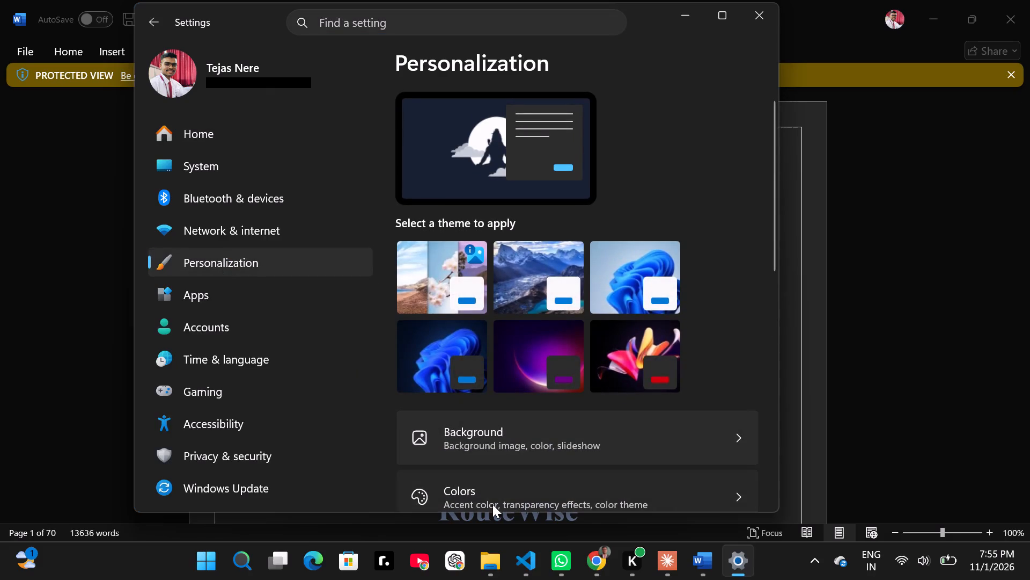
pyautogui.click(661, 242)
pyautogui.click(664, 225)
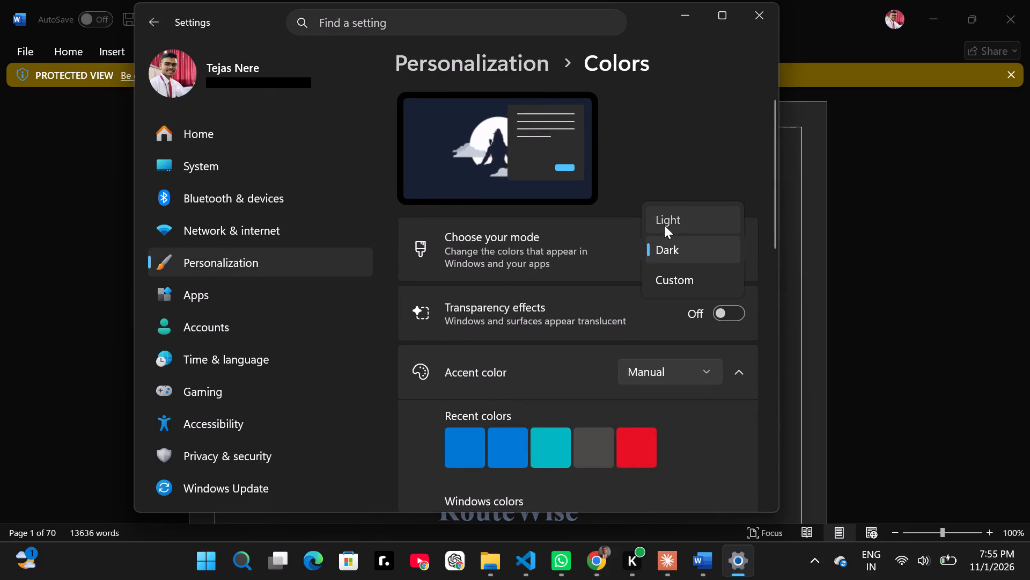
pyautogui.click(990, 323)
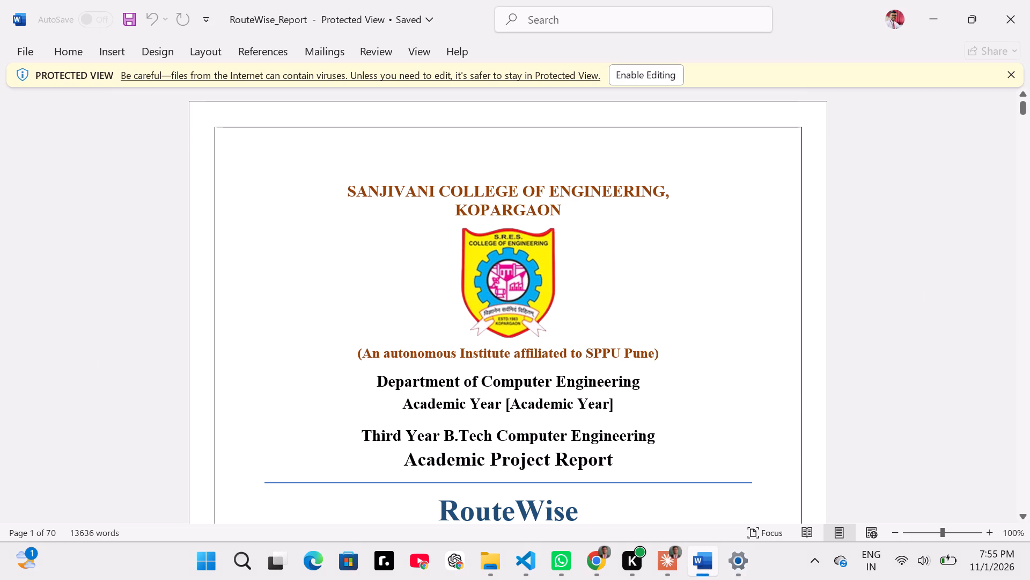
# Enable editing for the RouteWise_Report document.
pyautogui.click(645, 70)
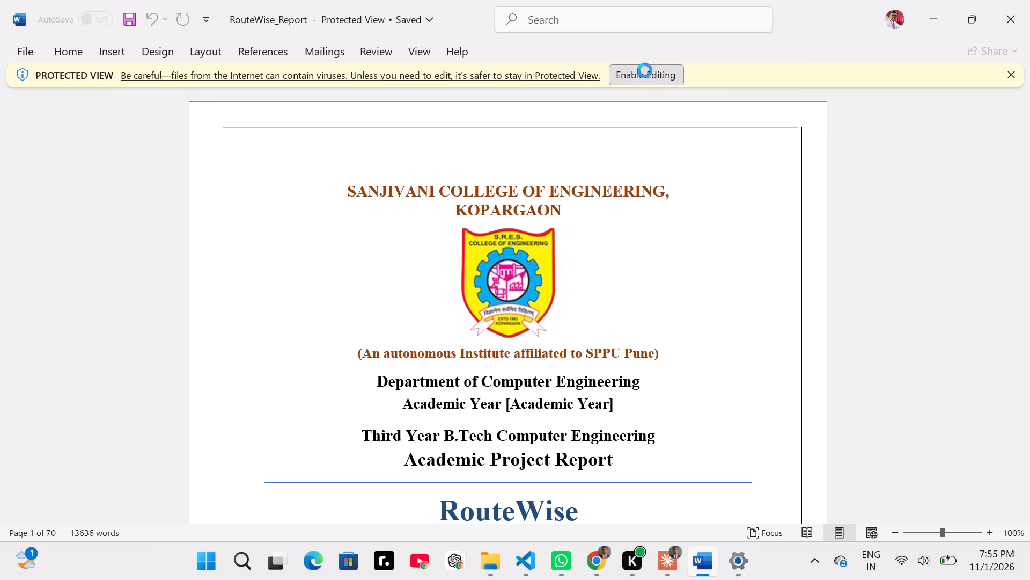
# Replace the [Academic Year] placeholder on the report's cover page with 2026-2027.
pyautogui.scroll(-2, 312, 249)
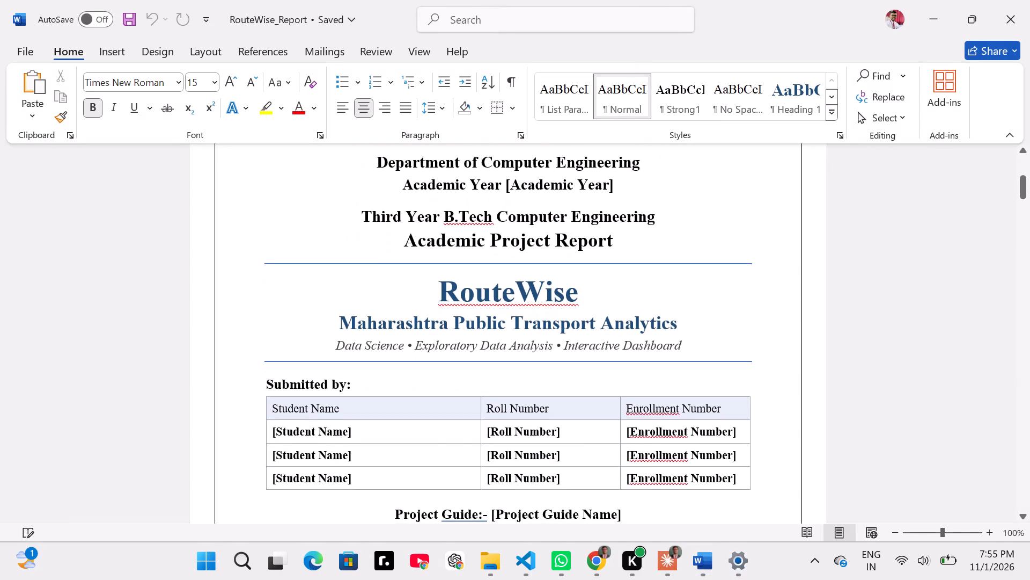
pyautogui.scroll(2, 198, 360)
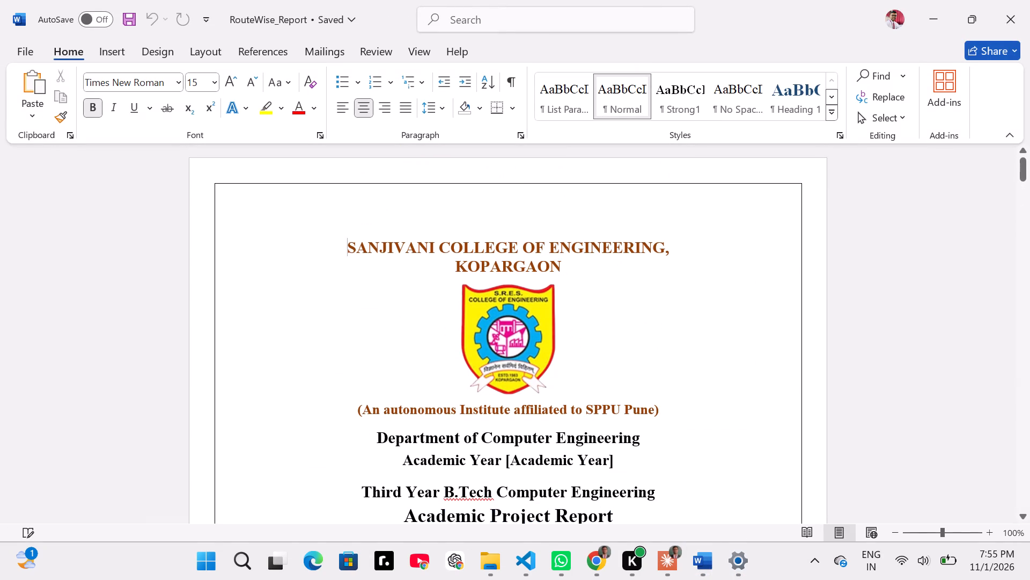
pyautogui.scroll(-1, 882, 376)
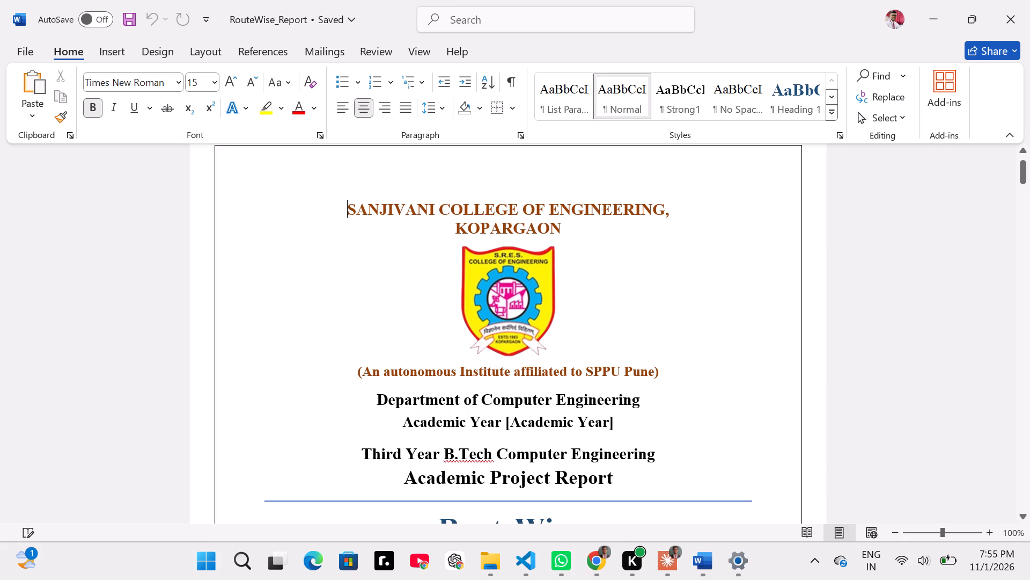
pyautogui.scroll(-2, 882, 376)
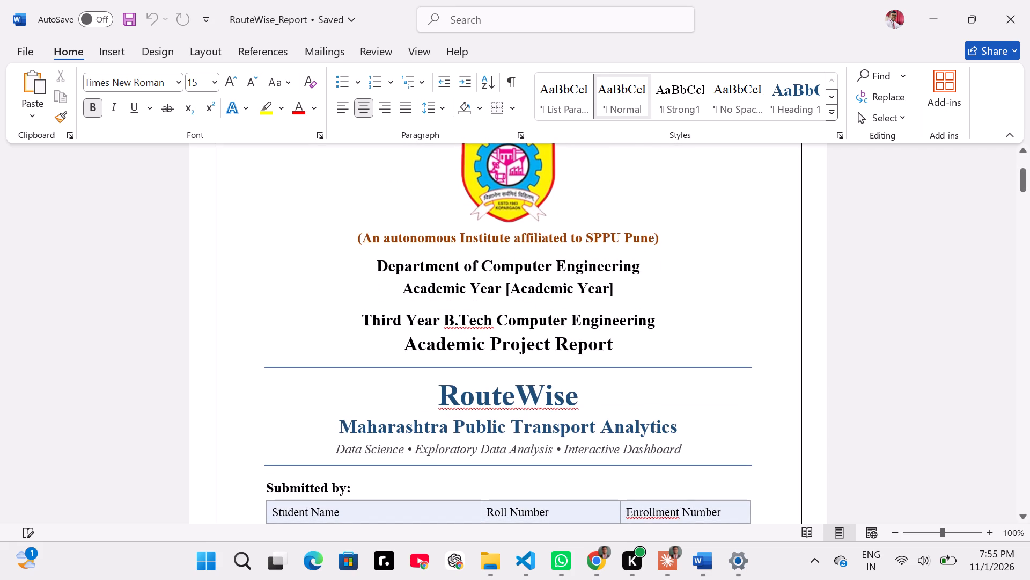
pyautogui.moveTo(505, 289); pyautogui.dragTo(540, 289)
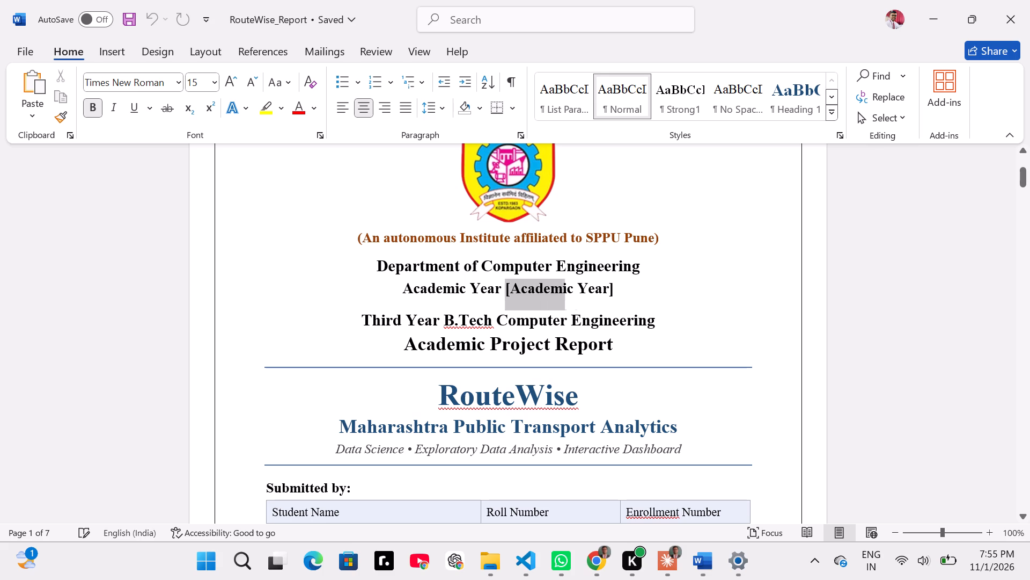
pyautogui.moveTo(540, 289); pyautogui.dragTo(613, 296)
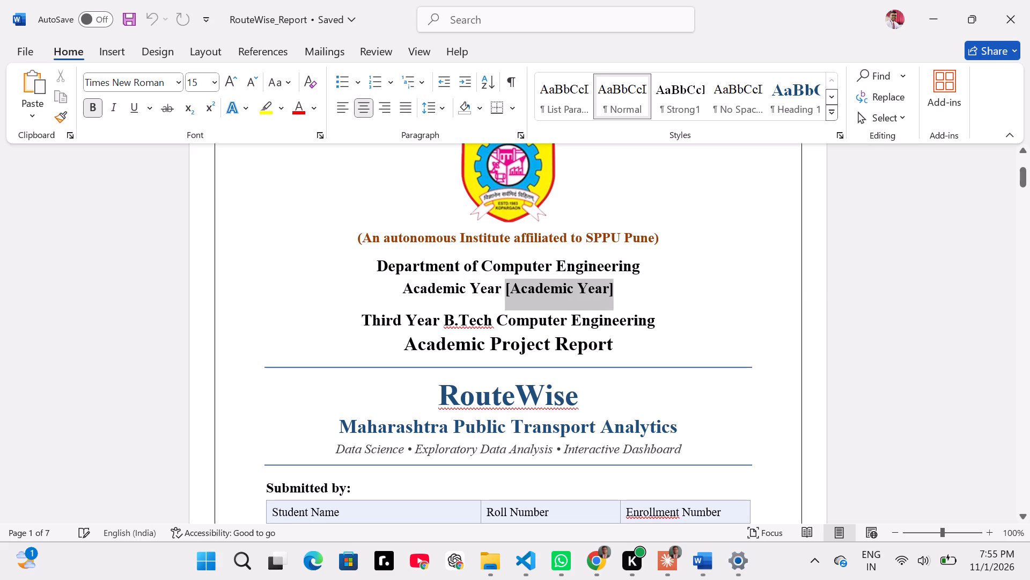
pyautogui.moveTo(613, 296); pyautogui.dragTo(613, 297)
pyautogui.write('202')
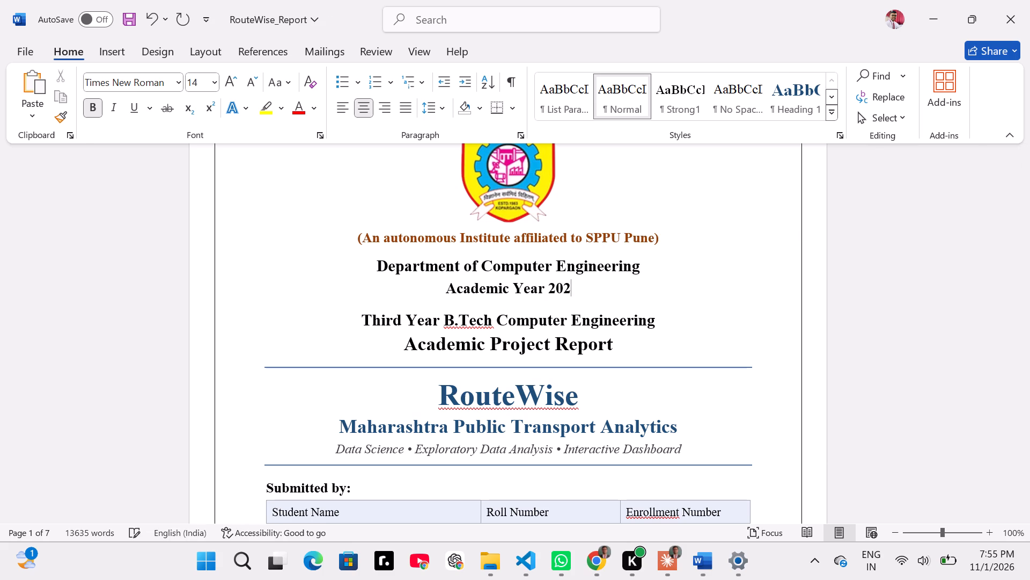
pyautogui.press('6')
pyautogui.press('-')
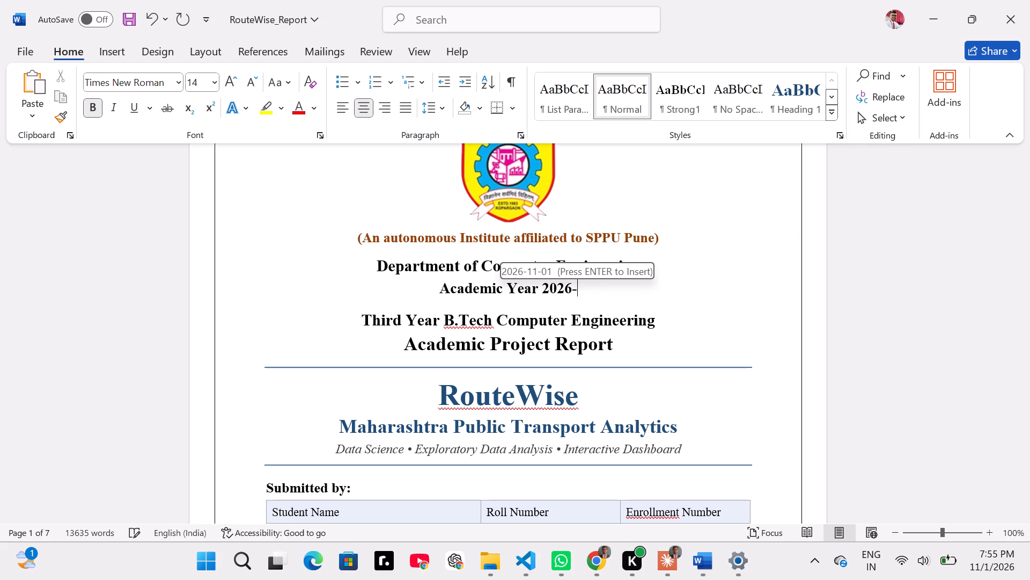
pyautogui.write('2027')
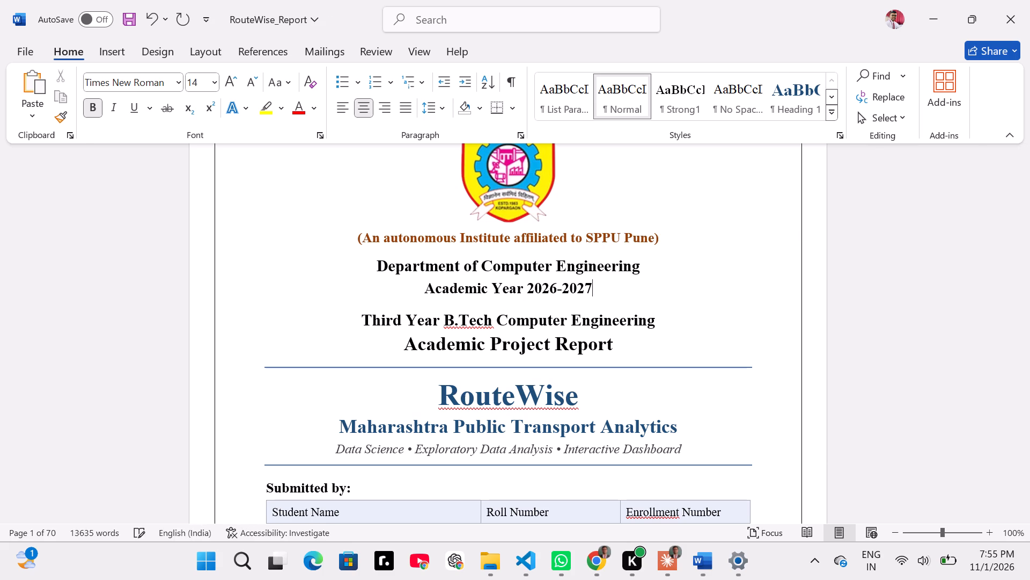
# Examine the RouteWise cover page, including the title block, Submitted by table, project guide and submission date placeholders.
pyautogui.scroll(-2, 620, 301)
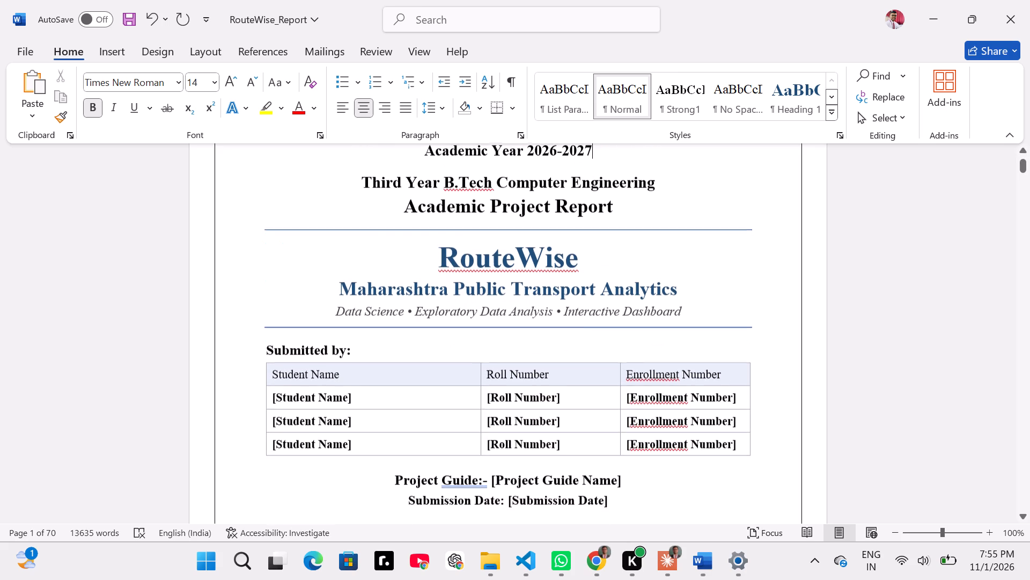
pyautogui.scroll(1, 553, 275)
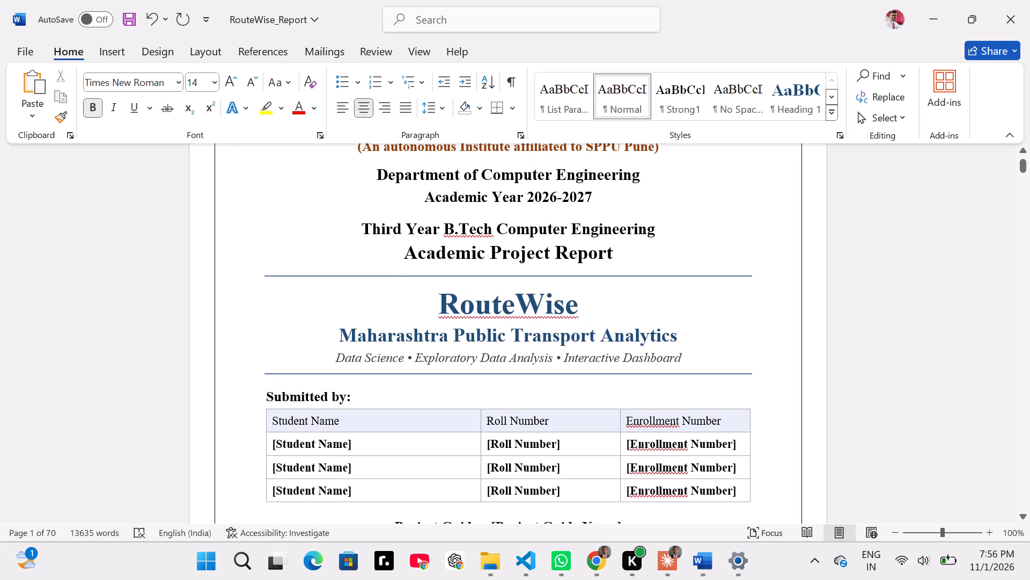
pyautogui.scroll(-1, 461, 281)
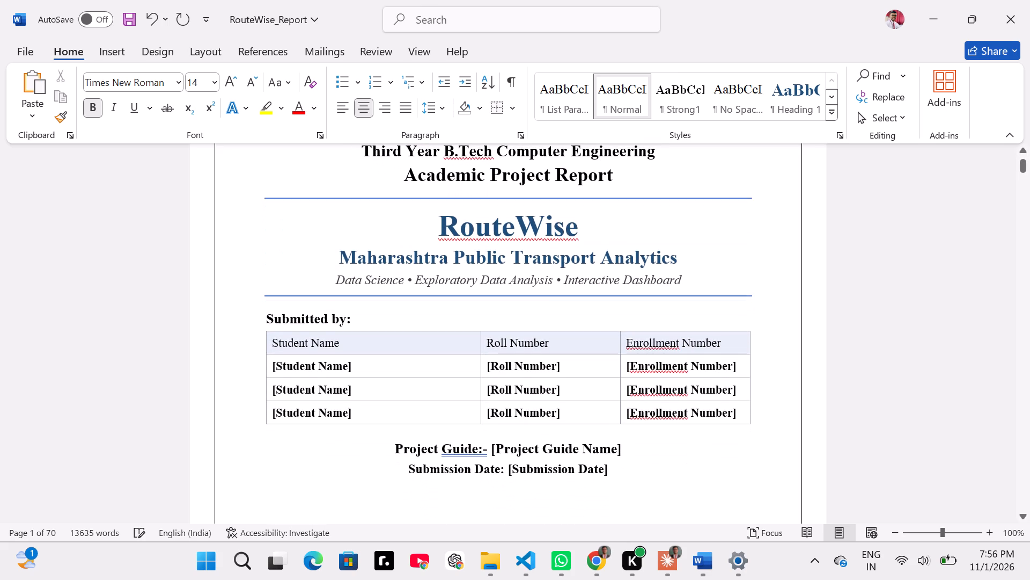
pyautogui.scroll(1, 420, 246)
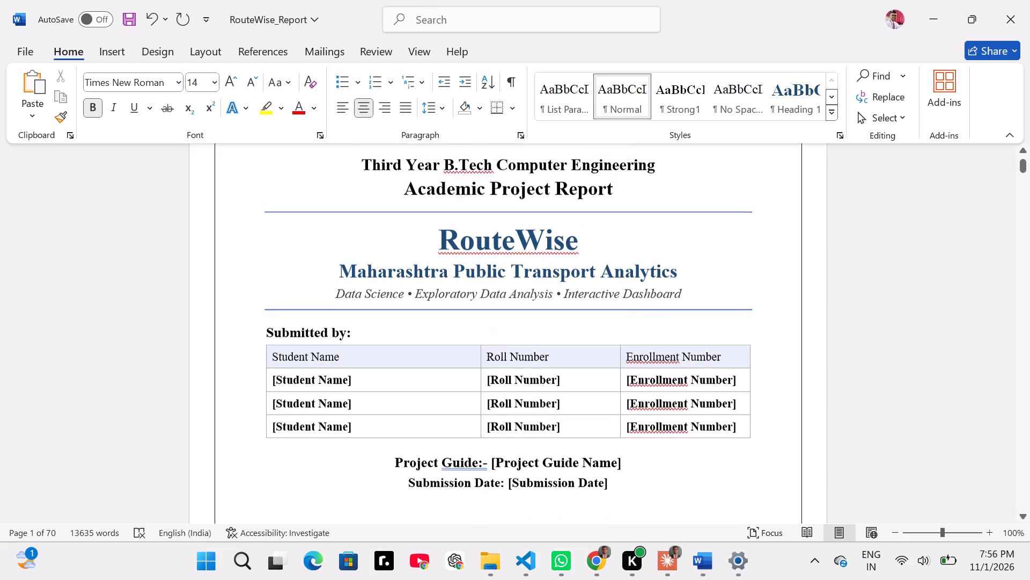
pyautogui.scroll(2, 420, 246)
pyautogui.scroll(1, 532, 349)
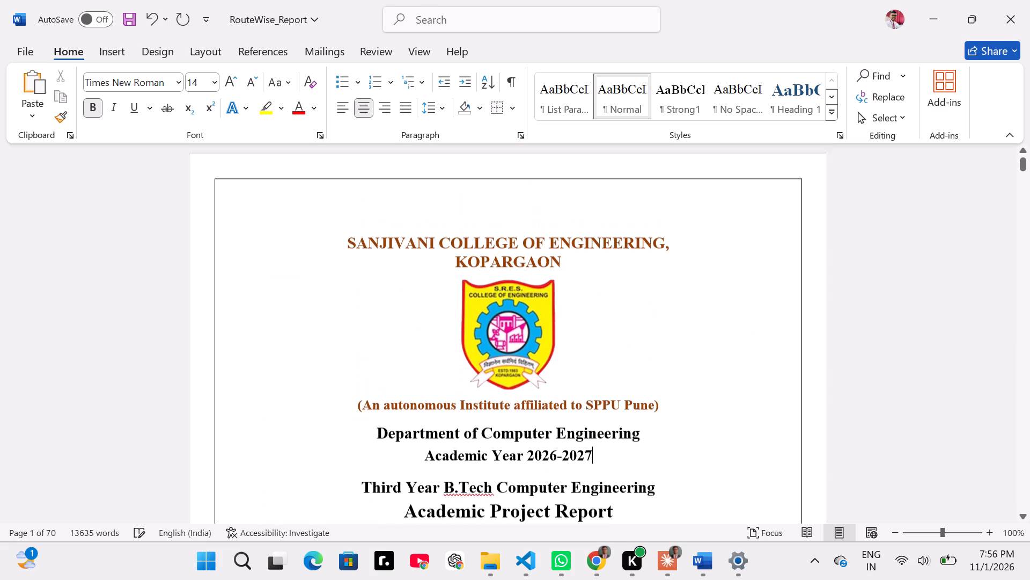
pyautogui.scroll(-1, 532, 349)
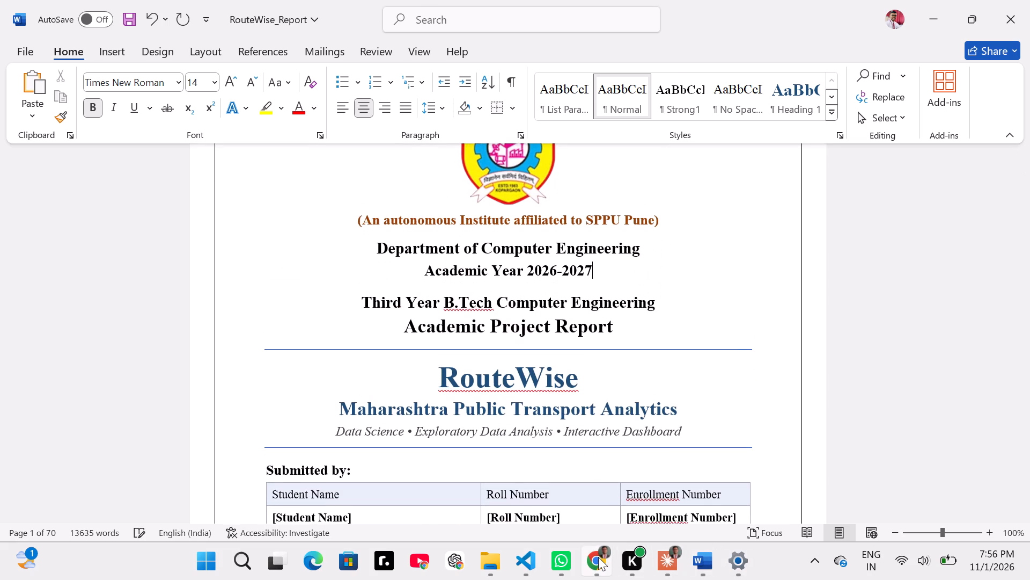
# Open the FODS_CIA_B_Report_Medicine_Inventory (1) document from the Downloads folder and view its cover page as a reference.
pyautogui.click(598, 557)
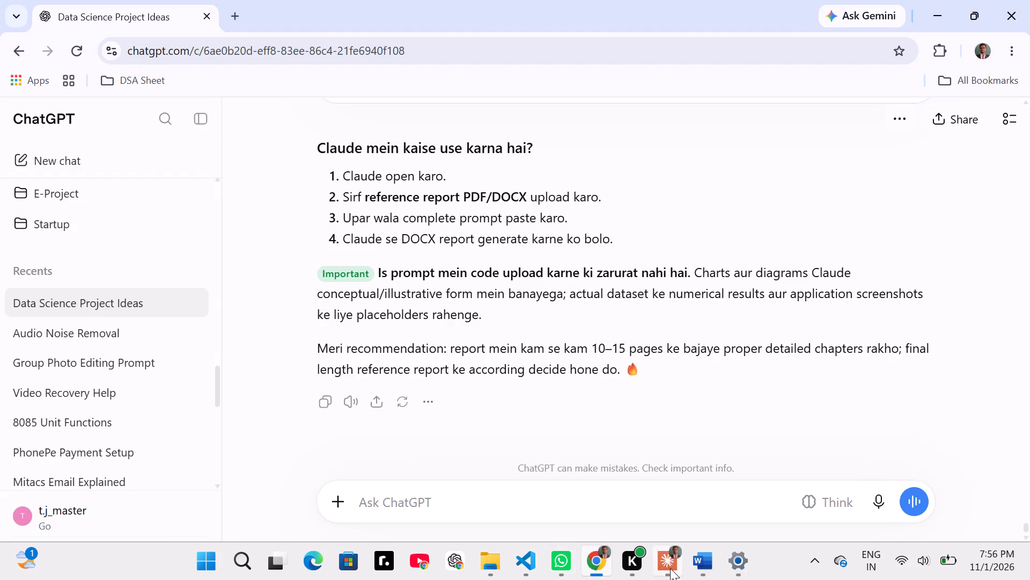
pyautogui.click(488, 560)
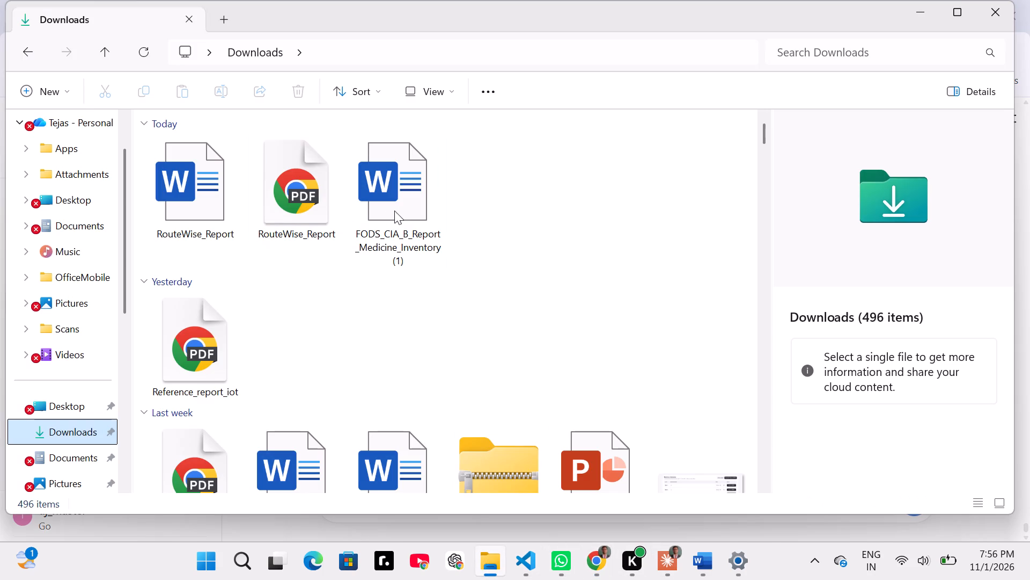
pyautogui.doubleClick(395, 211)
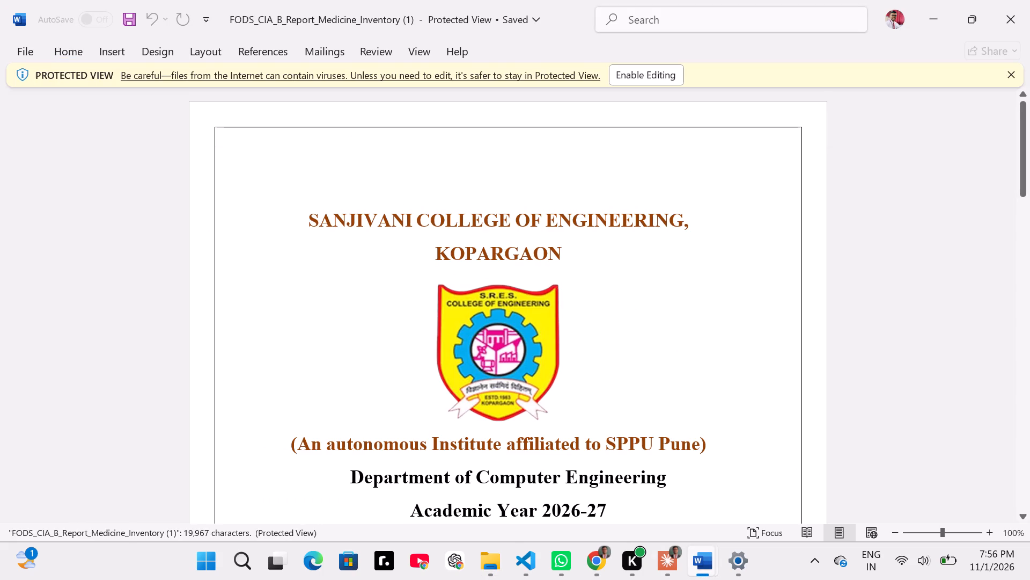
pyautogui.scroll(-1, 575, 369)
pyautogui.scroll(-1, 517, 398)
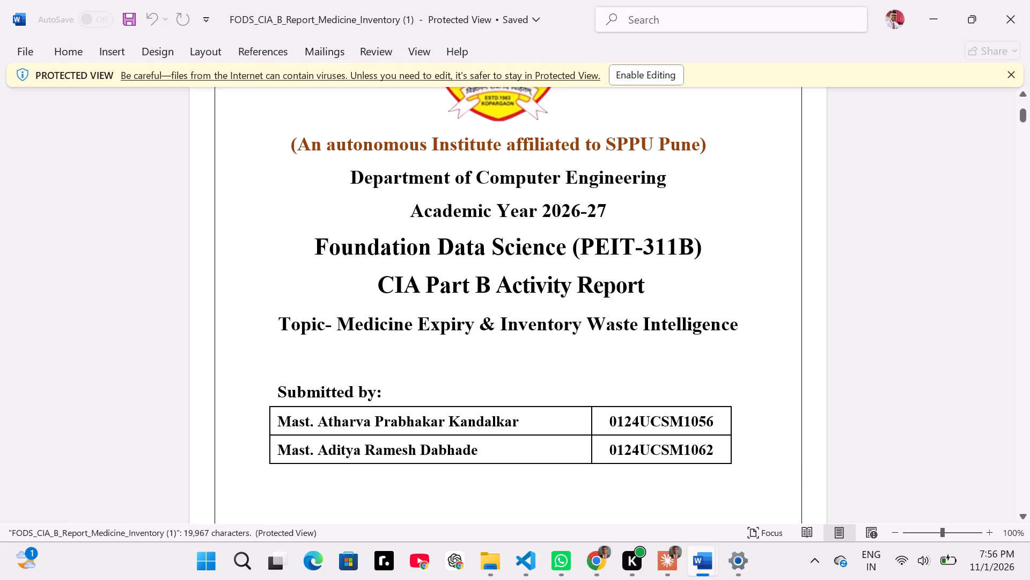
pyautogui.scroll(1, 517, 398)
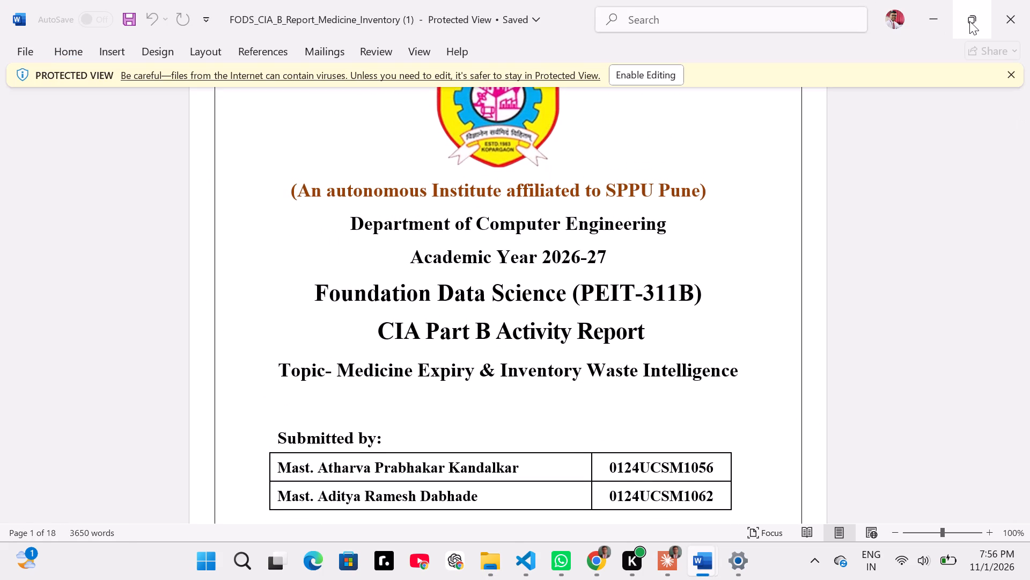
# Arrange the medicine inventory report and the RouteWise report windows side by side.
pyautogui.click(889, 76)
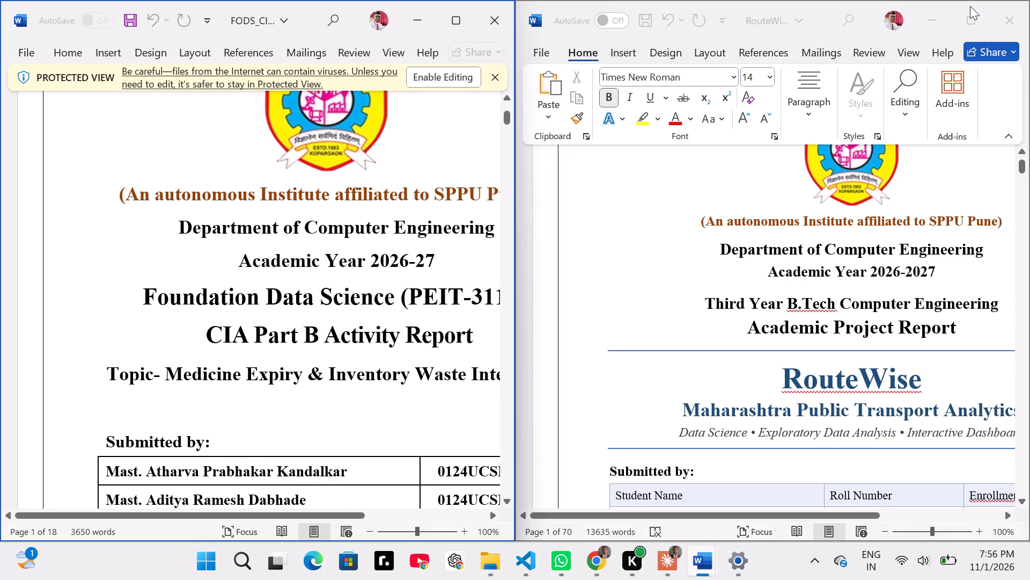
# Swap the two report windows so RouteWise fills the left half of the screen and the medicine inventory report the right.
pyautogui.click(880, 62)
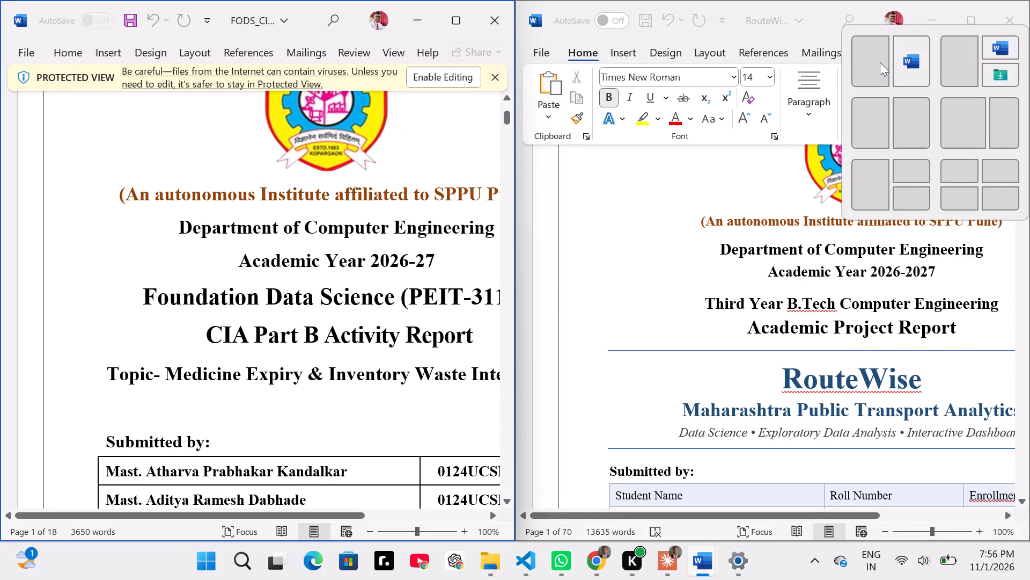
# Copy the "Foundation Data Science (PEIT-311B)" and "CIA Part B Activity Report" lines from the medicine inventory report's cover page.
pyautogui.scroll(1, 280, 351)
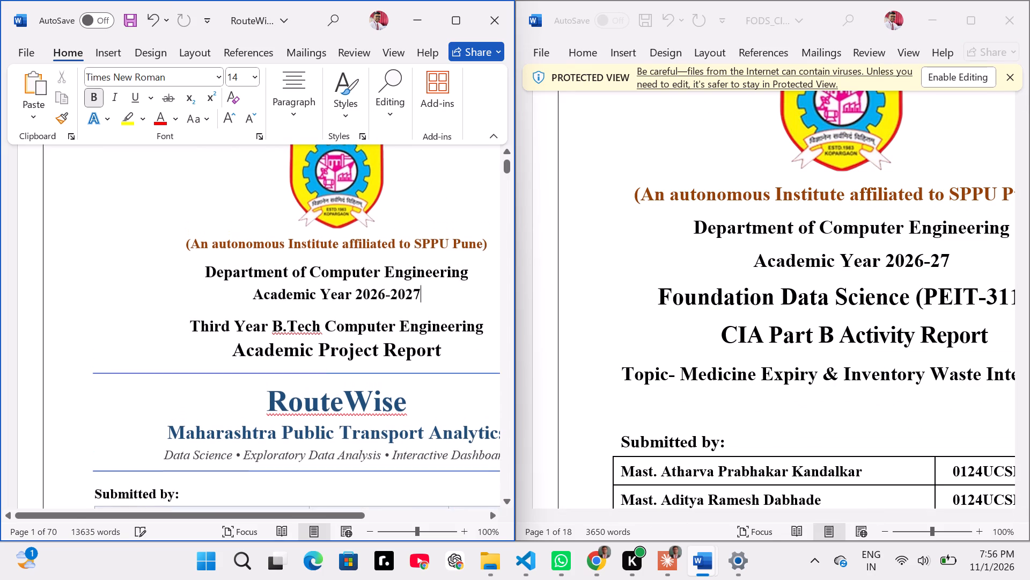
pyautogui.hscroll(-1, 280, 351)
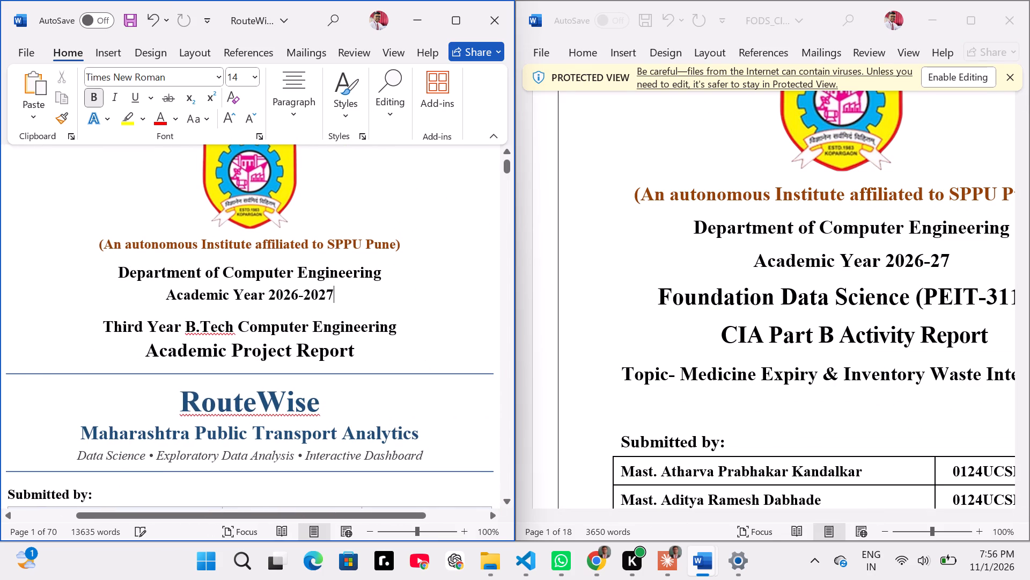
pyautogui.scroll(-1, 696, 334)
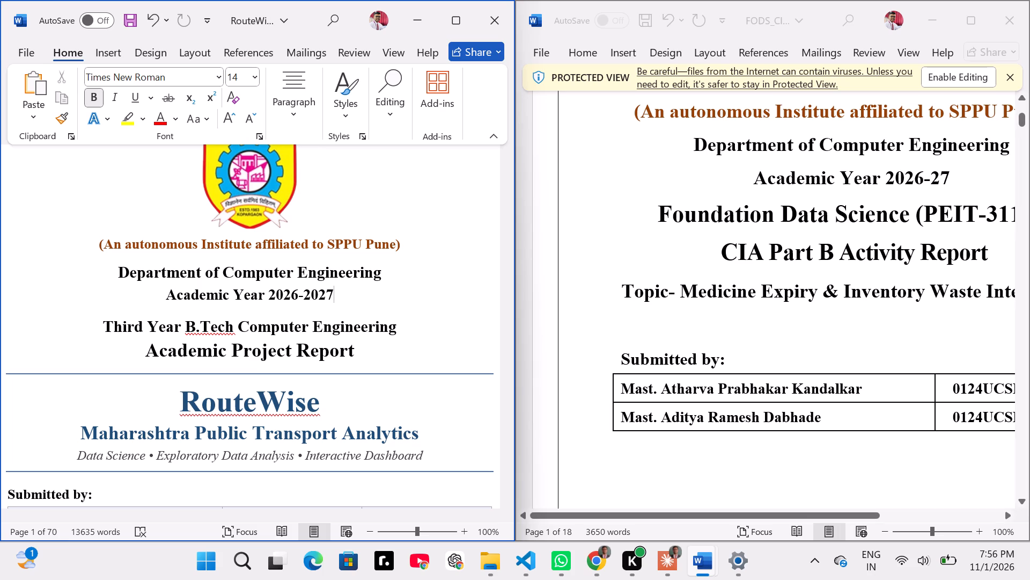
pyautogui.moveTo(660, 213); pyautogui.dragTo(994, 251)
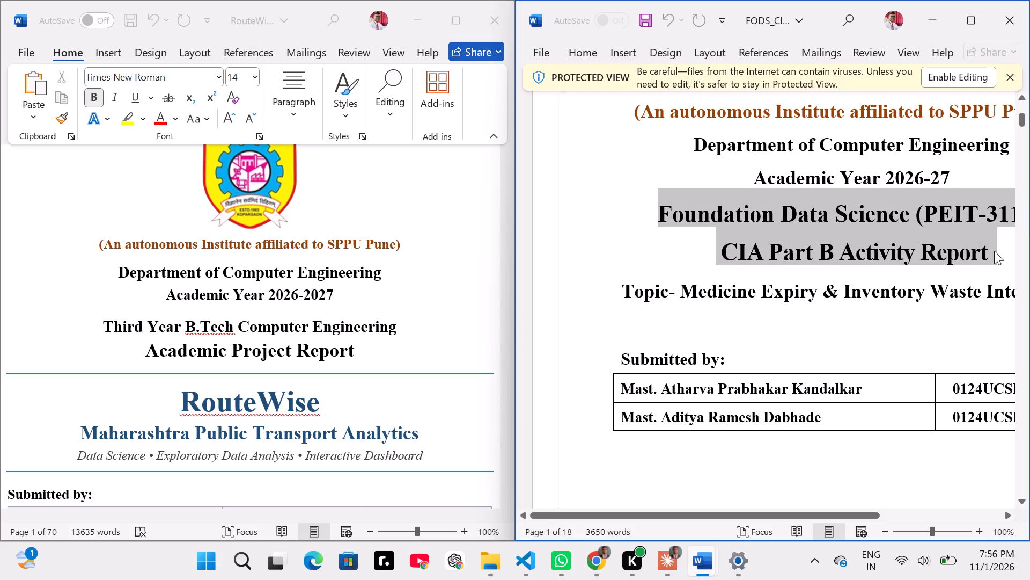
pyautogui.moveTo(994, 251); pyautogui.dragTo(988, 251)
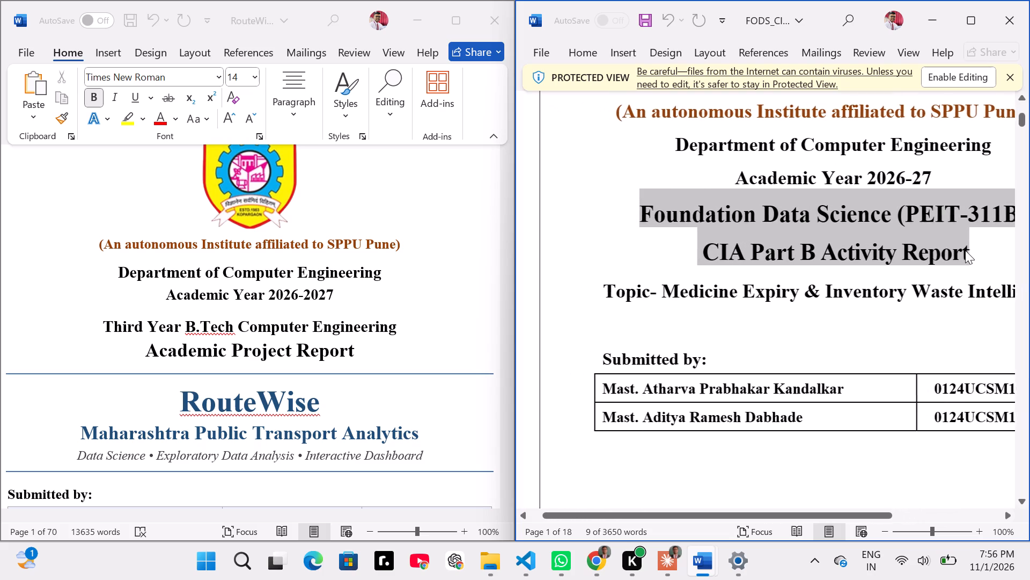
pyautogui.hotkey('ctrl', 'c')
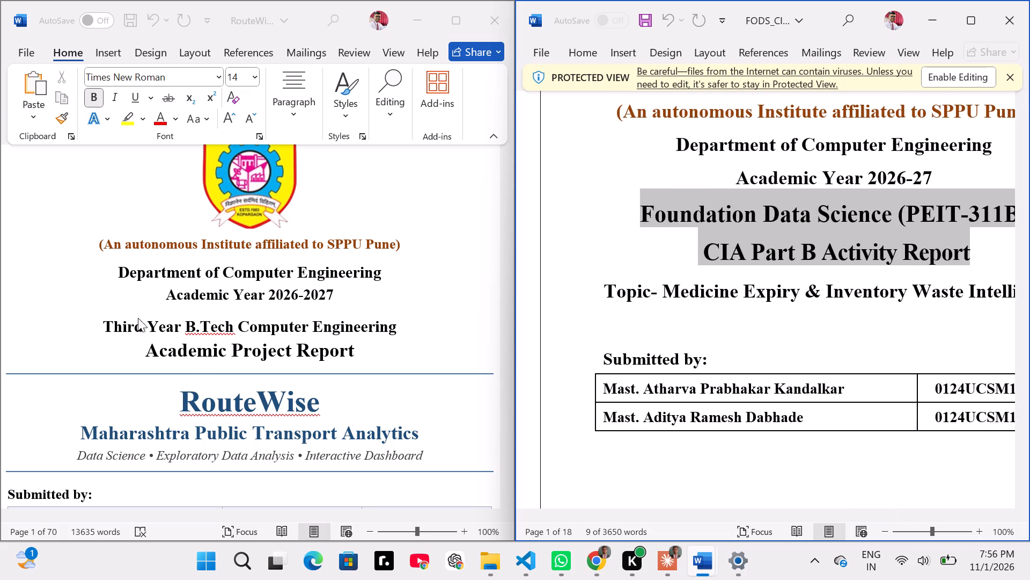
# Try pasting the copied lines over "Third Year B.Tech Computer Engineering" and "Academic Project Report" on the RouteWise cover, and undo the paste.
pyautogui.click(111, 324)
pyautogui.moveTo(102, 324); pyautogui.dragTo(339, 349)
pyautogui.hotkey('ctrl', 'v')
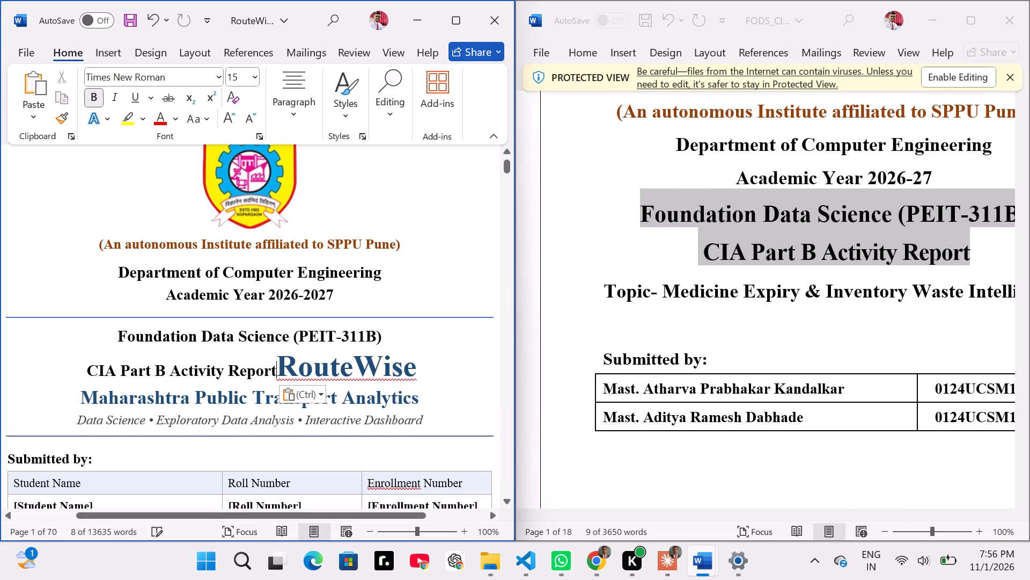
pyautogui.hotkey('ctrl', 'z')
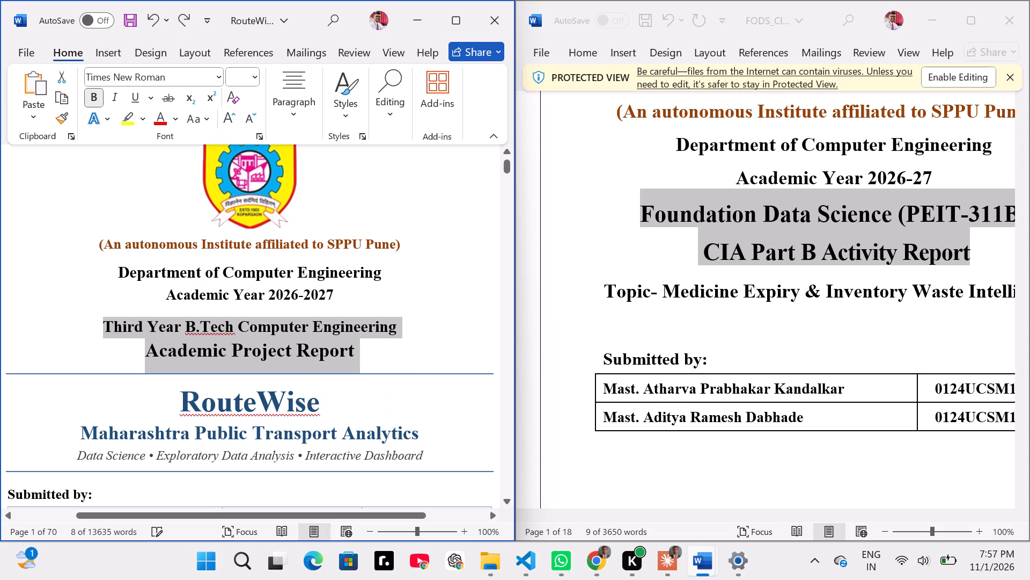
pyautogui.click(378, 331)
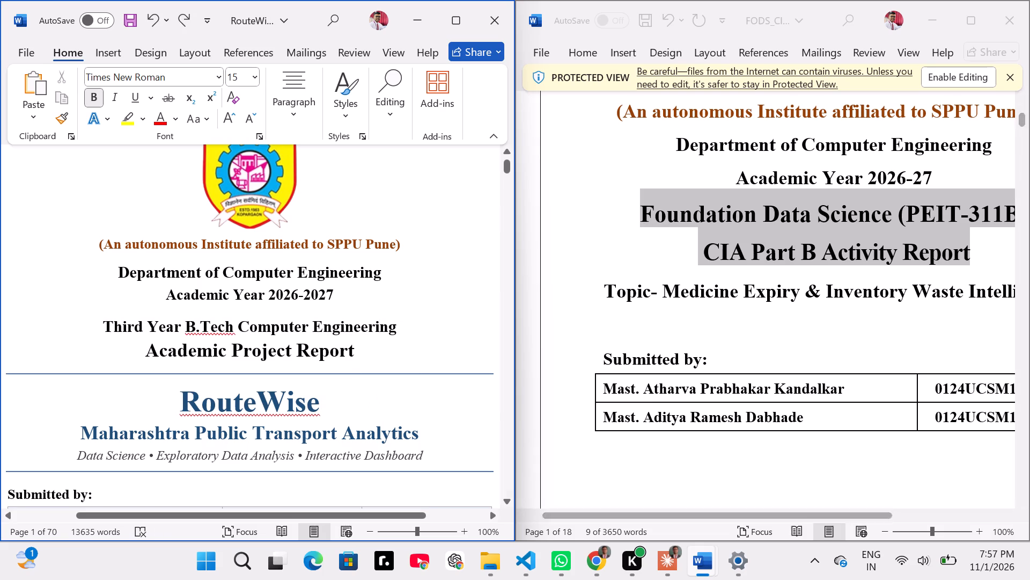
# Paste the copied "Foundation Data Science (PEIT-311B)" and "CIA Part B Activity Report" lines in a new paragraph below the RouteWise cover's Academic Year line.
pyautogui.hotkey('ctrl', 'c')
pyautogui.click(268, 323)
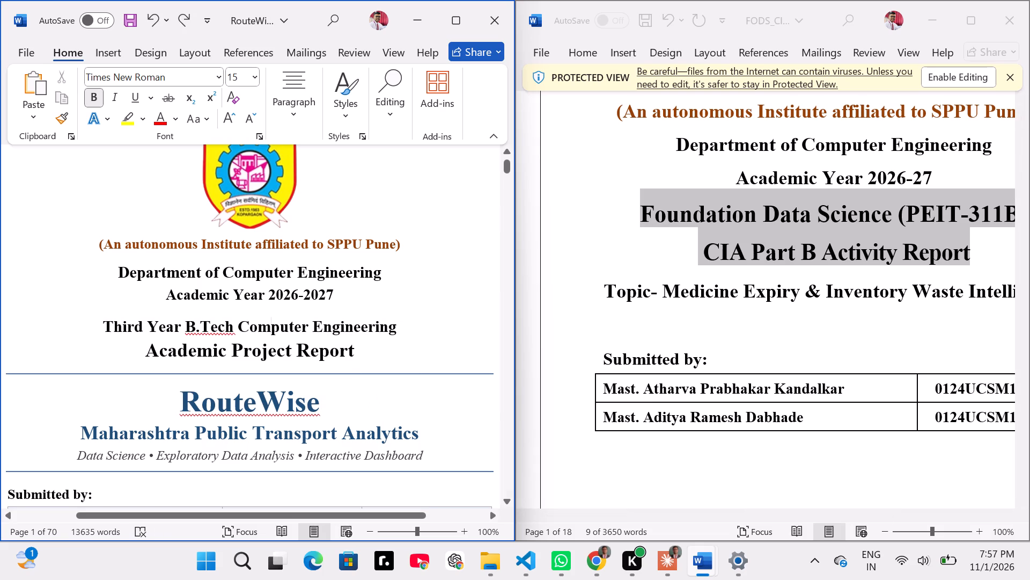
pyautogui.click(340, 294)
pyautogui.press('Return')
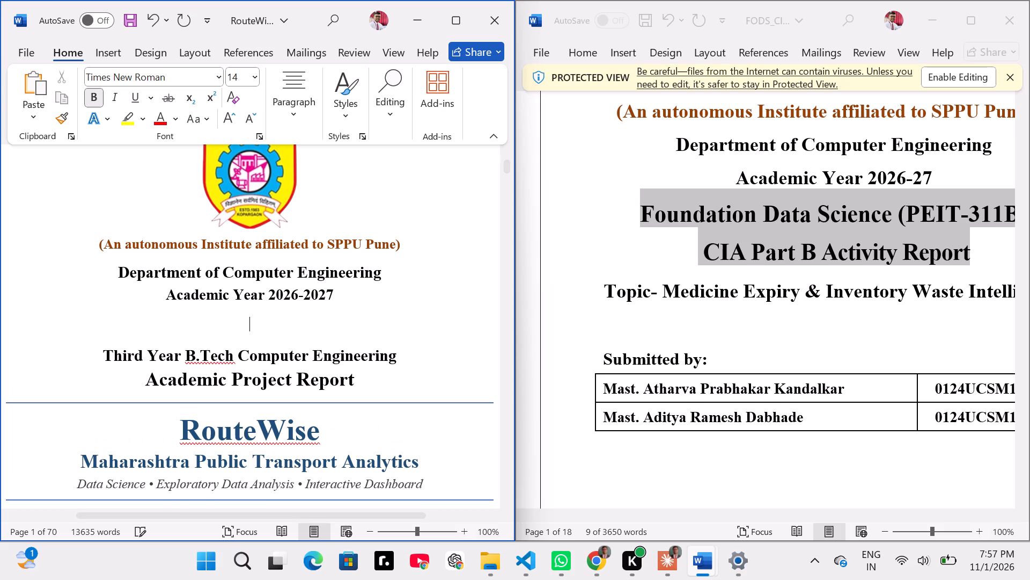
pyautogui.hotkey('ctrl', 'v')
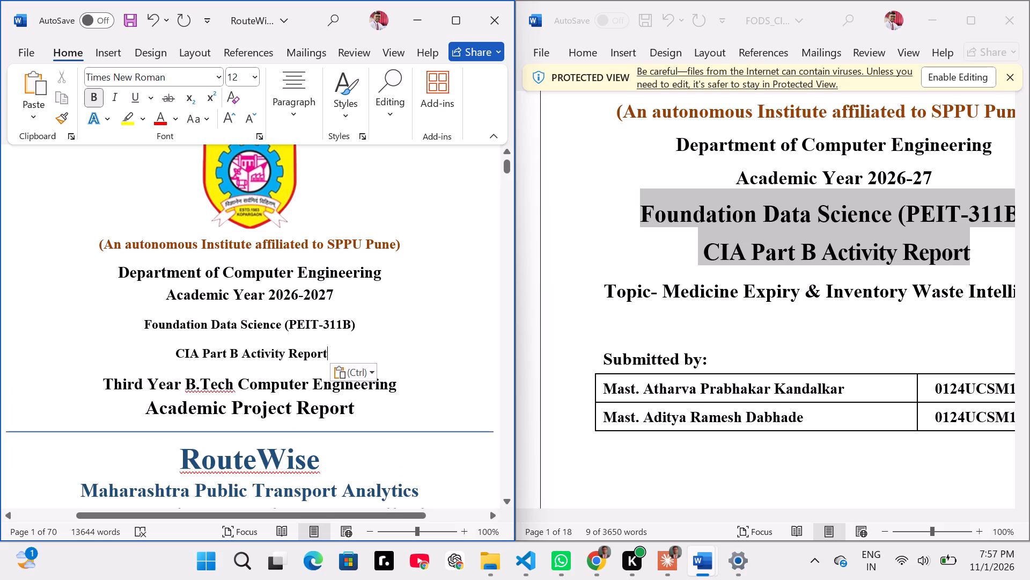
# Delete the "Third Year B.Tech Computer Engineering" and "Academic Project Report" lines from the RouteWise cover page.
pyautogui.moveTo(103, 382); pyautogui.dragTo(408, 410)
pyautogui.press('BackSpace')
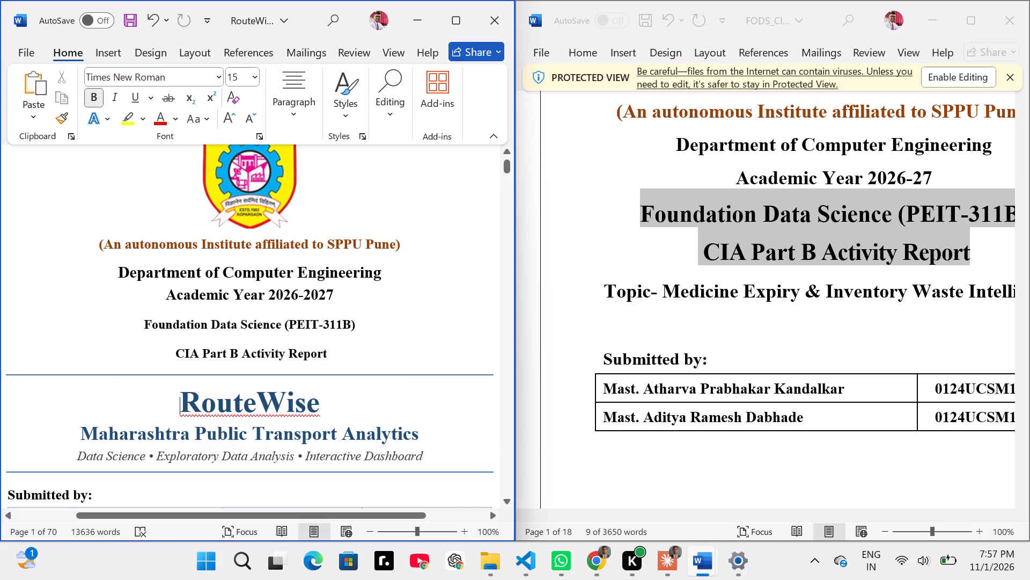
# Set the font size of the pasted Foundation Data Science and CIA Part B Activity Report lines to 16.
pyautogui.moveTo(142, 325); pyautogui.dragTo(321, 349)
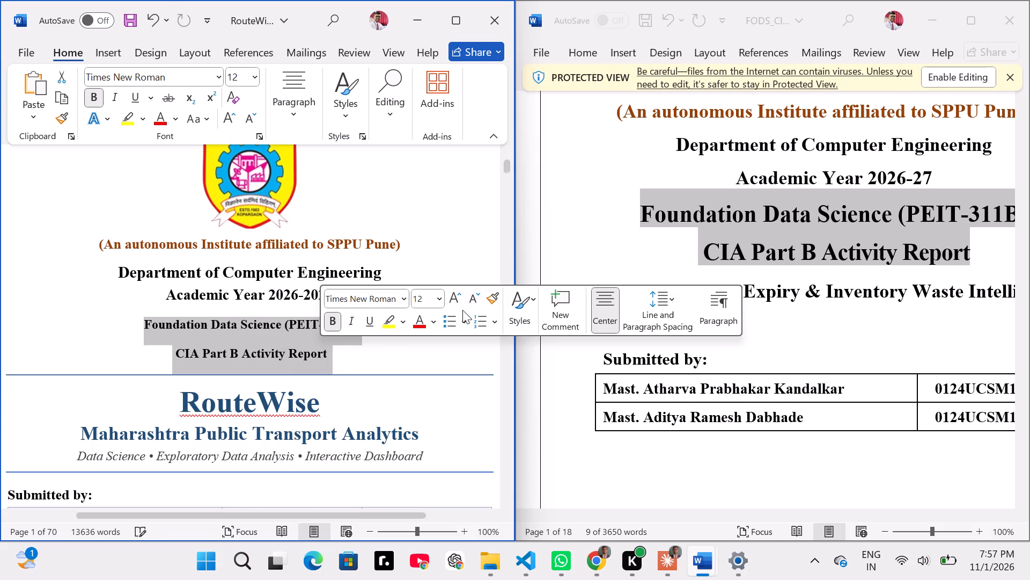
pyautogui.click(456, 299)
pyautogui.click(456, 299)
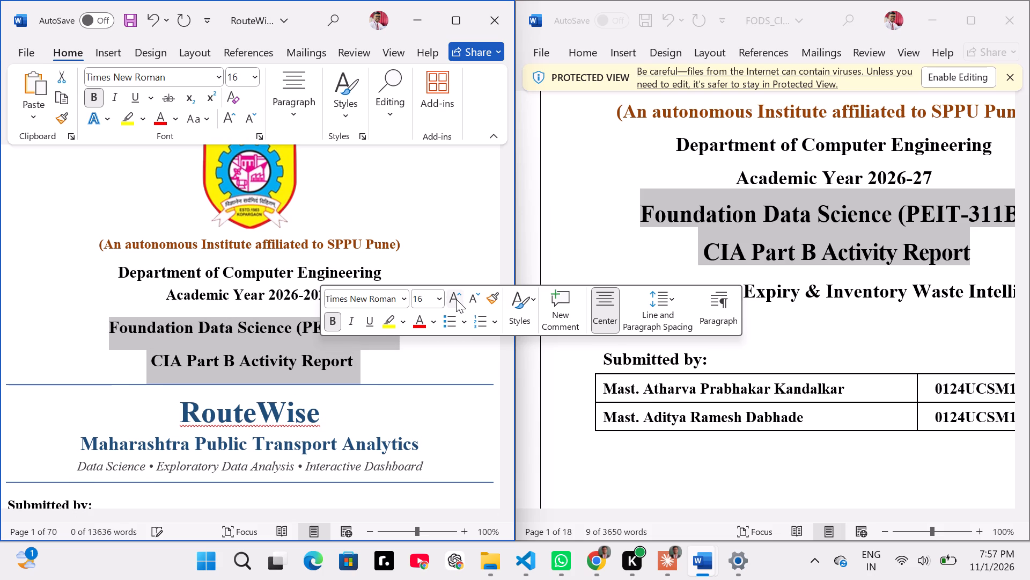
pyautogui.click(456, 299)
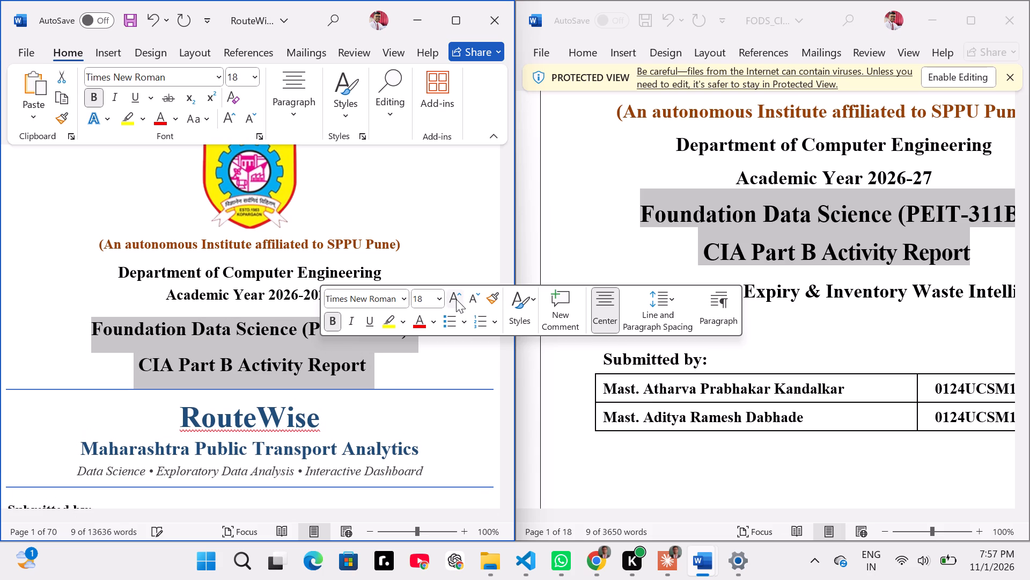
pyautogui.click(477, 301)
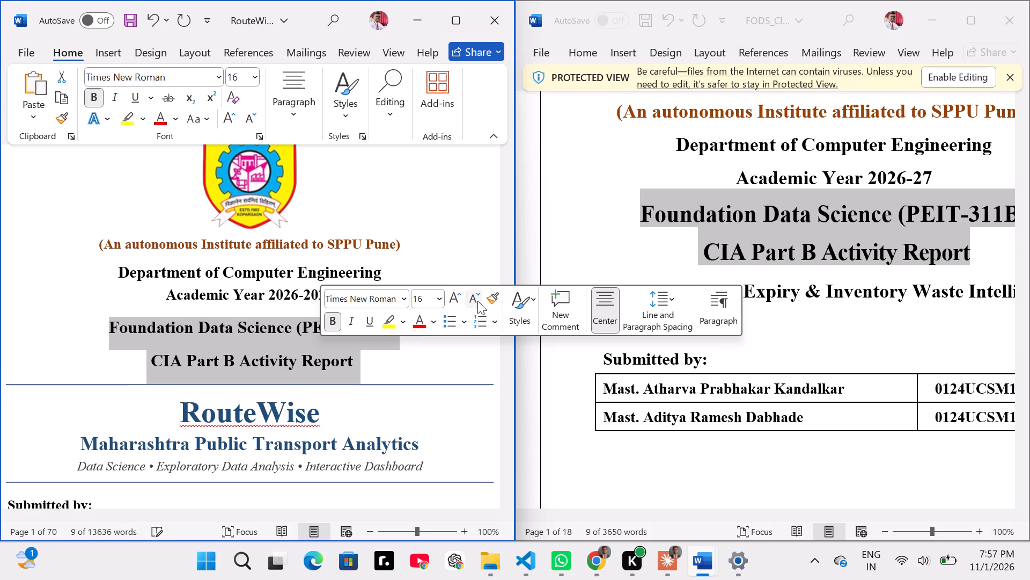
pyautogui.click(278, 354)
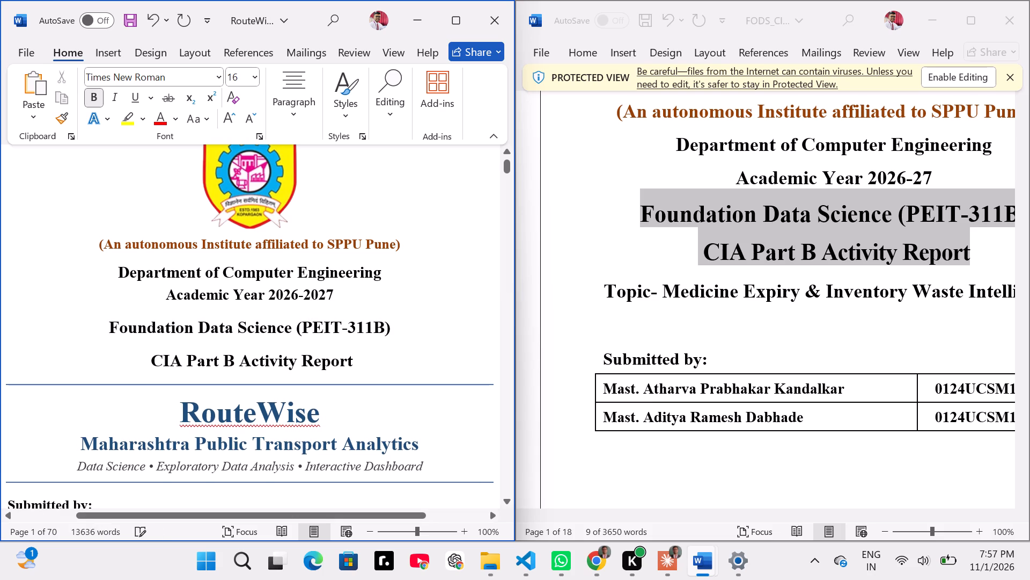
# Switch to Chrome to view the Data Science Project Ideas conversation in ChatGPT.
pyautogui.click(323, 328)
pyautogui.click(597, 565)
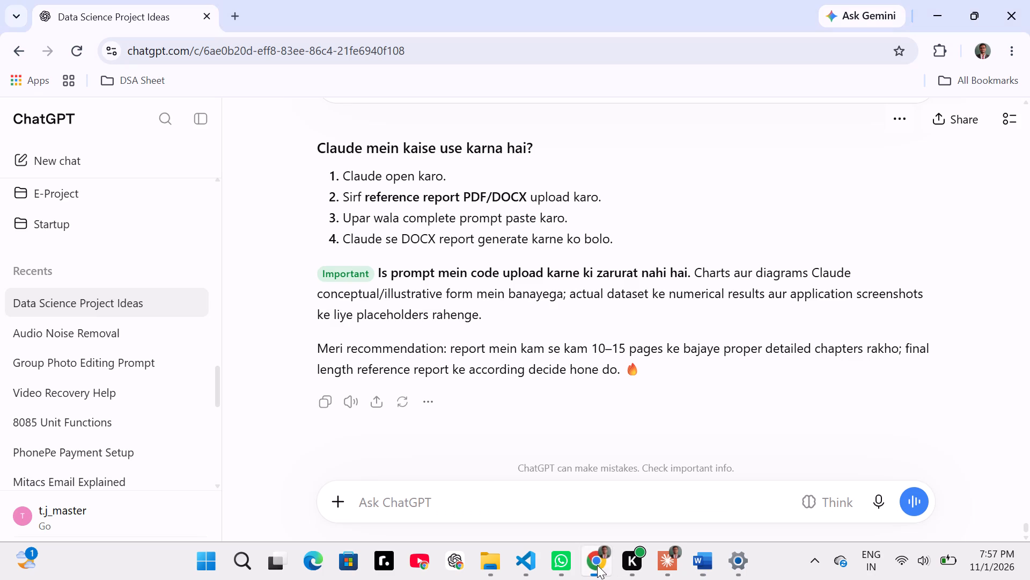
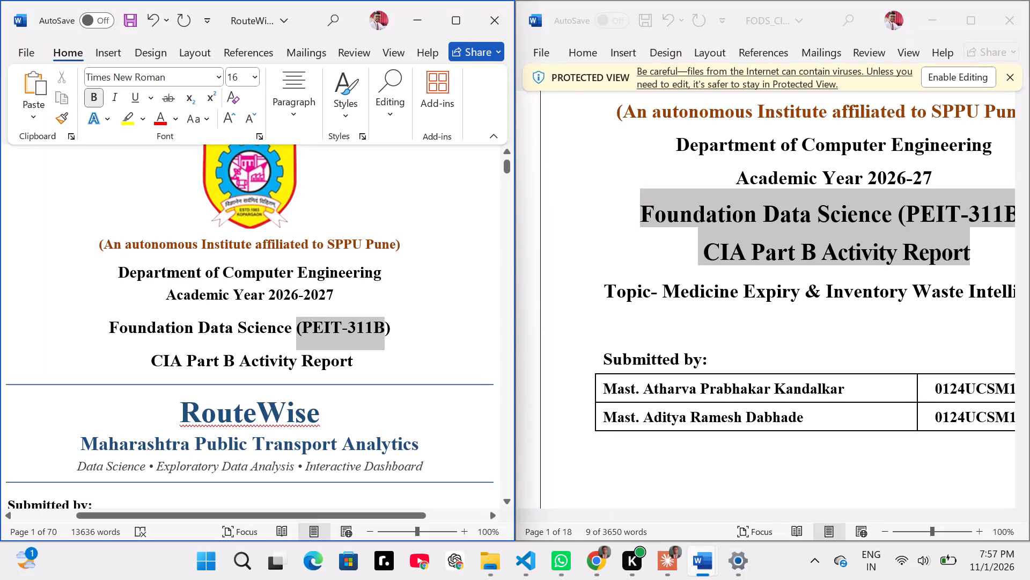
# Delete the course code "(PEIT-311B)" from the Foundation Data Science line on the RouteWise cover.
pyautogui.press('BackSpace')
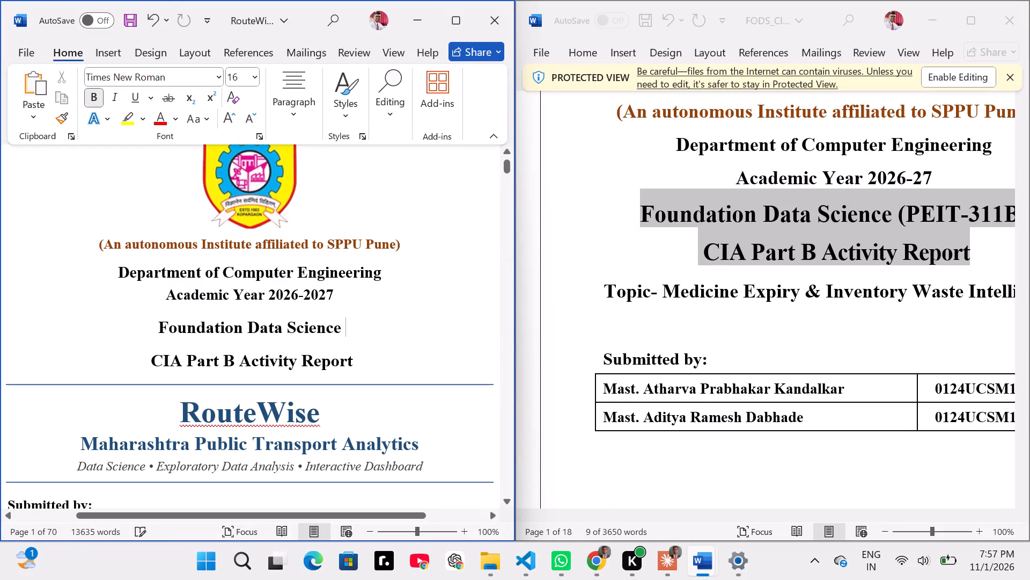
# Increase the font size of the RouteWise cover's "Foundation Data Science" line to 18.
pyautogui.moveTo(158, 324); pyautogui.dragTo(326, 326)
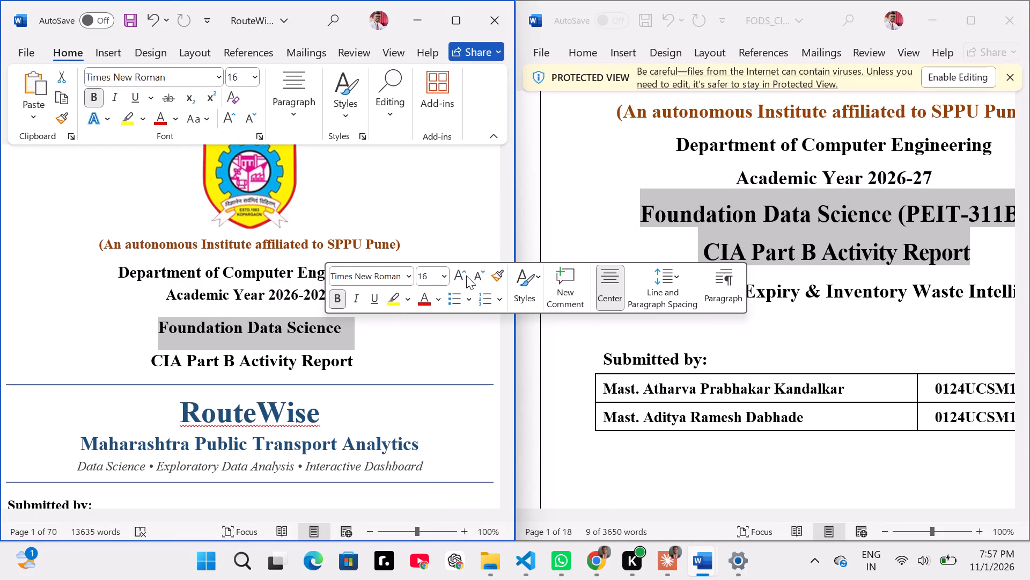
pyautogui.click(465, 275)
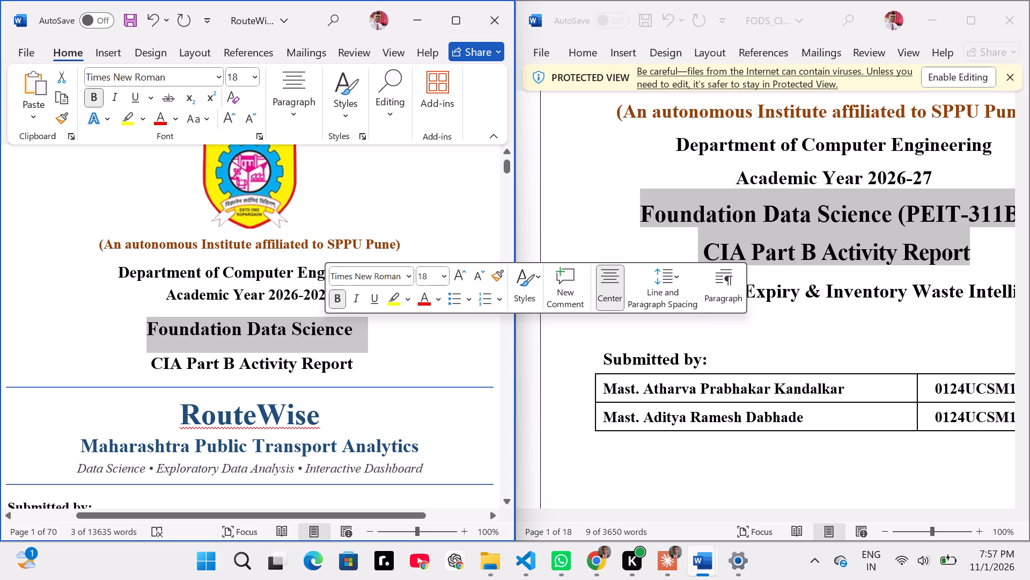
pyautogui.moveTo(151, 360); pyautogui.dragTo(337, 367)
pyautogui.click(227, 328)
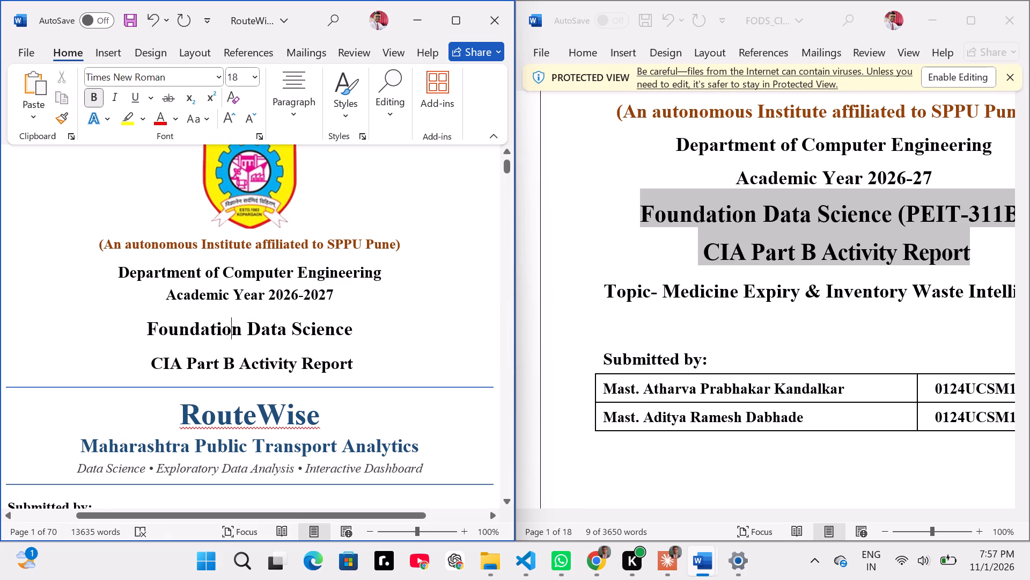
# Delete the entire last [Student Name] row from the Submitted by table on the RouteWise cover.
pyautogui.scroll(1, 227, 328)
pyautogui.scroll(-2, 227, 328)
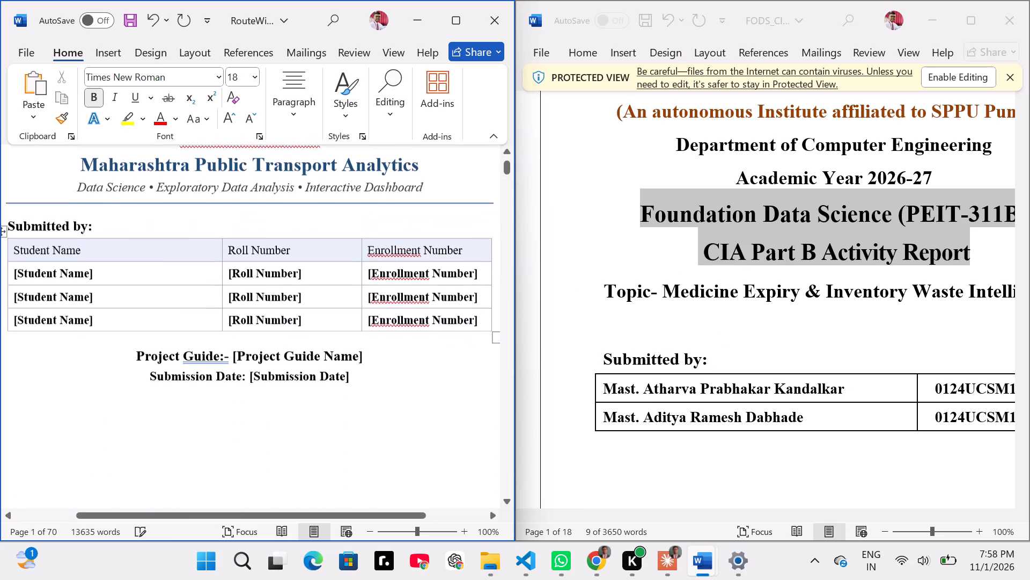
pyautogui.scroll(1, 227, 328)
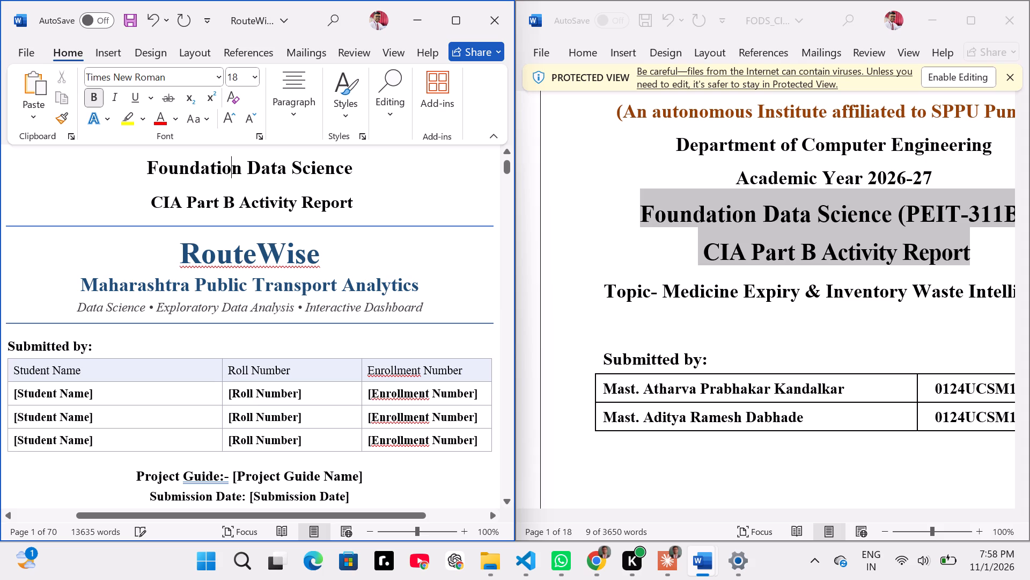
pyautogui.scroll(-1, 116, 340)
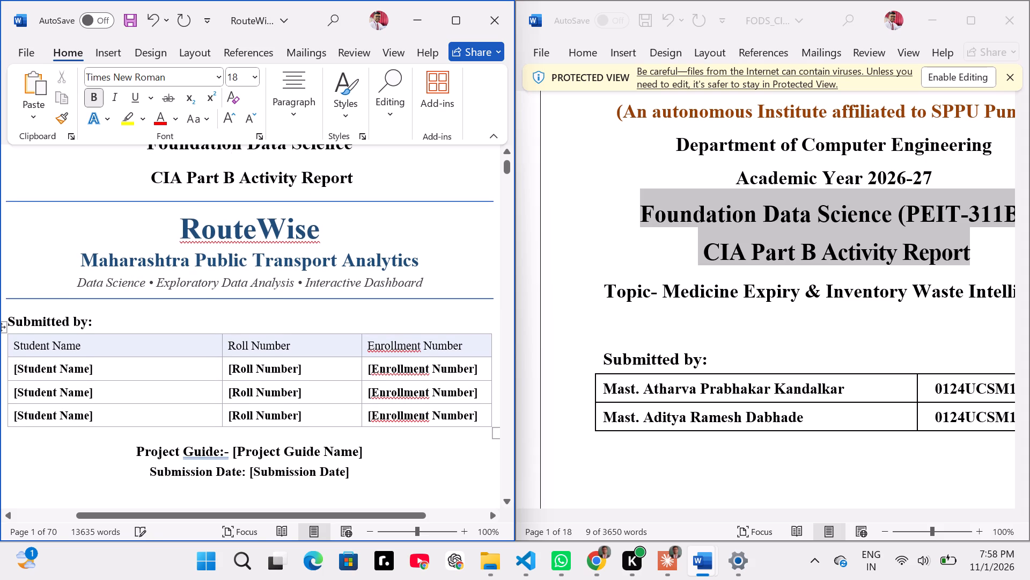
pyautogui.scroll(-1, 97, 303)
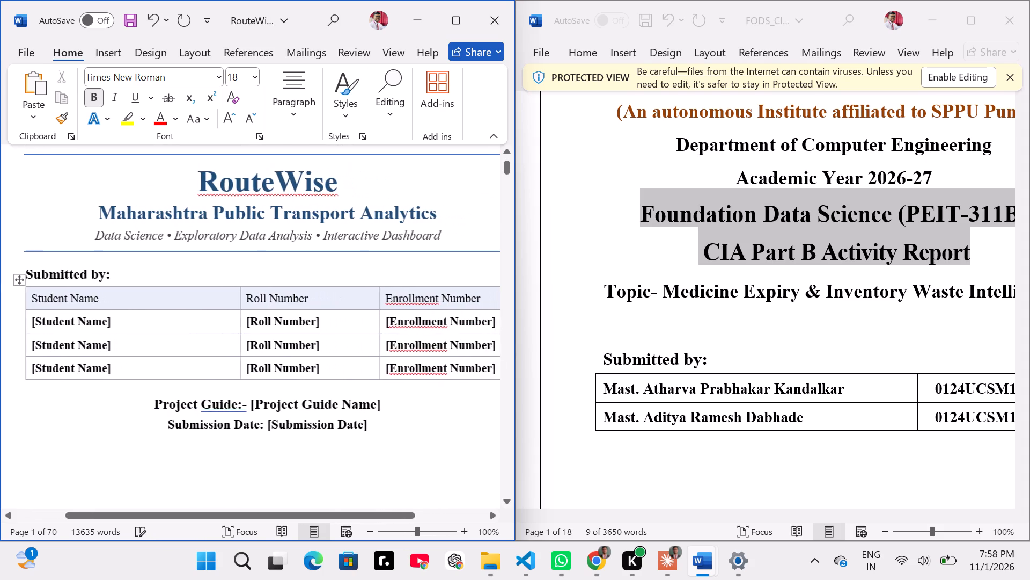
pyautogui.click(56, 368)
pyautogui.moveTo(42, 367); pyautogui.dragTo(462, 375)
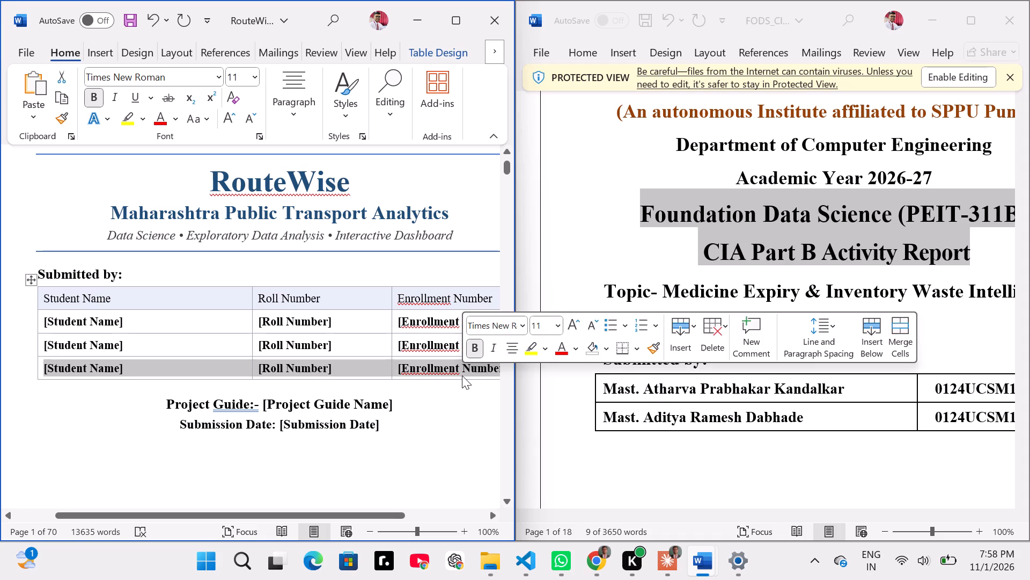
pyautogui.press('BackSpace')
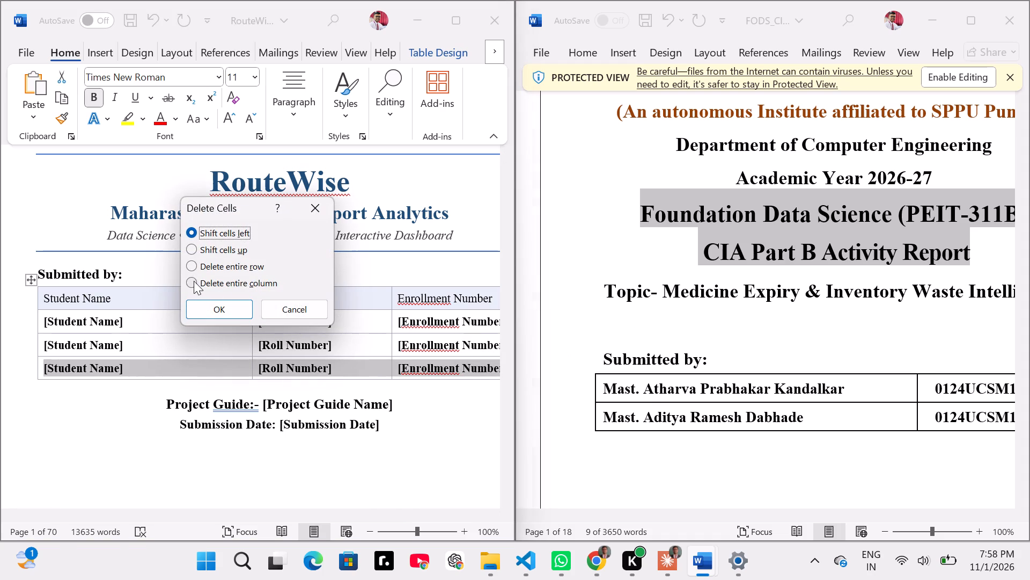
pyautogui.click(193, 267)
pyautogui.click(220, 307)
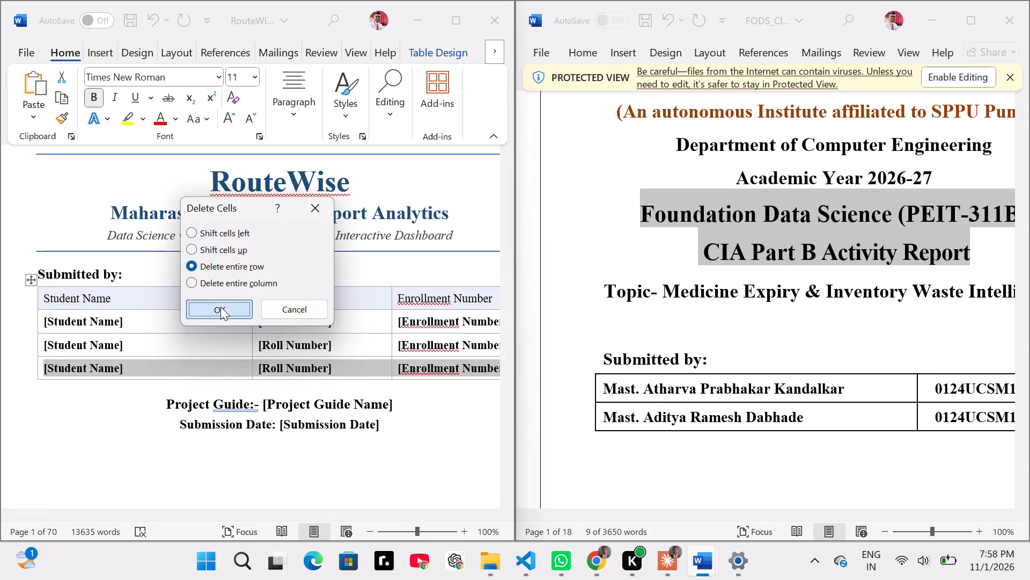
# Select the [Student Name] placeholder in the first student row of the RouteWise cover's Submitted by table.
pyautogui.moveTo(125, 319); pyautogui.dragTo(43, 322)
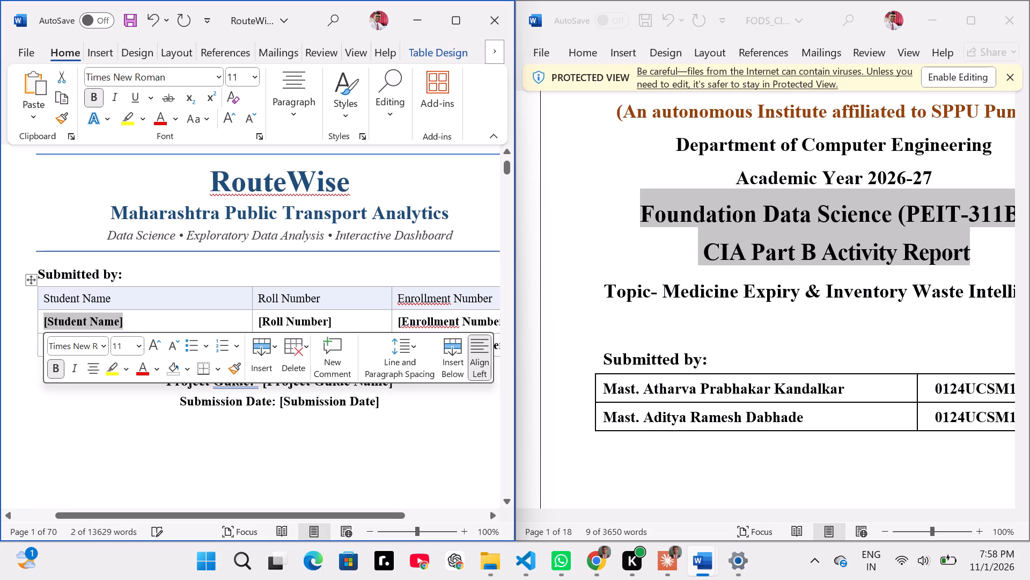
# Replace the two Student Name placeholders in the RouteWise cover's submitted-by table with the two students' full names.
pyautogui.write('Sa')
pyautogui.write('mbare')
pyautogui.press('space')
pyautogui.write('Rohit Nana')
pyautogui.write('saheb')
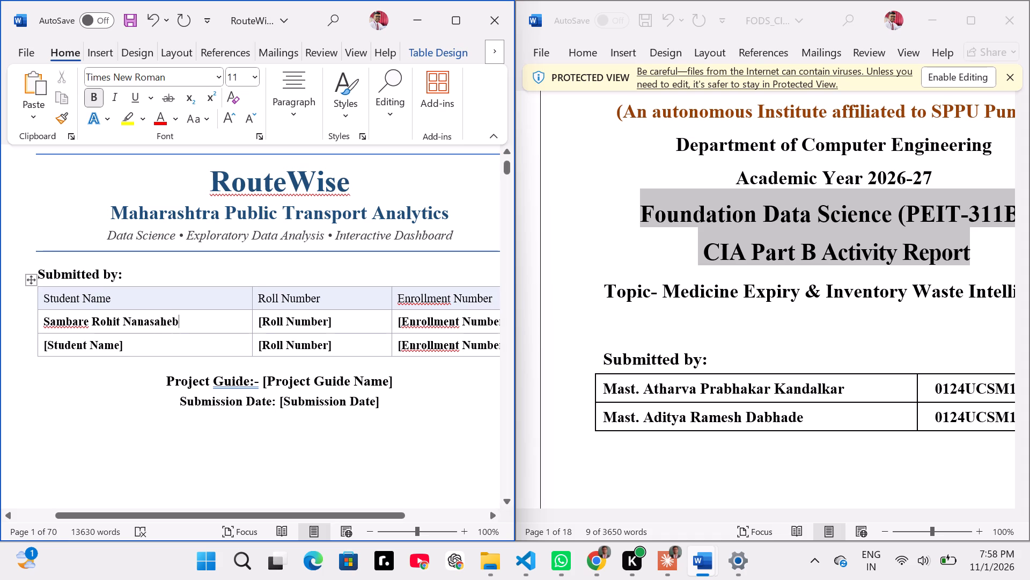
pyautogui.moveTo(127, 343); pyautogui.dragTo(44, 343)
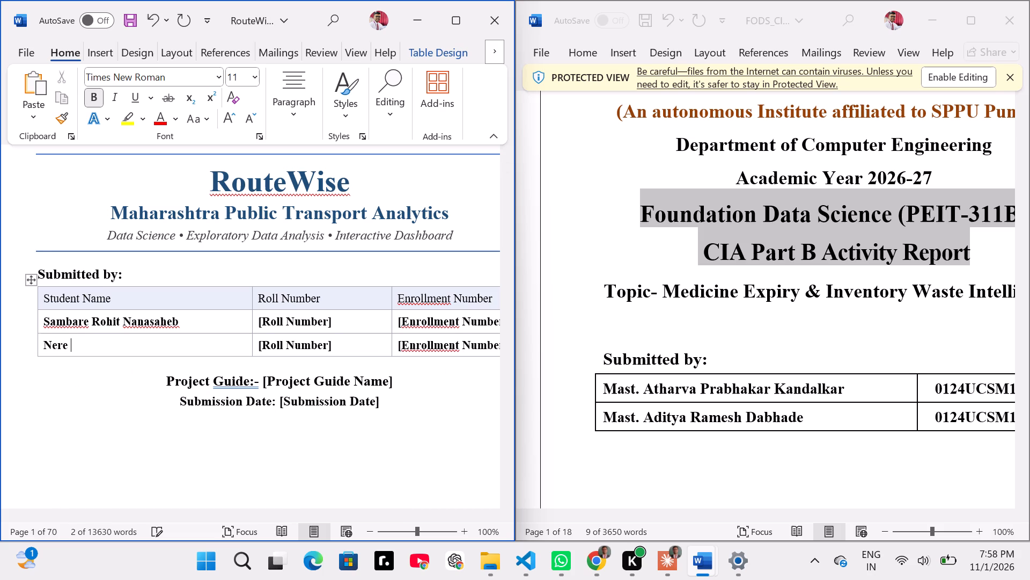
pyautogui.press('BackSpace')
pyautogui.press('BackSpace')
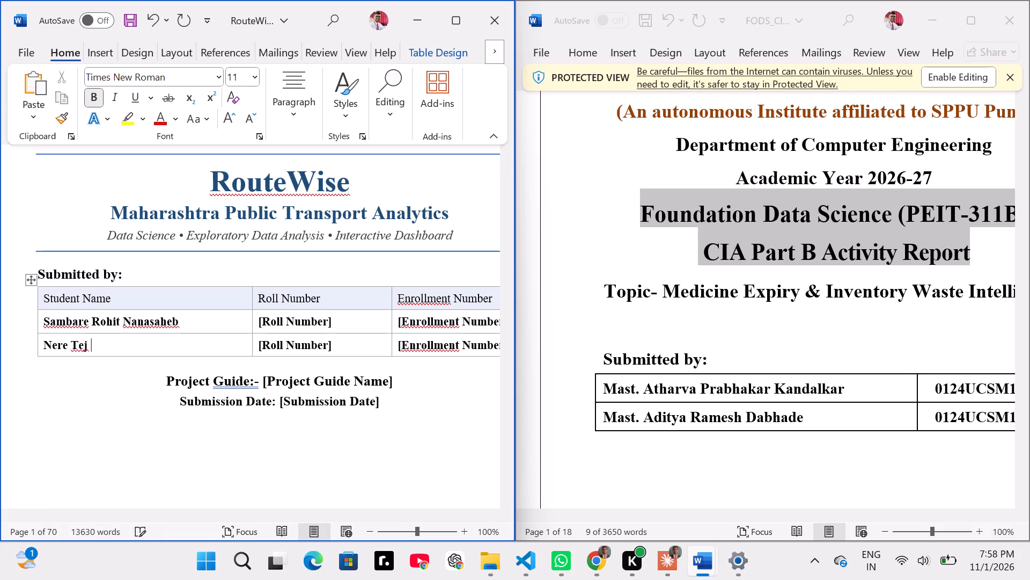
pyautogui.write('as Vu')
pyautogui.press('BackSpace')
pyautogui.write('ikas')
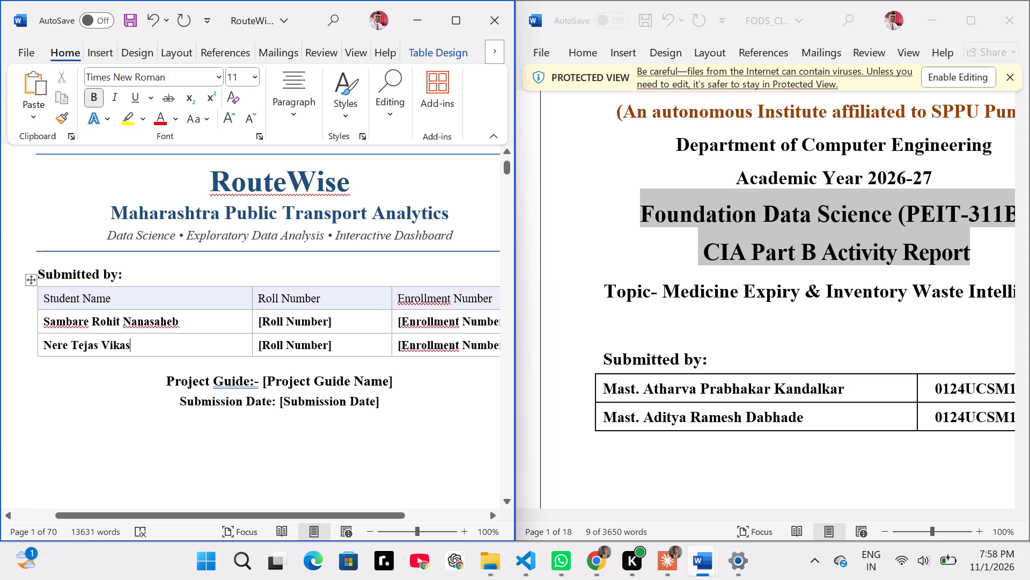
# Replace the Roll Number placeholders with 64 for the first student and 67 for the second.
pyautogui.moveTo(259, 320); pyautogui.dragTo(331, 321)
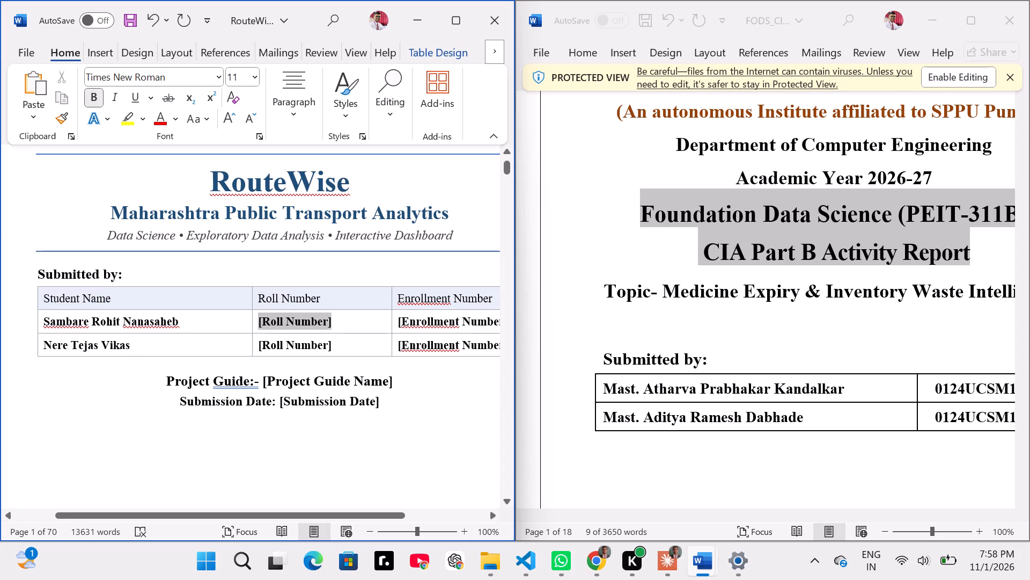
pyautogui.moveTo(331, 321); pyautogui.dragTo(332, 321)
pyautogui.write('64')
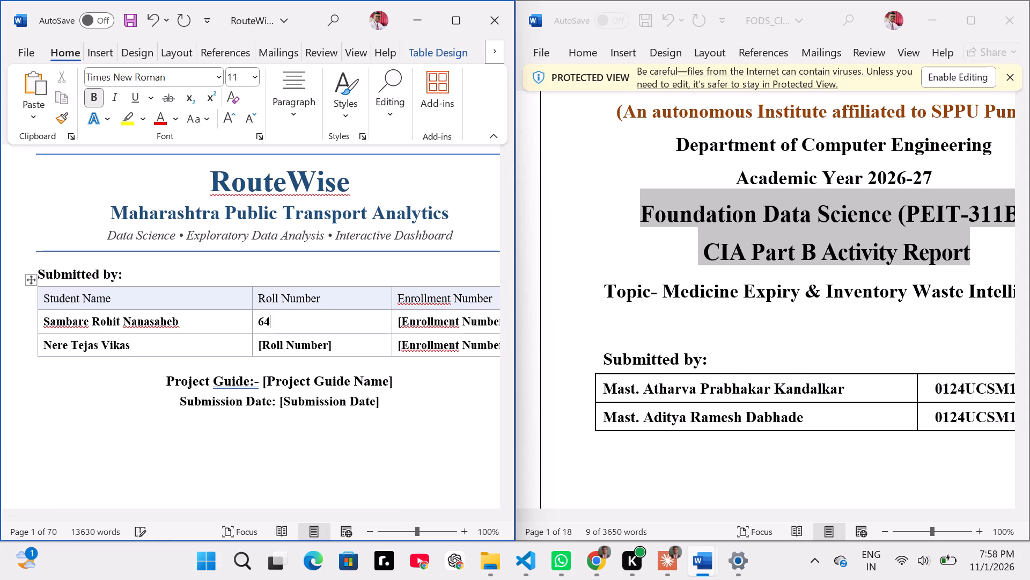
pyautogui.moveTo(335, 344); pyautogui.dragTo(256, 344)
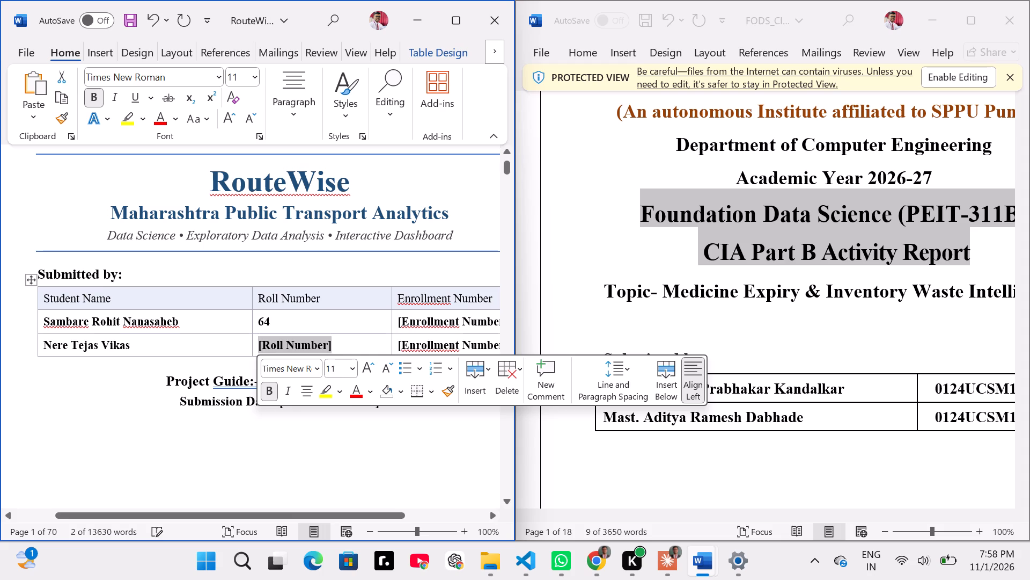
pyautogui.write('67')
# Compare the RouteWise cover's student table and guide details with the medicine inventory report's submitted-by table and course in-charge line.
pyautogui.hscroll(-1, 342, 343)
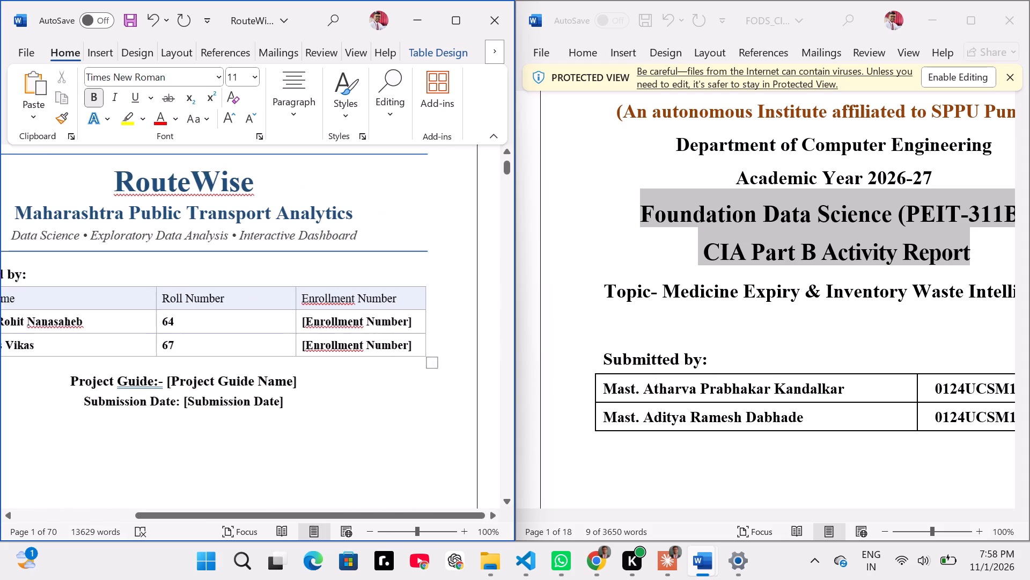
pyautogui.scroll(-1, 642, 382)
pyautogui.hscroll(-1, 642, 382)
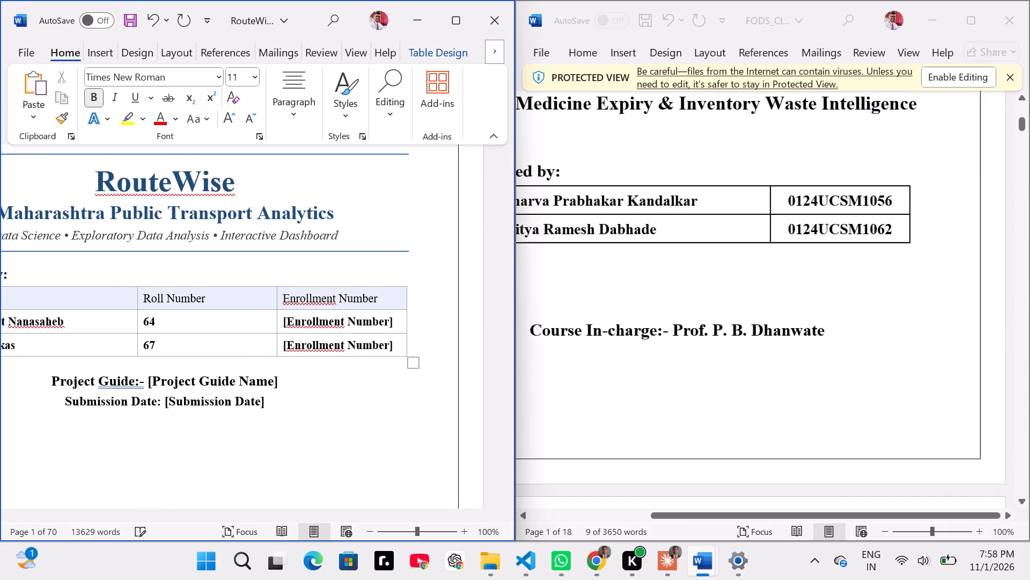
pyautogui.hscroll(-2, 642, 382)
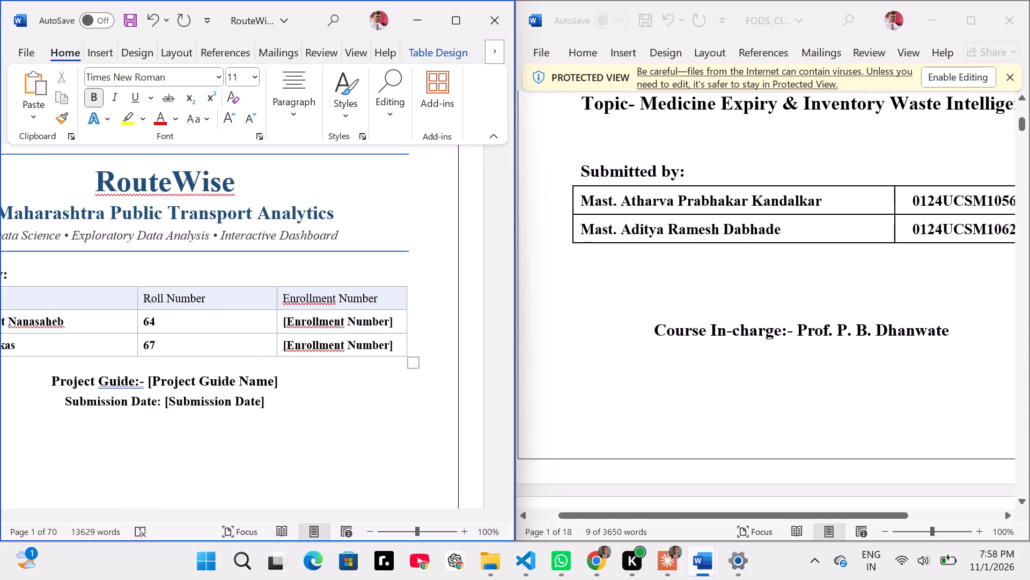
pyautogui.hscroll(-1, 642, 382)
pyautogui.scroll(2, 658, 388)
pyautogui.click(626, 379)
pyautogui.hscroll(1, 302, 401)
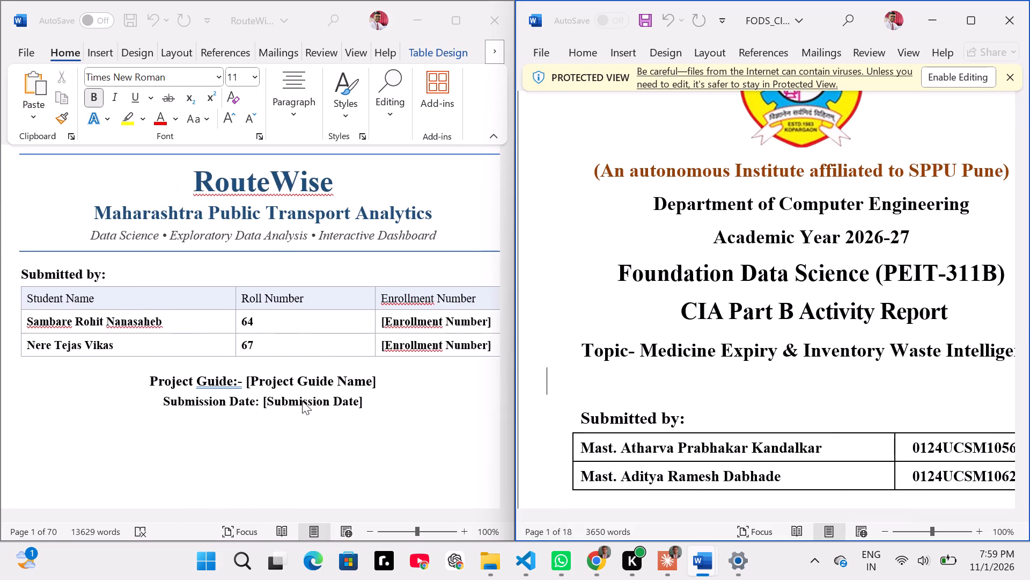
pyautogui.hscroll(-1, 302, 401)
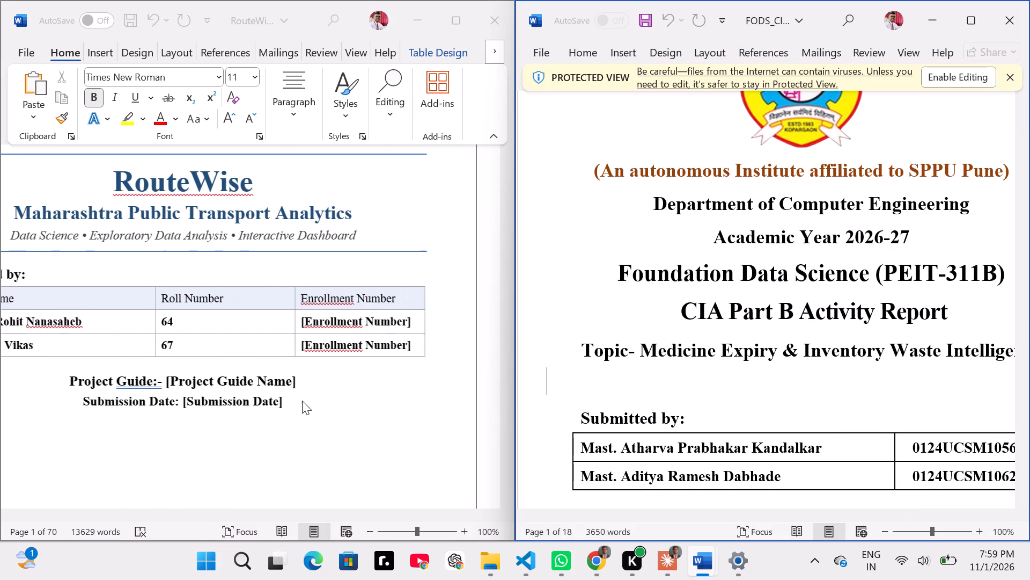
pyautogui.hscroll(-1, 302, 401)
pyautogui.hscroll(1, 206, 306)
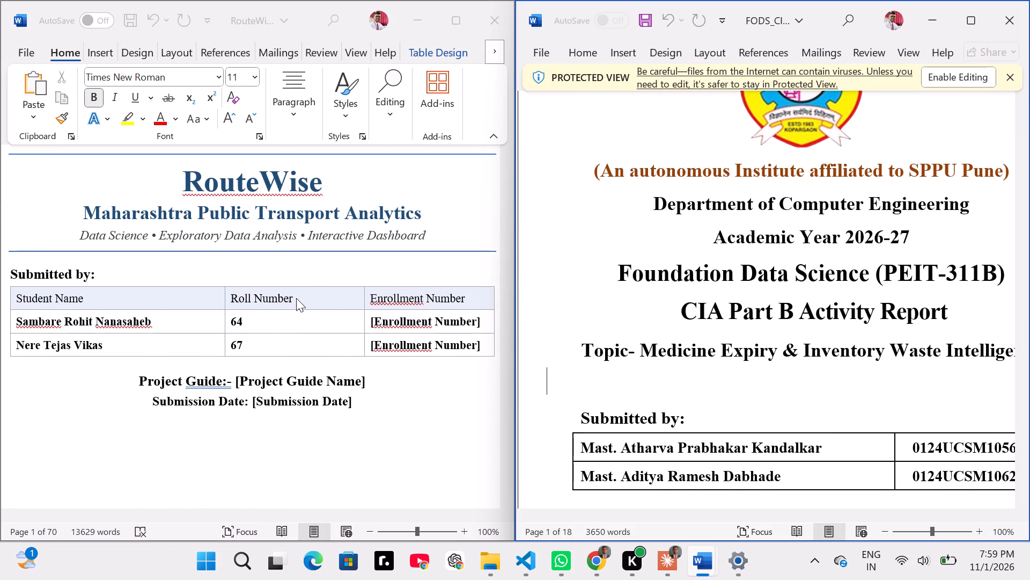
pyautogui.click(297, 298)
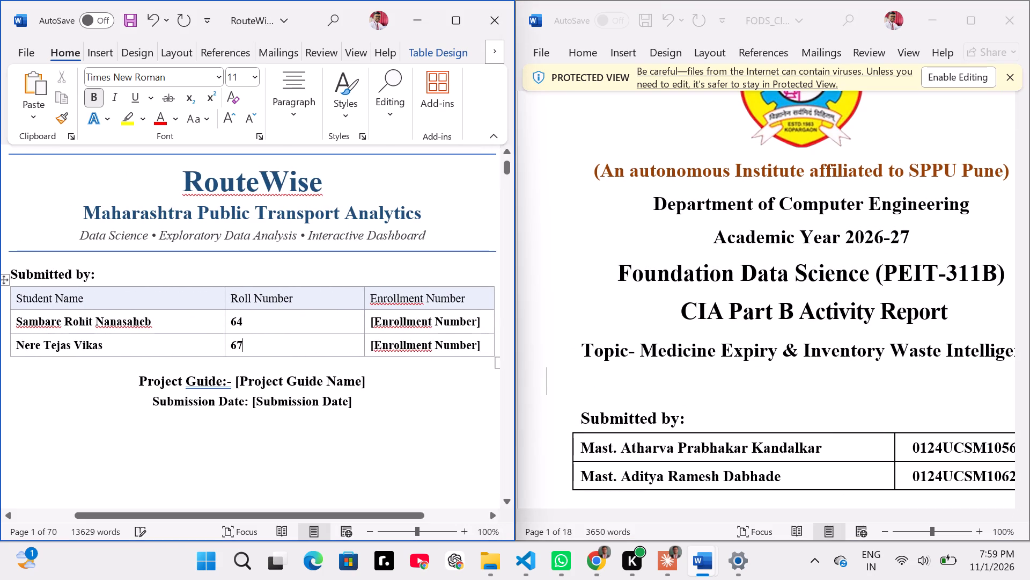
pyautogui.click(297, 298)
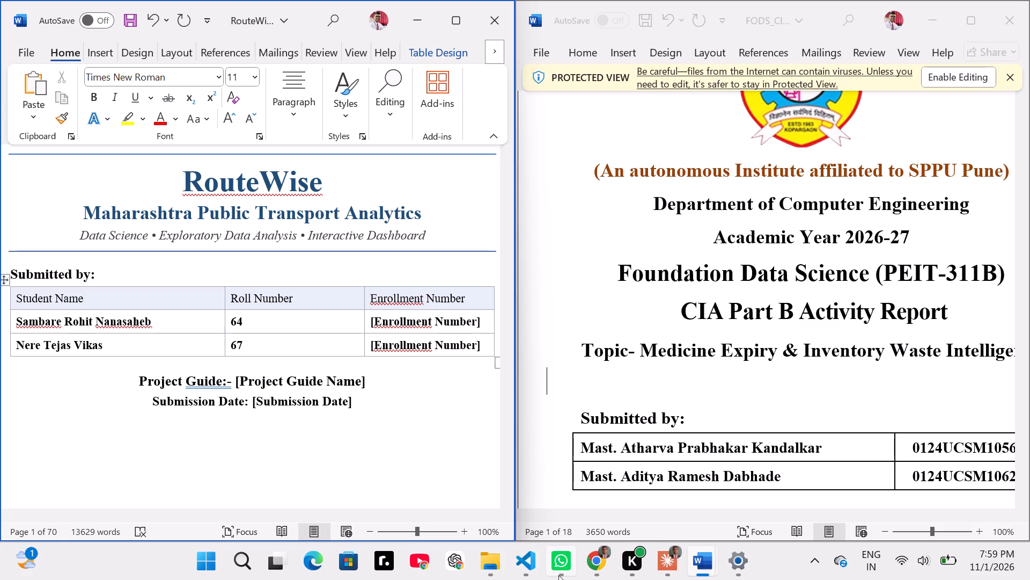
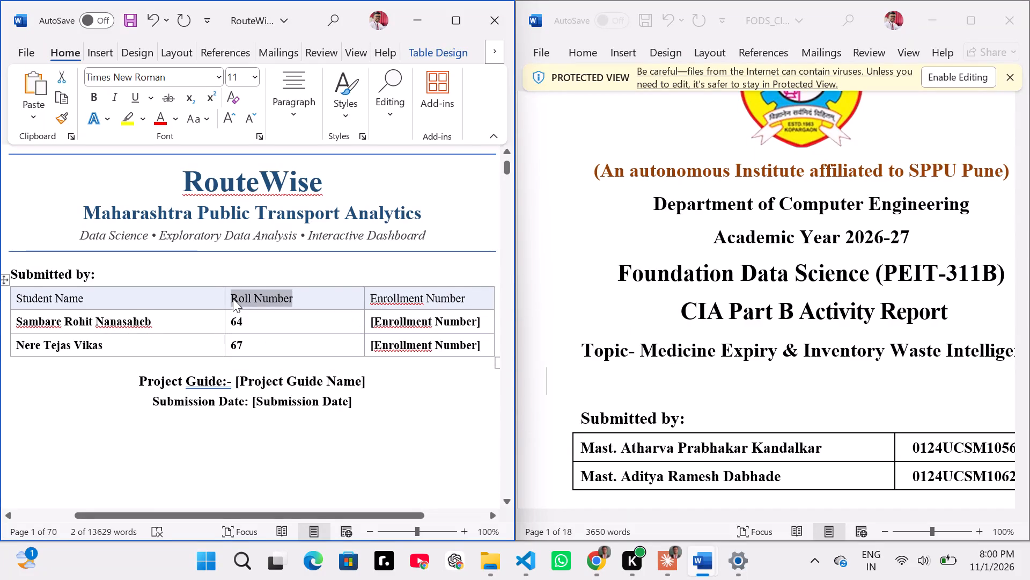
# Change the Roll Number column heading in the RouteWise submitted-by table to PRN.
pyautogui.write('PRN')
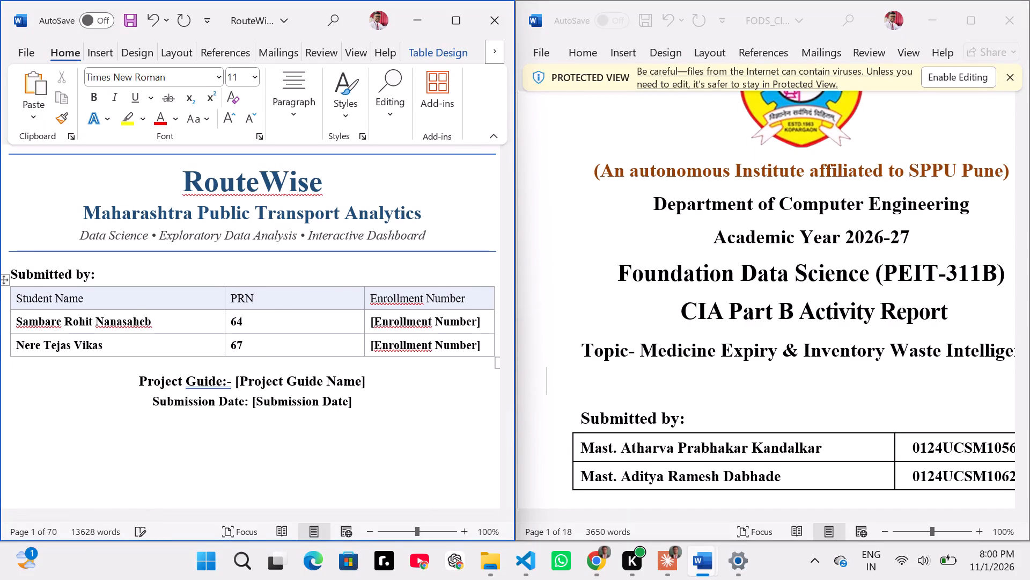
# Replace the first student's roll number with a full PRN copied from the medicine inventory report, changing its last two digits to 64.
pyautogui.moveTo(248, 320); pyautogui.dragTo(237, 321)
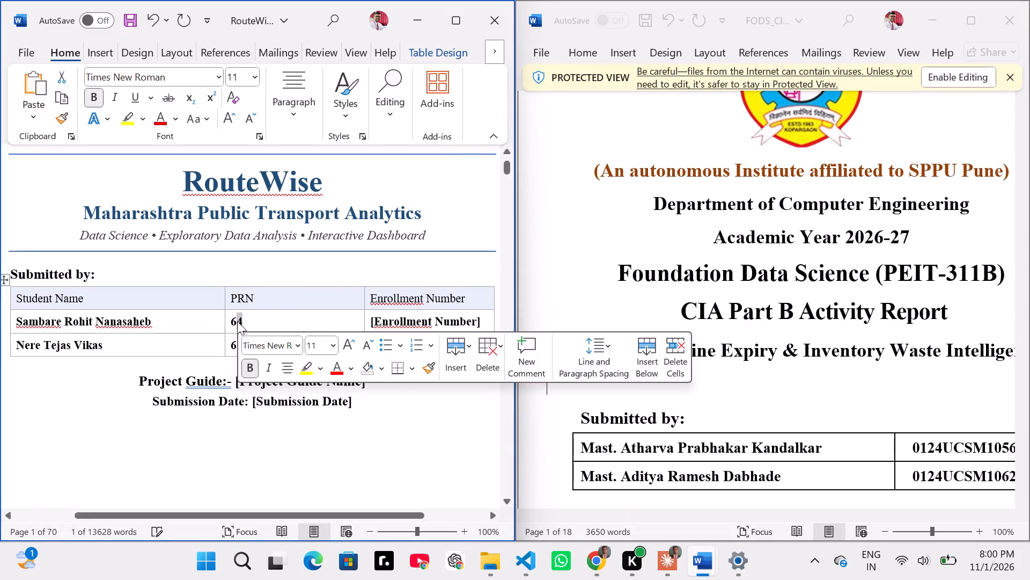
pyautogui.hscroll(-1, 881, 487)
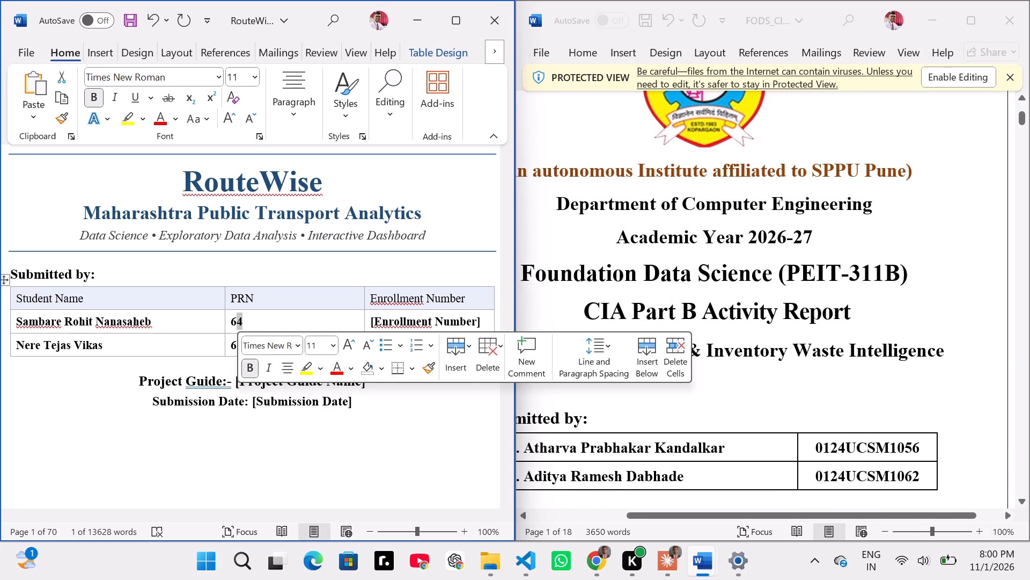
pyautogui.moveTo(814, 450); pyautogui.dragTo(931, 442)
pyautogui.hotkey('ctrl', 'c')
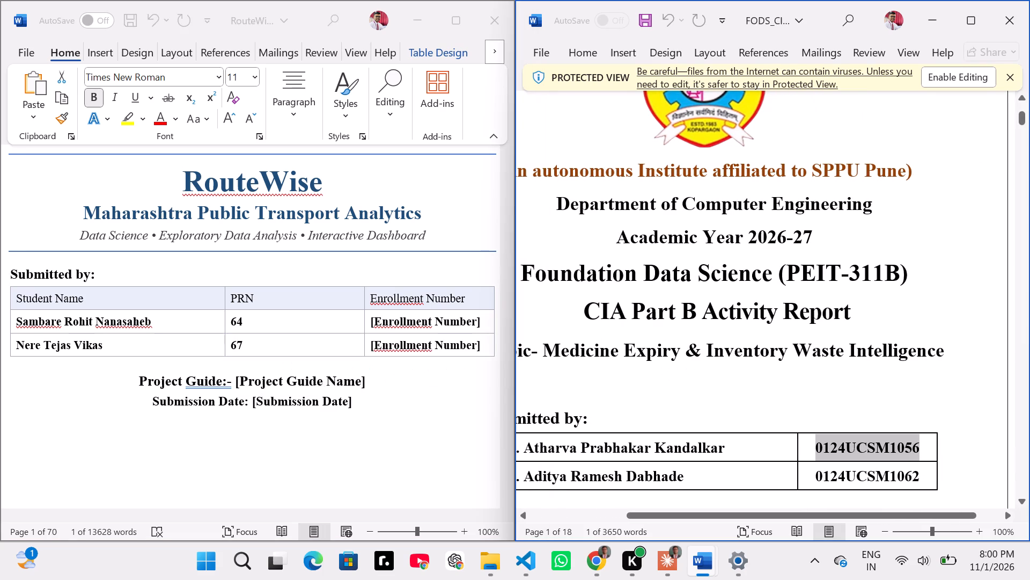
pyautogui.click(249, 320)
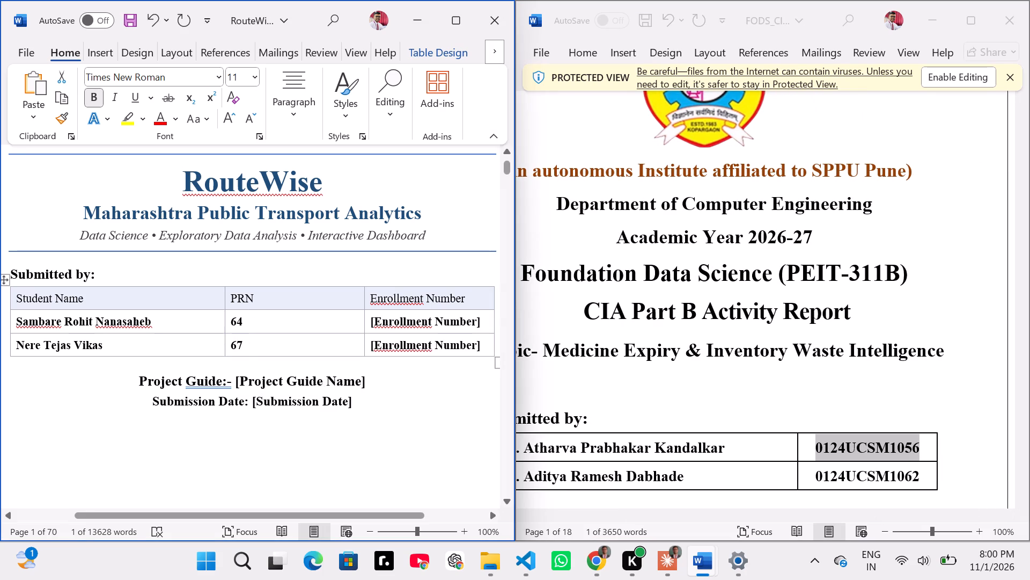
pyautogui.hotkey('ctrl', 'BackSpace')
pyautogui.press('Right')
pyautogui.press('BackSpace')
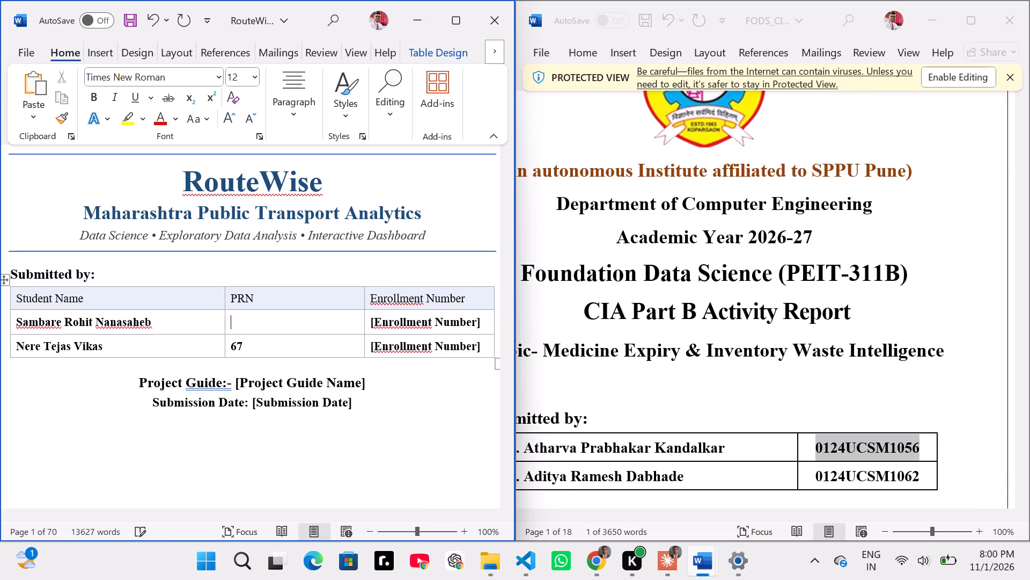
pyautogui.hotkey('ctrl', 'v')
pyautogui.press('BackSpace')
pyautogui.press('BackSpace')
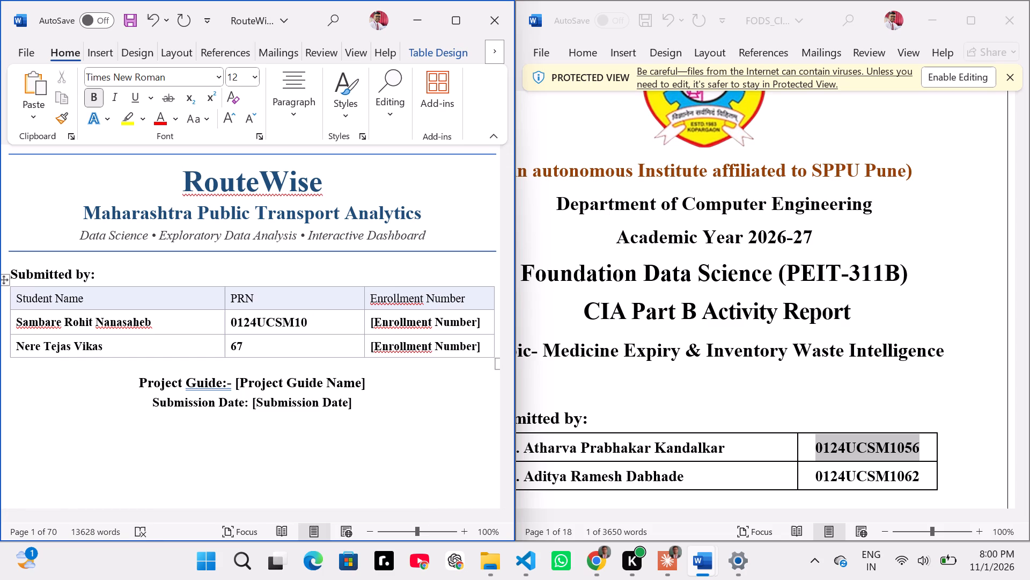
pyautogui.write('64')
# Replace the second student's roll number with the same copied PRN, changing its last two digits to 67.
pyautogui.click(261, 343)
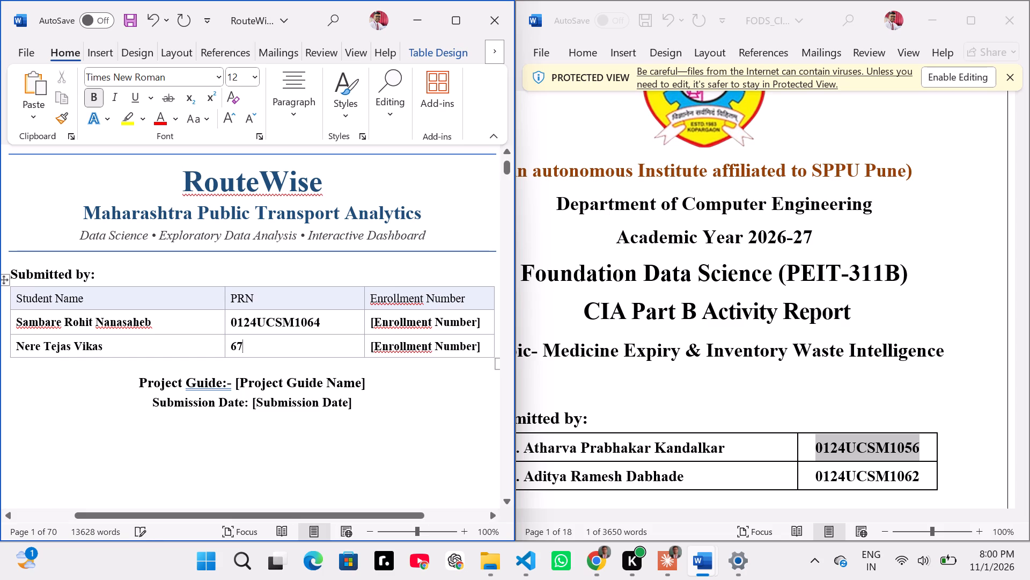
pyautogui.press('BackSpace')
pyautogui.press('BackSpace')
pyautogui.hotkey('ctrl', 'v')
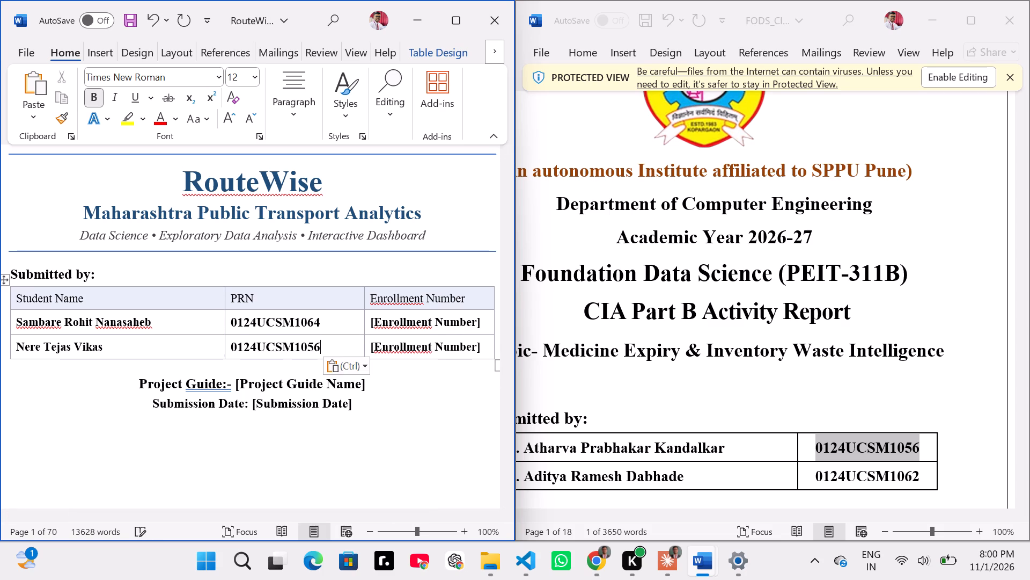
pyautogui.press('BackSpace')
pyautogui.press('BackSpace')
pyautogui.write('67')
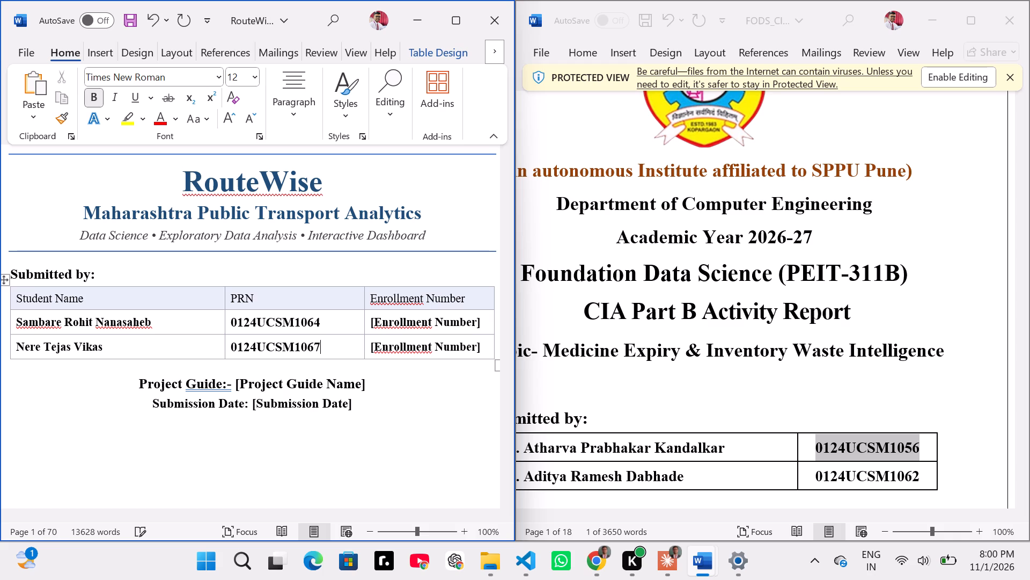
# Delete the Enrollment Number column from the RouteWise submitted-by table.
pyautogui.hscroll(-1, 366, 343)
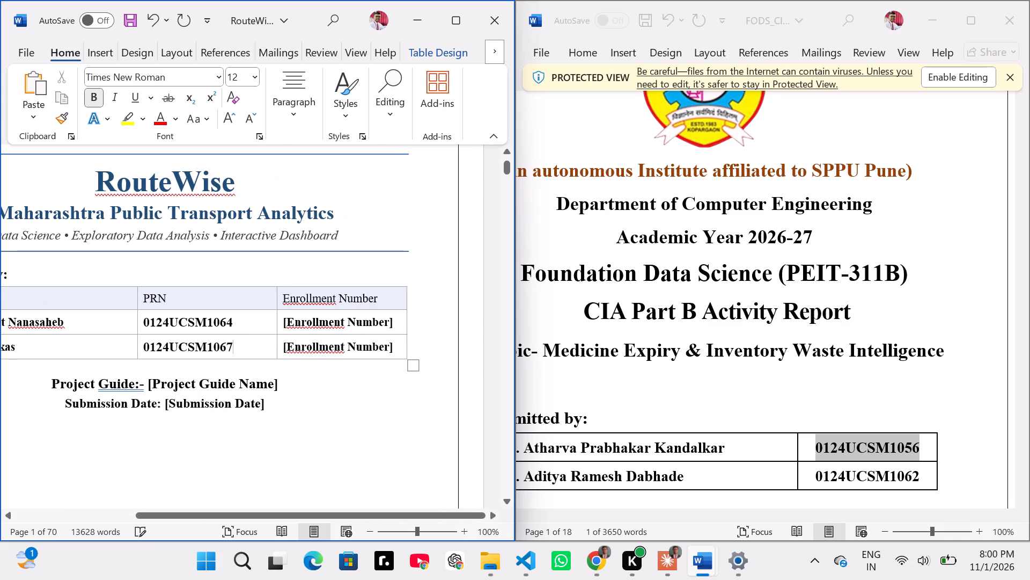
pyautogui.hscroll(1, 366, 343)
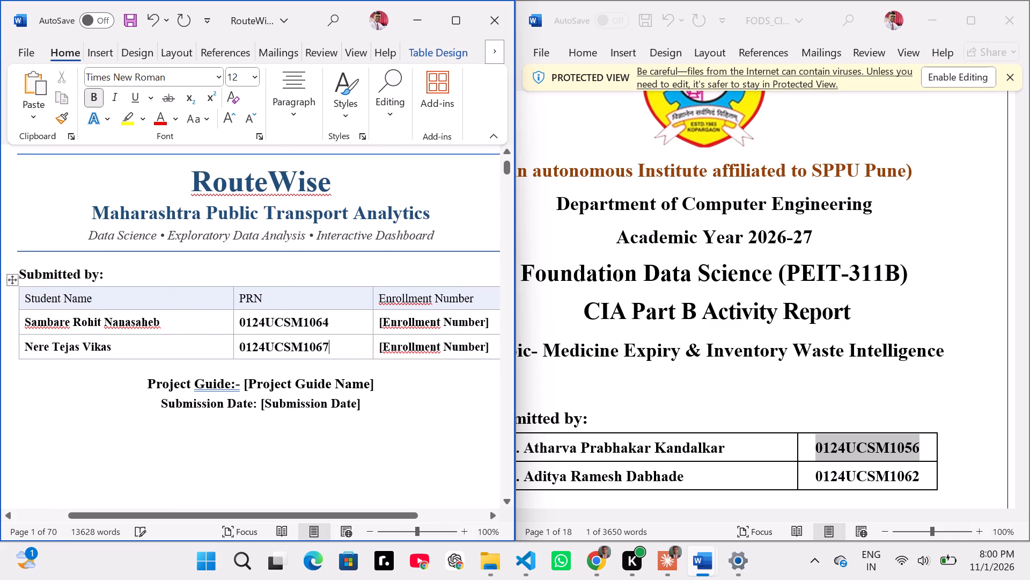
pyautogui.hscroll(-1, 400, 331)
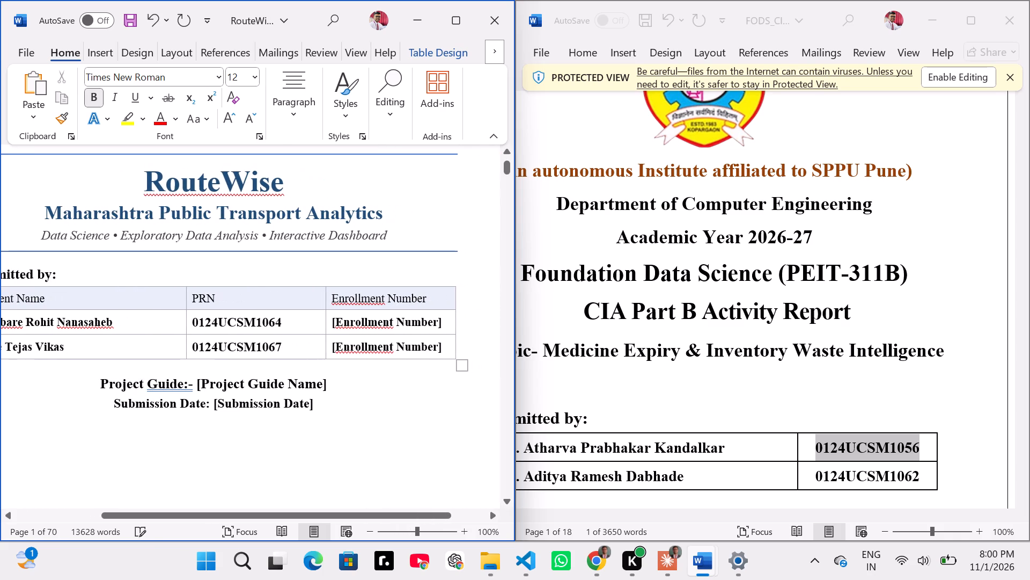
pyautogui.moveTo(333, 297); pyautogui.dragTo(431, 344)
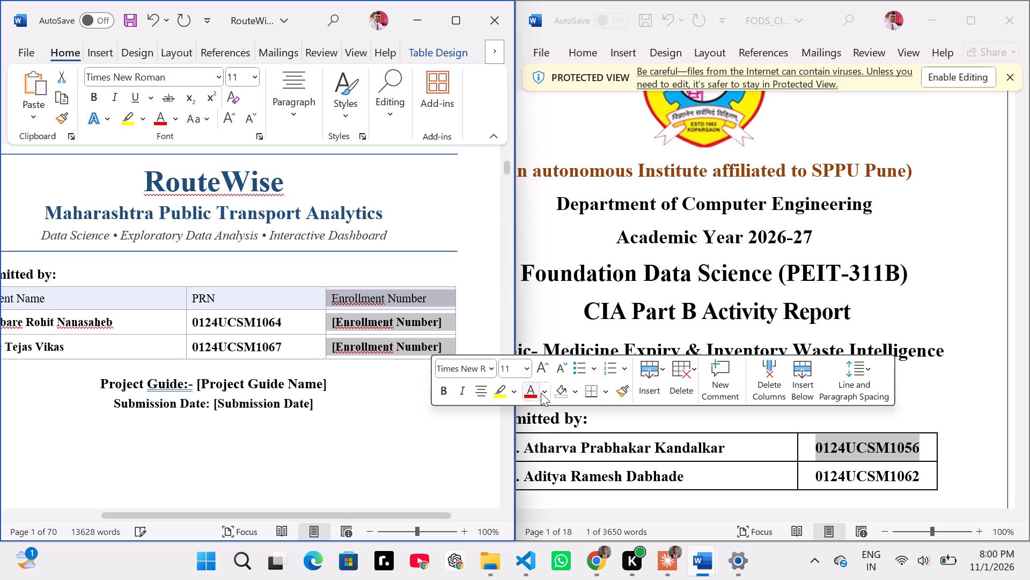
pyautogui.press('BackSpace')
pyautogui.hscroll(1, 359, 379)
pyautogui.hscroll(-1, 464, 378)
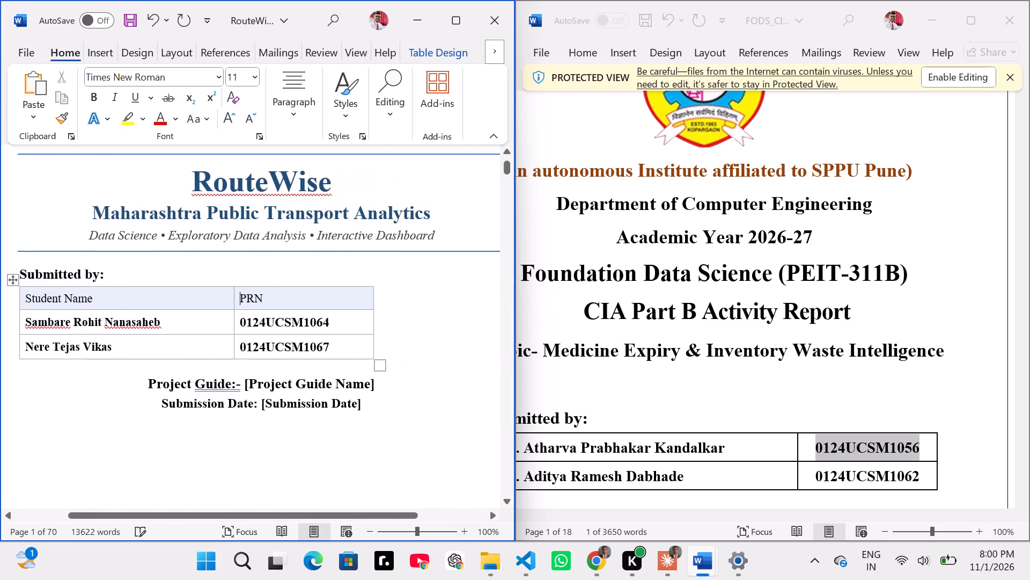
# Increase the indent of the Submitted by heading and the whole student table by two levels.
pyautogui.hscroll(3, 464, 378)
pyautogui.keyDown('ctrl'); pyautogui.scroll(-1, 464, 378); pyautogui.keyUp('ctrl')
pyautogui.scroll(1, 505, 404)
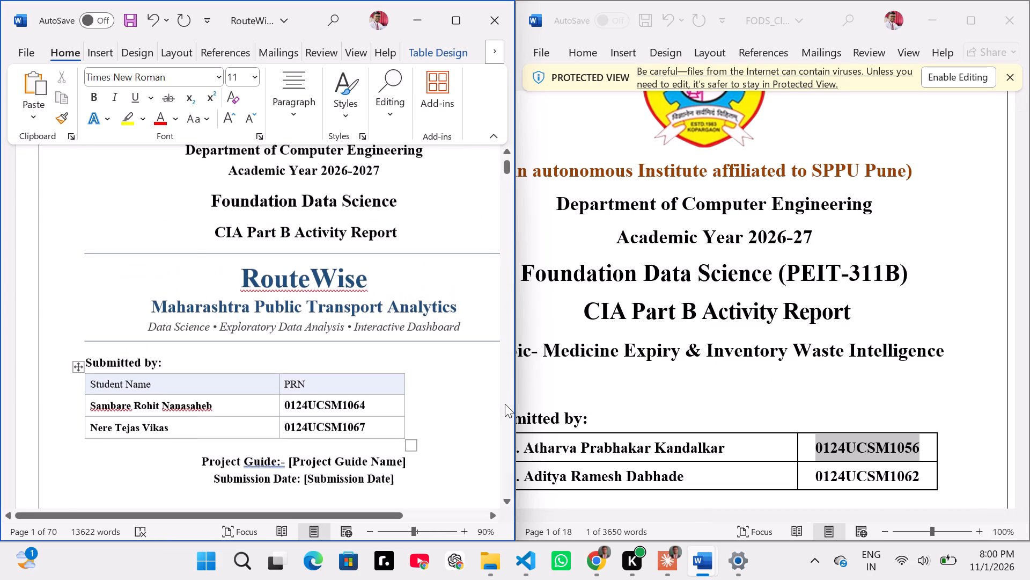
pyautogui.scroll(-1, 429, 349)
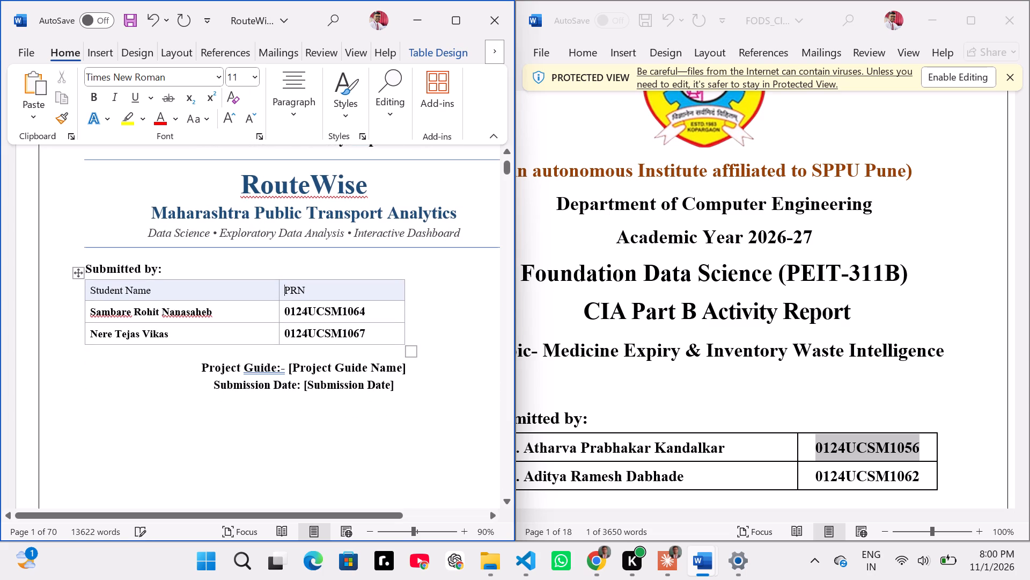
pyautogui.click(66, 262)
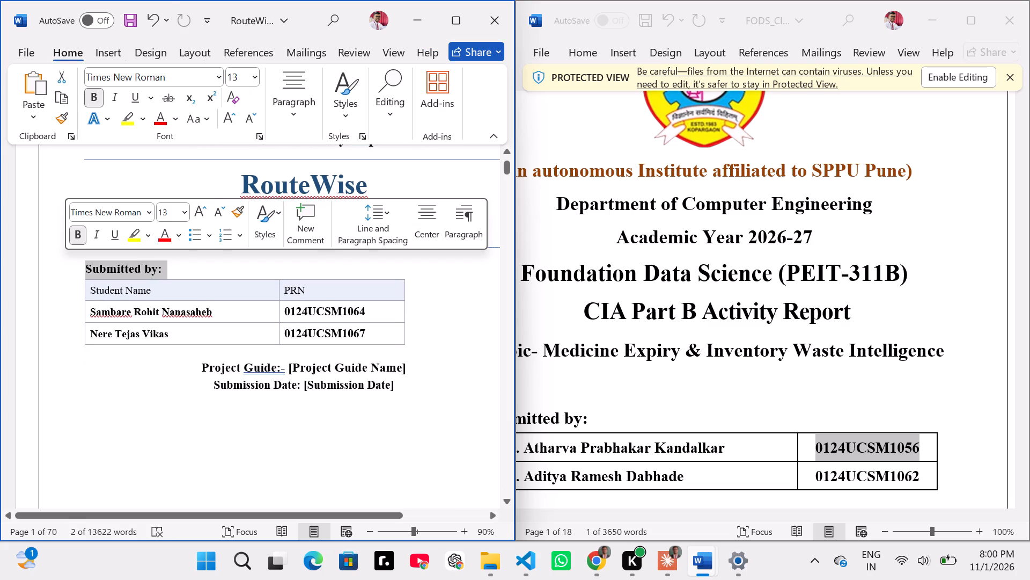
pyautogui.moveTo(66, 262); pyautogui.dragTo(400, 332)
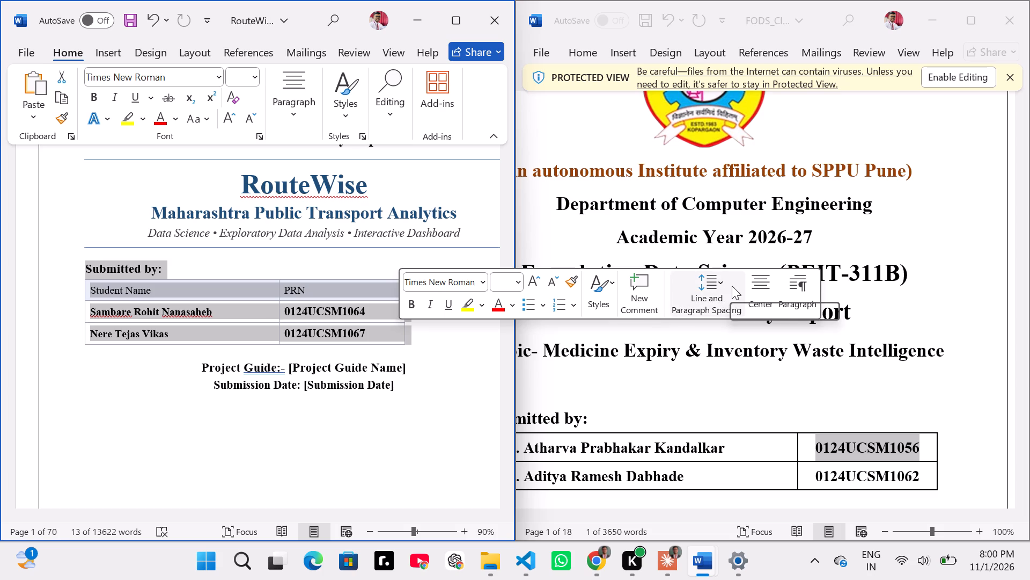
pyautogui.click(767, 286)
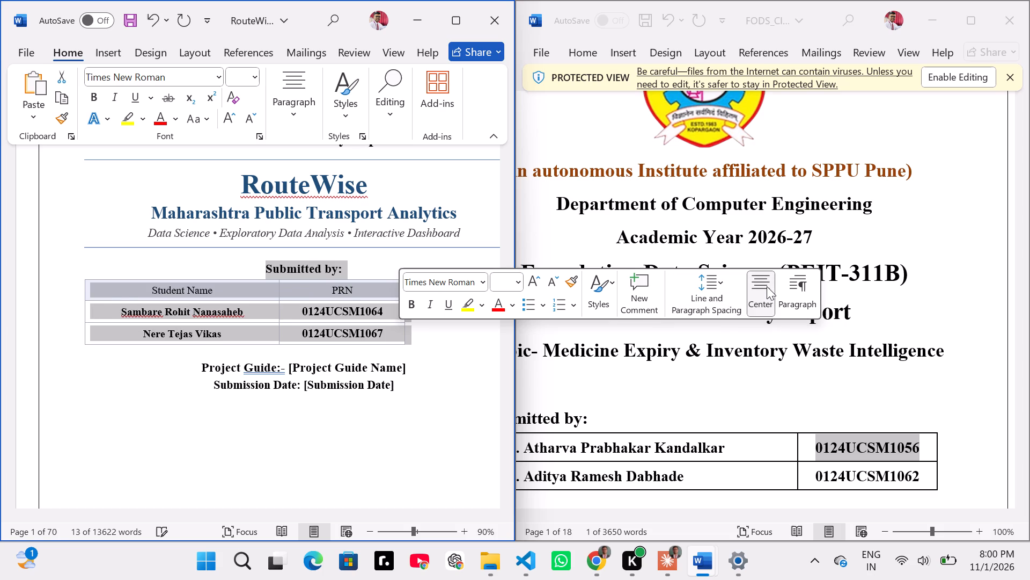
pyautogui.click(767, 286)
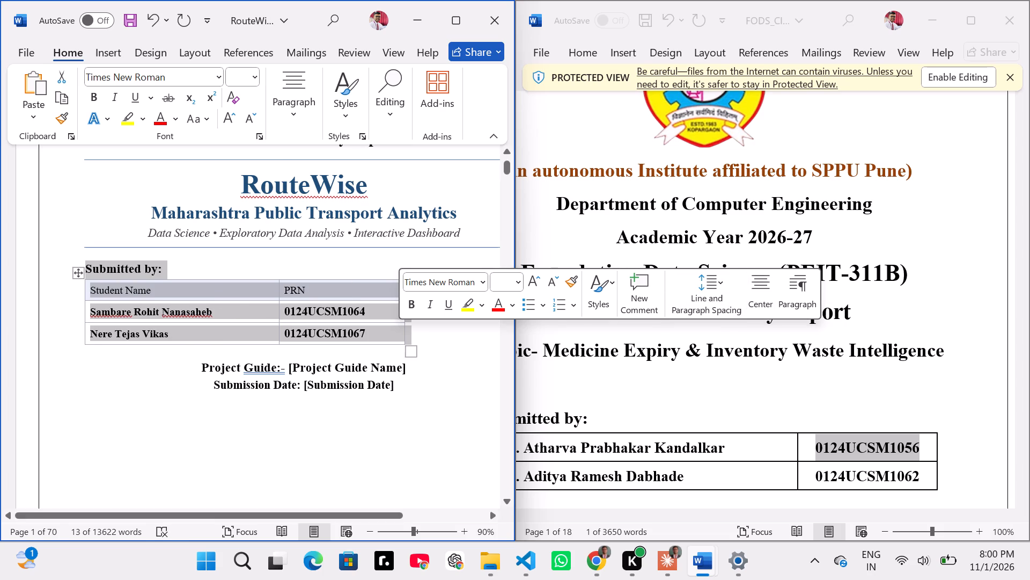
pyautogui.click(302, 128)
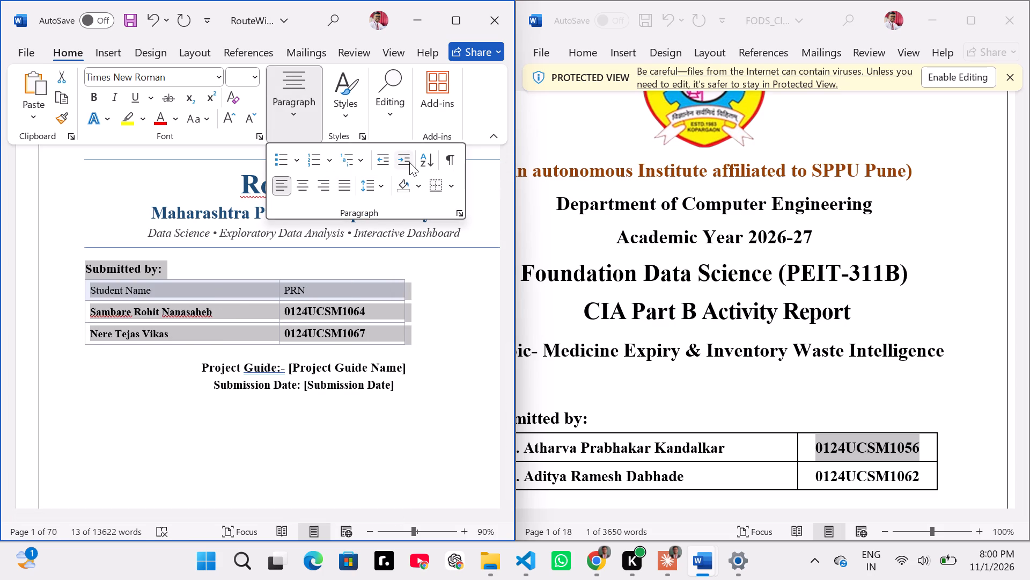
pyautogui.click(410, 162)
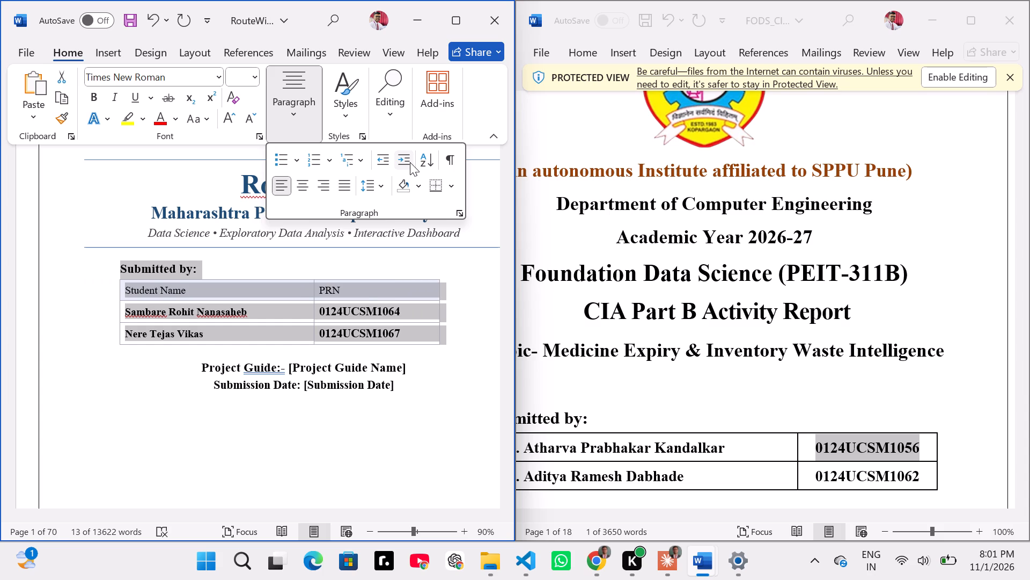
pyautogui.click(410, 162)
# Enlarge the text of the Submitted by heading and student table by one font size increment, bringing the heading to 14 pt.
pyautogui.keyDown('ctrl'); pyautogui.scroll(-2, 285, 419); pyautogui.keyUp('ctrl')
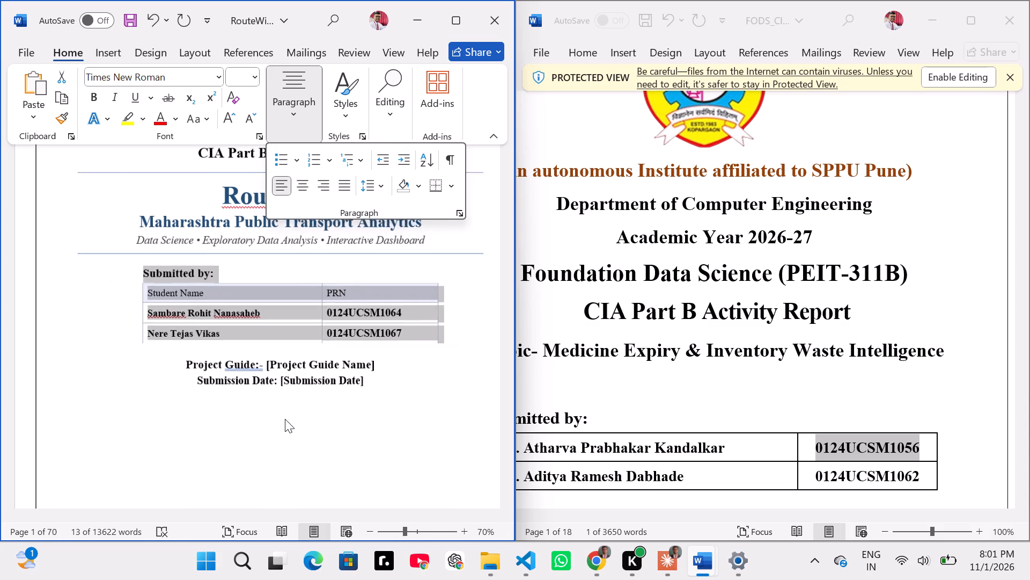
pyautogui.scroll(1, 285, 419)
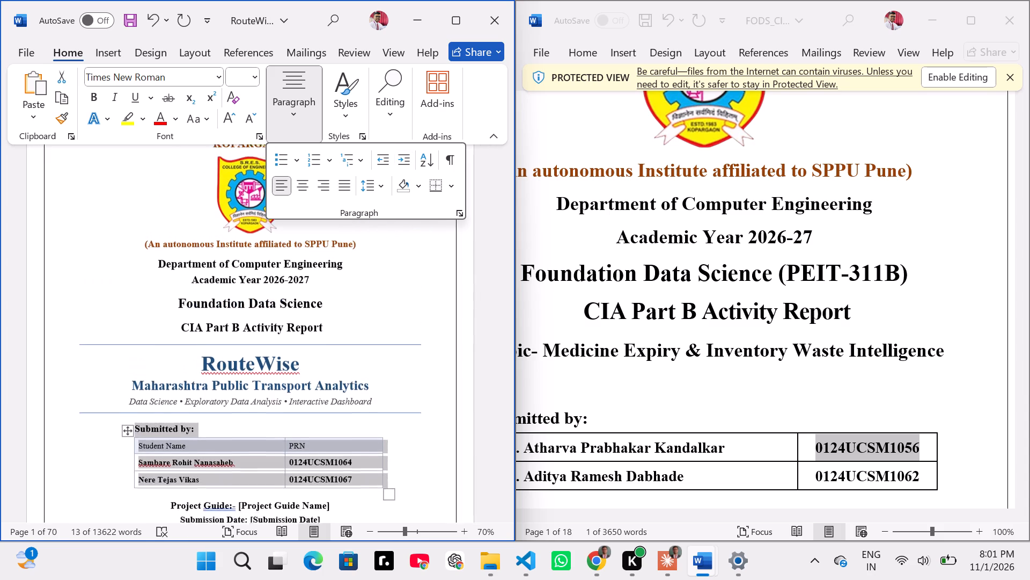
pyautogui.scroll(1, 285, 419)
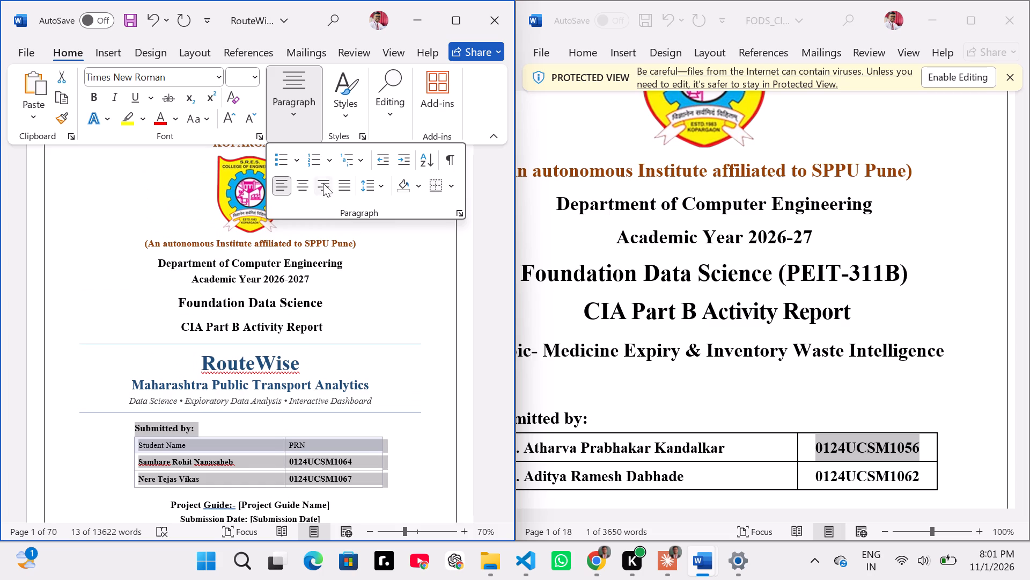
pyautogui.click(233, 115)
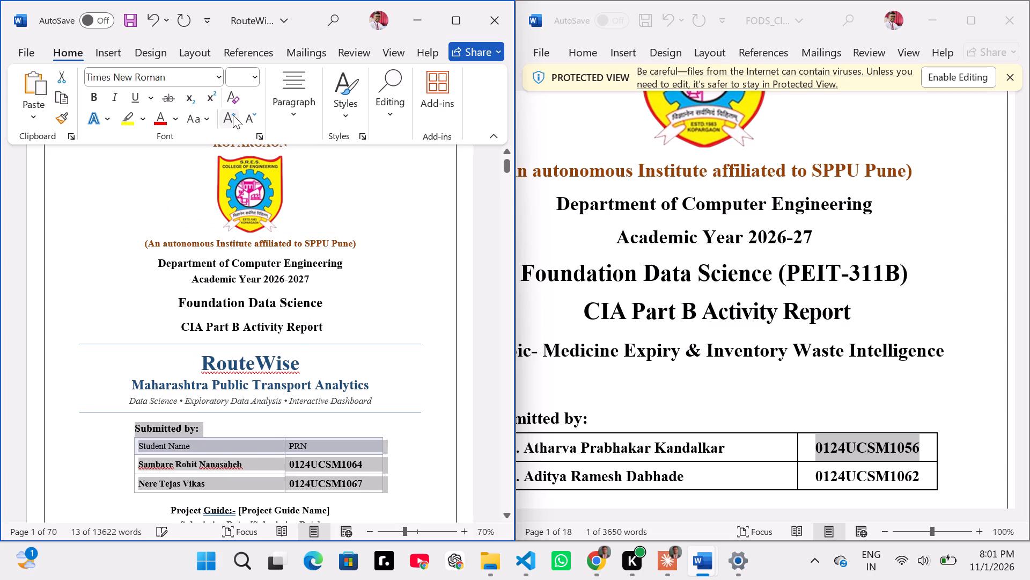
pyautogui.click(233, 115)
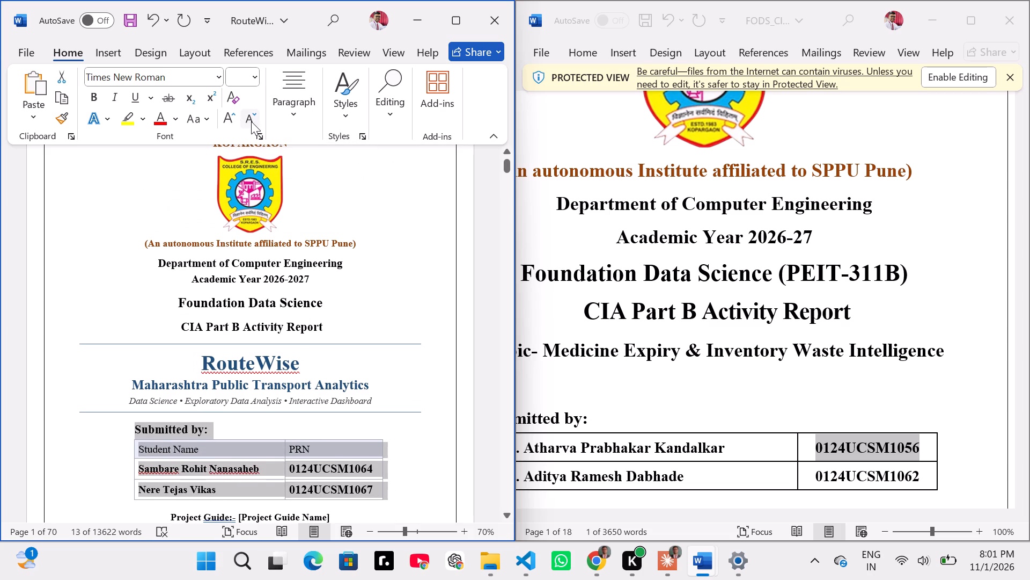
pyautogui.click(251, 121)
pyautogui.scroll(-1, 241, 315)
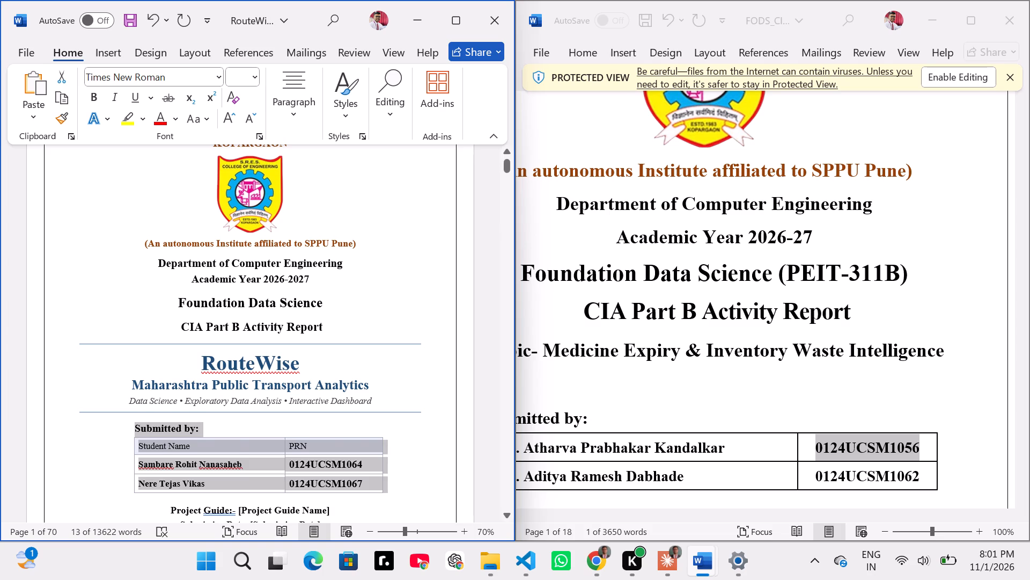
pyautogui.scroll(-1, 241, 315)
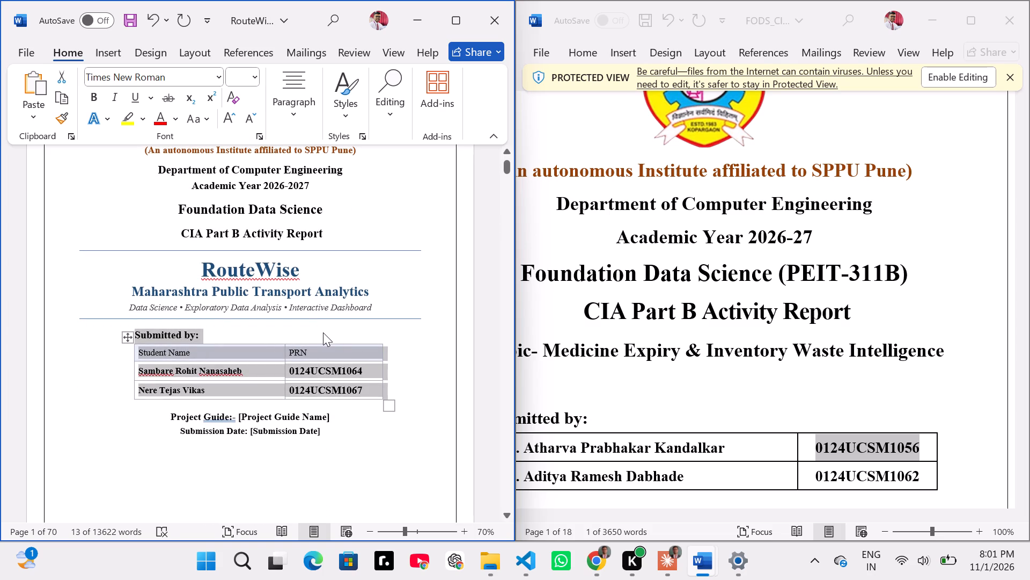
pyautogui.click(323, 332)
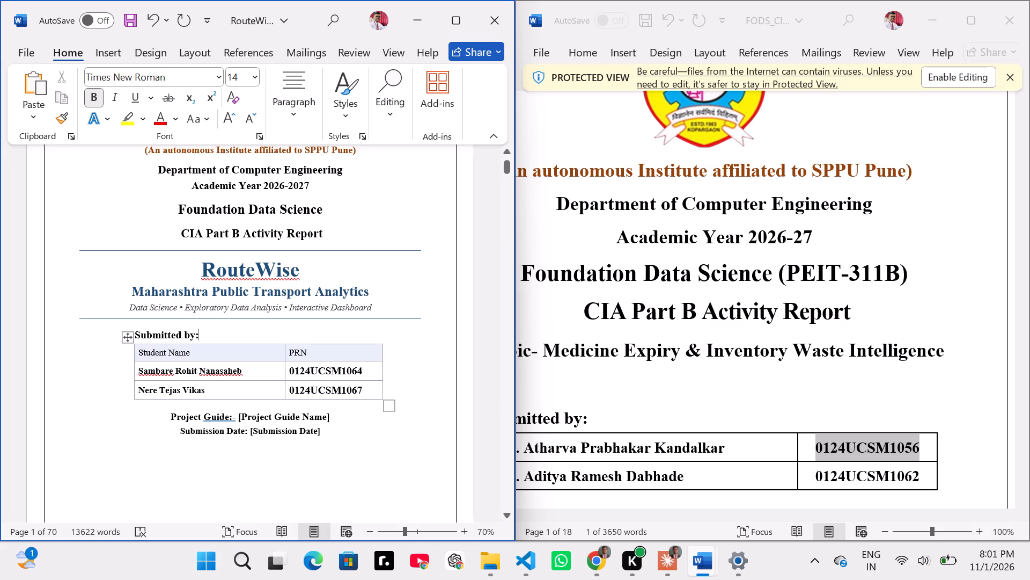
# Widen the Student Name column by moving its border with the PRN column until the PRN column just fits its numbers.
pyautogui.keyDown('ctrl'); pyautogui.scroll(4, 285, 357); pyautogui.keyUp('ctrl')
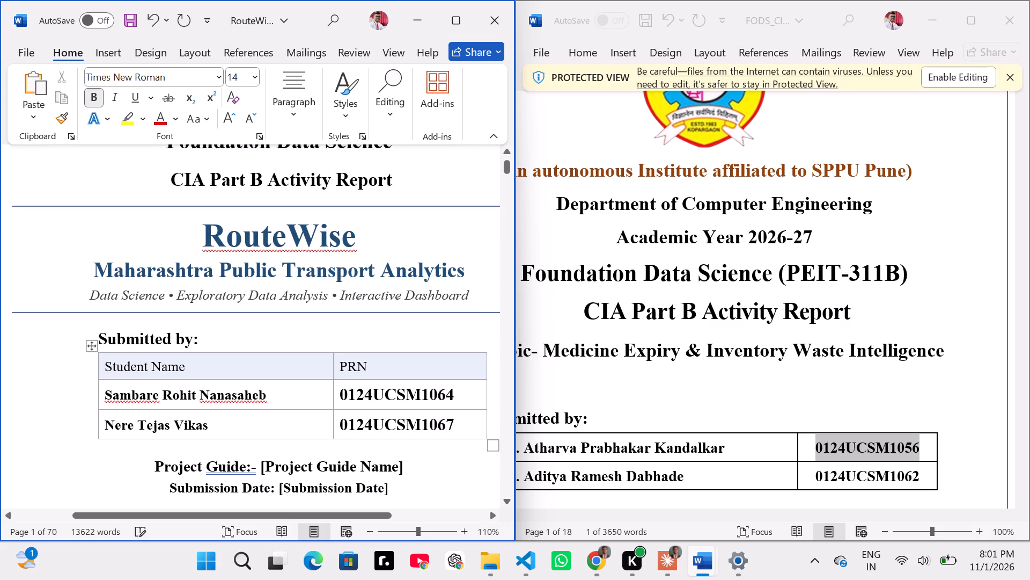
pyautogui.moveTo(332, 368); pyautogui.dragTo(373, 369)
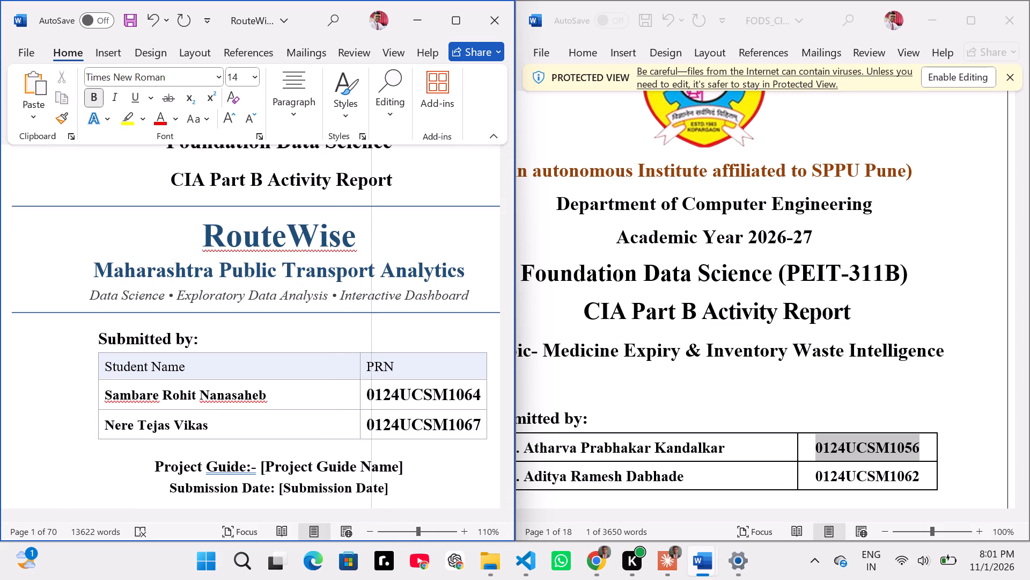
pyautogui.moveTo(373, 369); pyautogui.dragTo(376, 369)
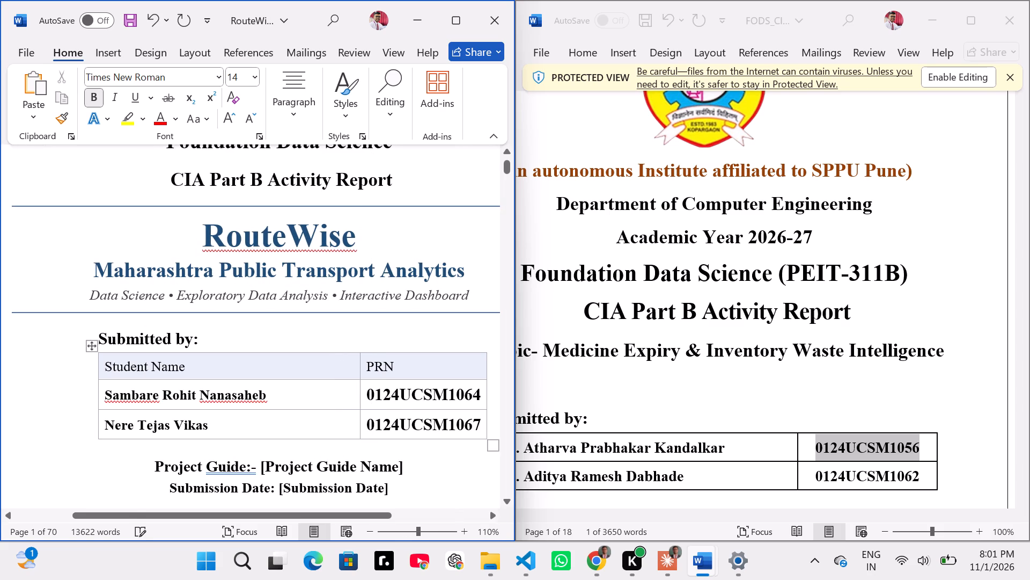
pyautogui.hscroll(-1, 338, 392)
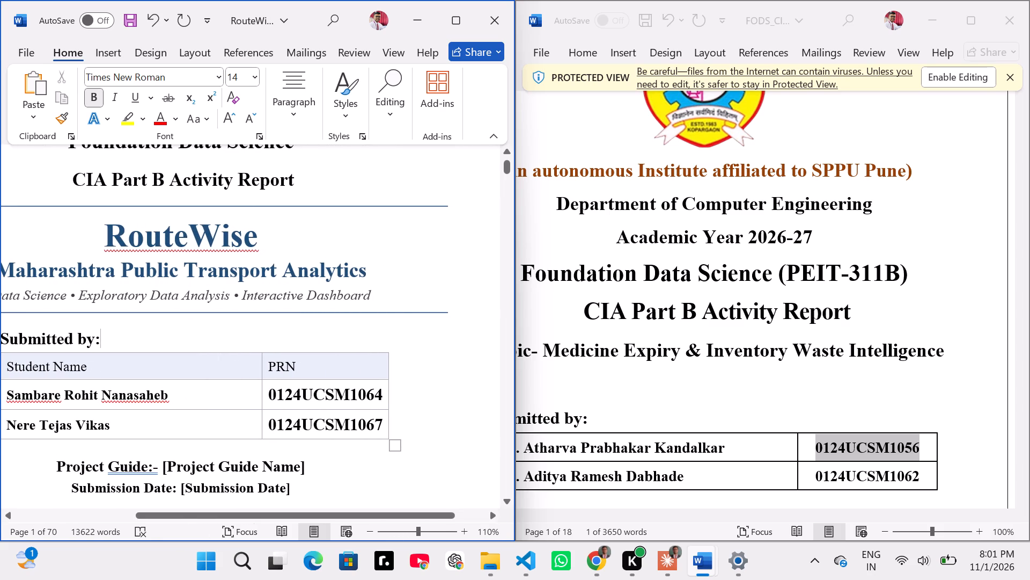
# Widen the PRN column moderately by moving the outer edge of the RouteWise student table beyond the numbers.
pyautogui.moveTo(387, 370); pyautogui.dragTo(465, 368)
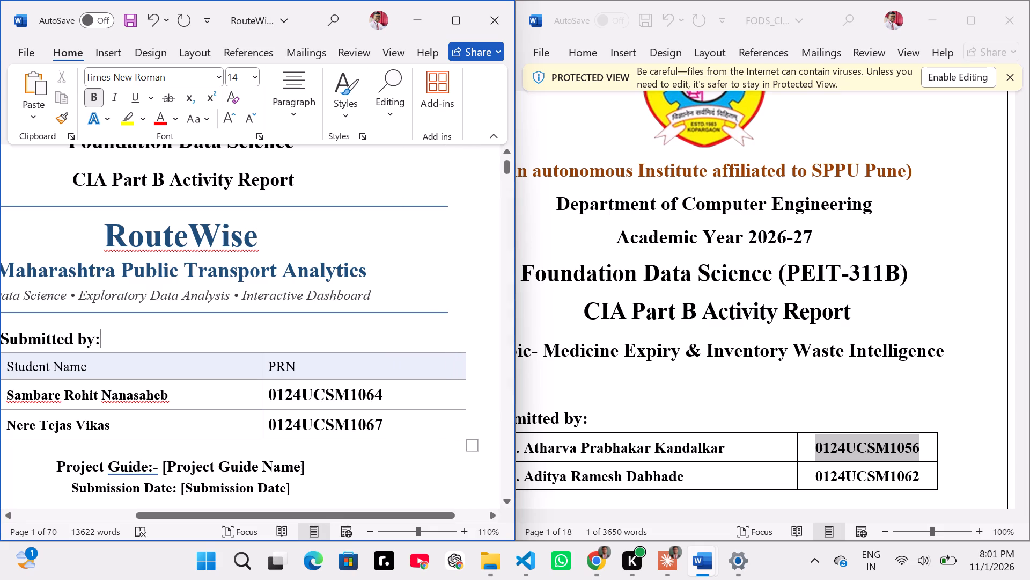
pyautogui.moveTo(465, 367); pyautogui.dragTo(415, 379)
# Copy the "Mast." prefix from the medicine inventory report and insert it before both student names in the RouteWise table.
pyautogui.hscroll(1, 333, 423)
pyautogui.hscroll(1, 608, 438)
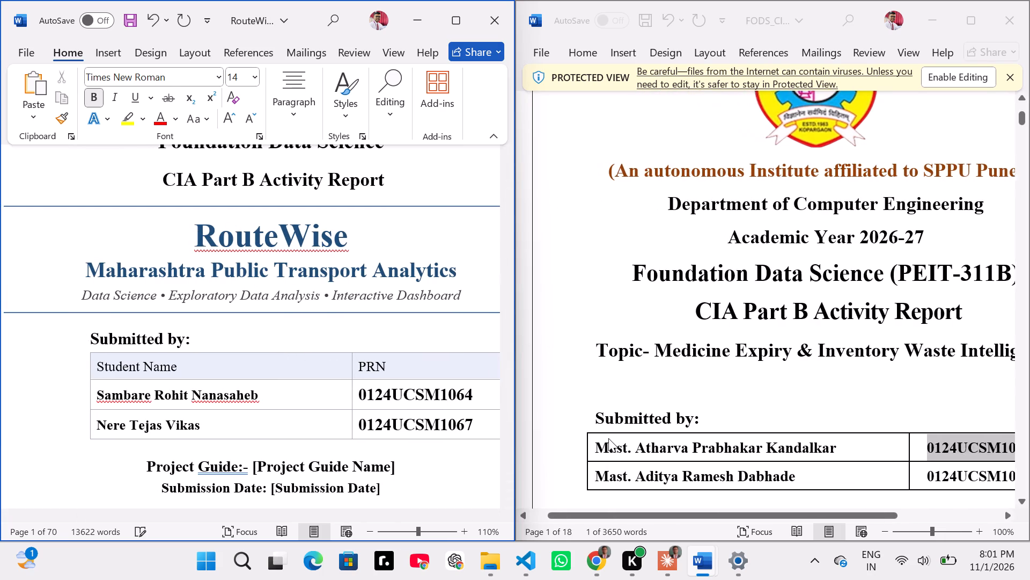
pyautogui.hscroll(1, 608, 438)
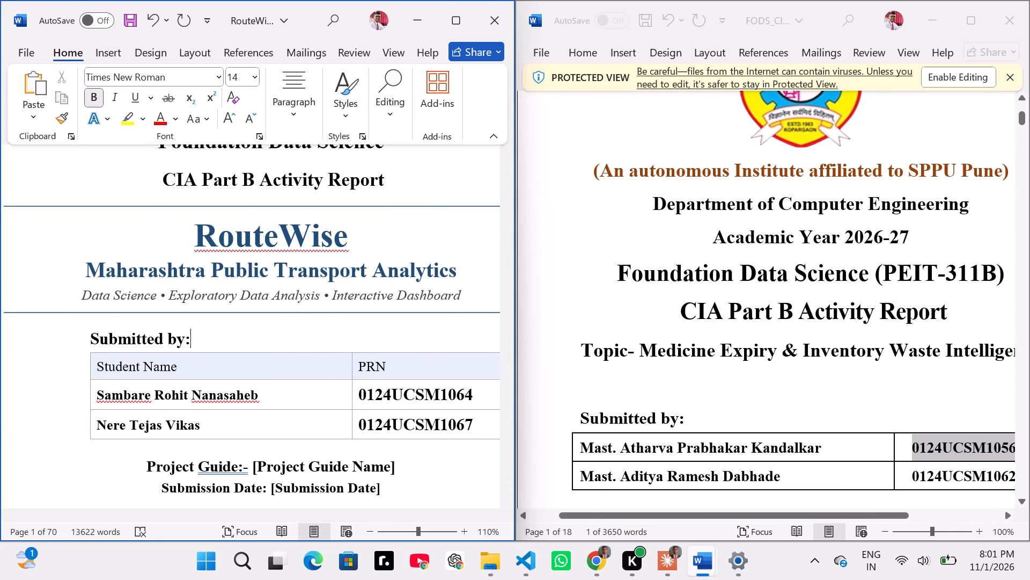
pyautogui.moveTo(579, 447); pyautogui.dragTo(605, 447)
pyautogui.click(617, 447)
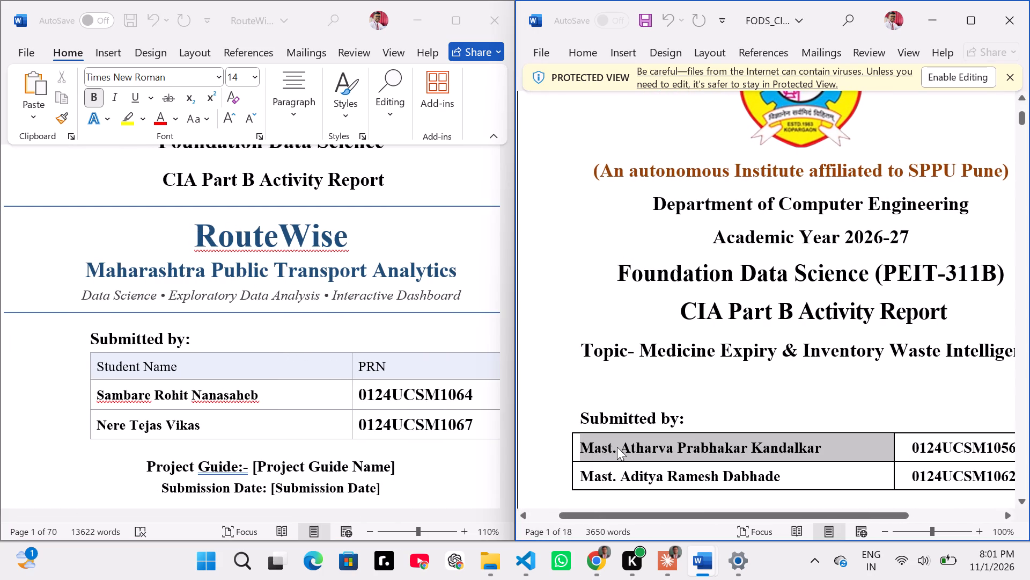
pyautogui.moveTo(617, 447); pyautogui.dragTo(576, 451)
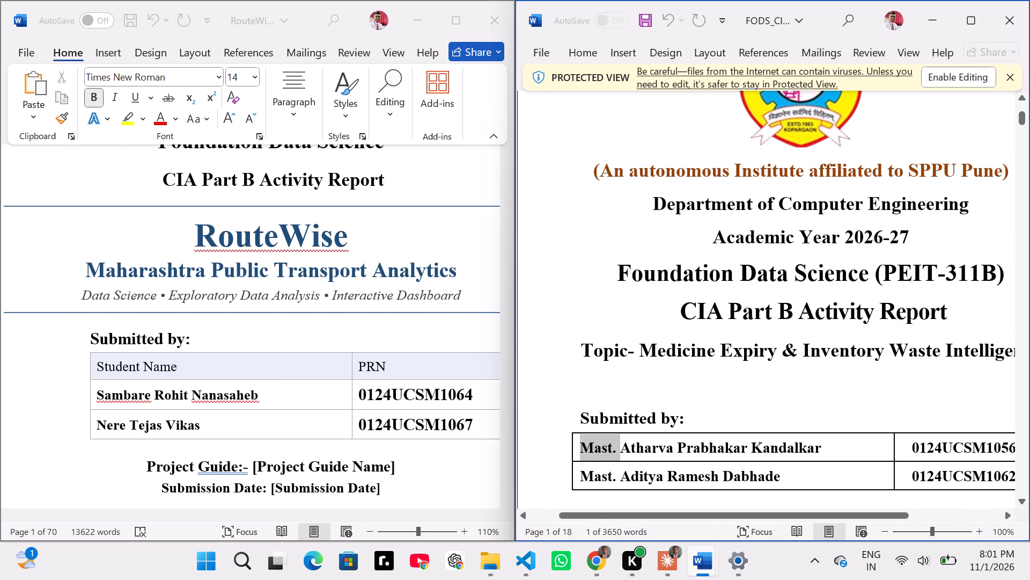
pyautogui.hotkey('ctrl', 'c')
pyautogui.click(96, 392)
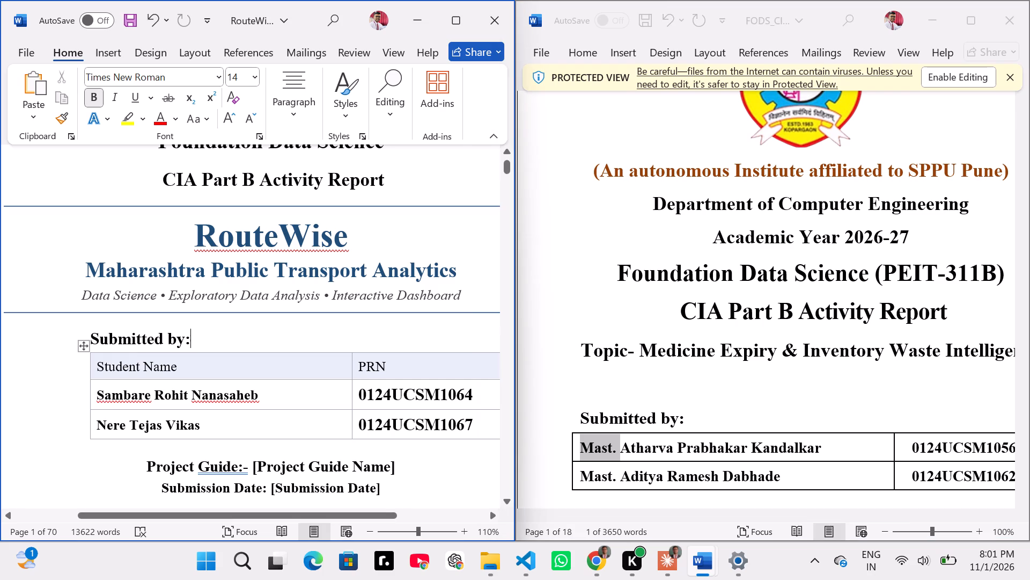
pyautogui.click(96, 392)
pyautogui.click(96, 392)
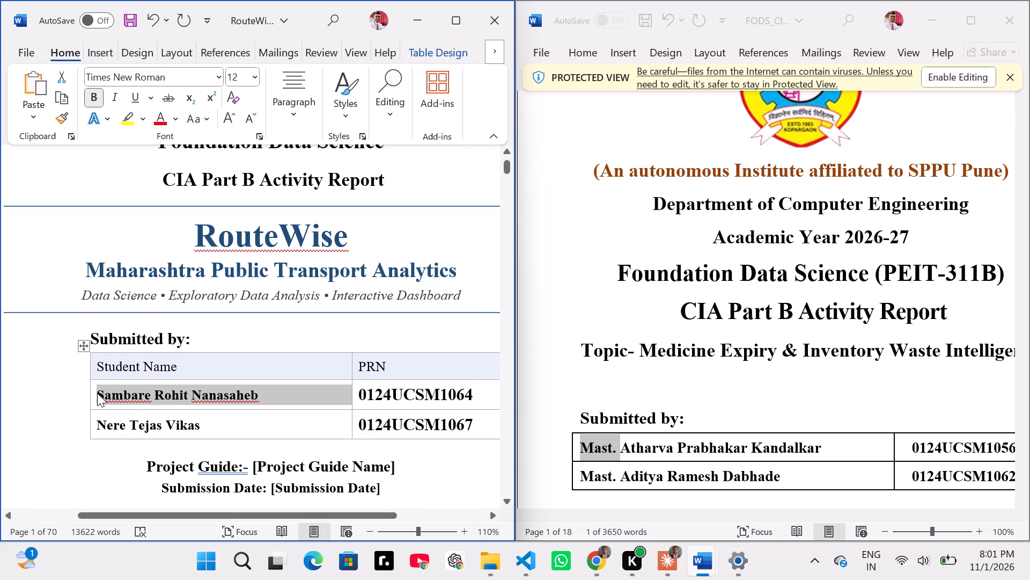
pyautogui.click(99, 393)
pyautogui.hotkey('ctrl', 'v')
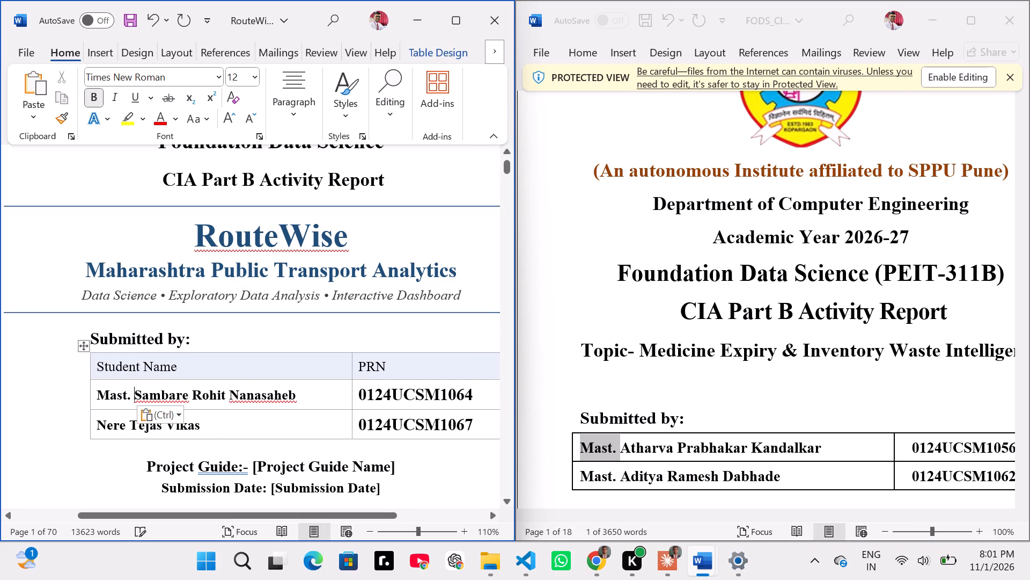
pyautogui.click(96, 422)
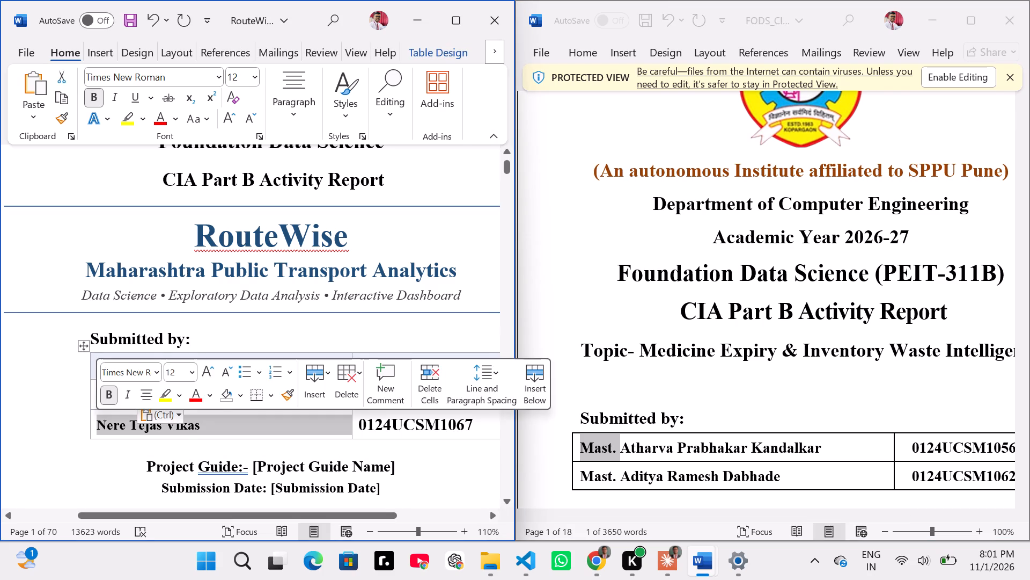
pyautogui.click(96, 422)
pyautogui.click(99, 423)
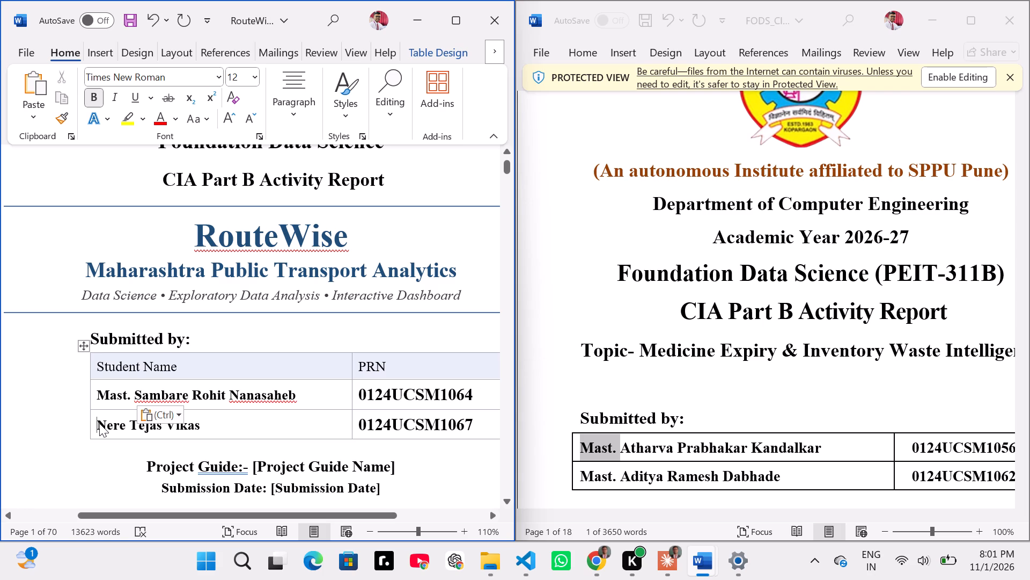
pyautogui.hotkey('ctrl', 'v')
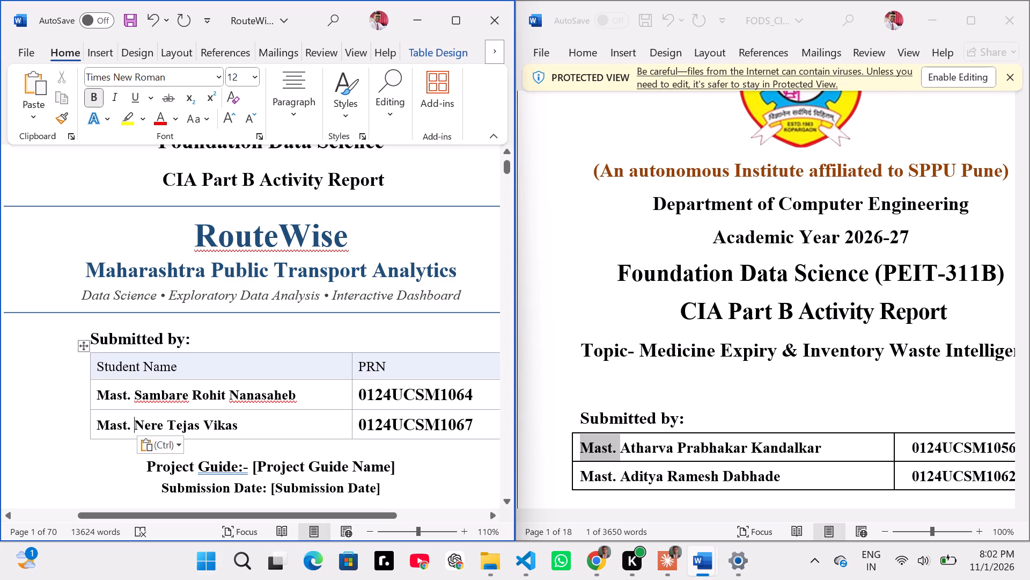
# Move the first student's surname from directly after "Mast." to the end of the name.
pyautogui.scroll(-1, 115, 464)
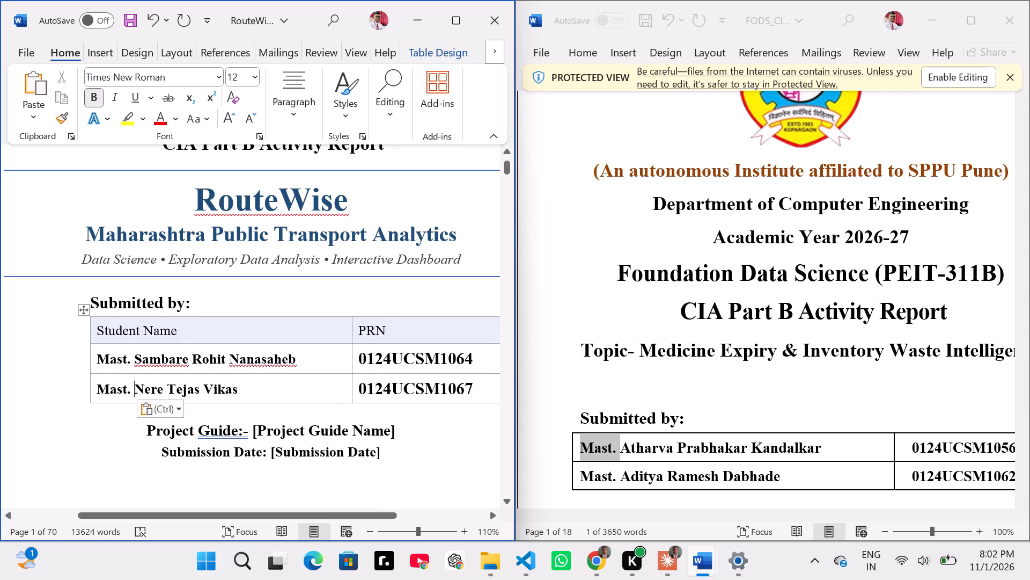
pyautogui.moveTo(136, 364); pyautogui.dragTo(151, 364)
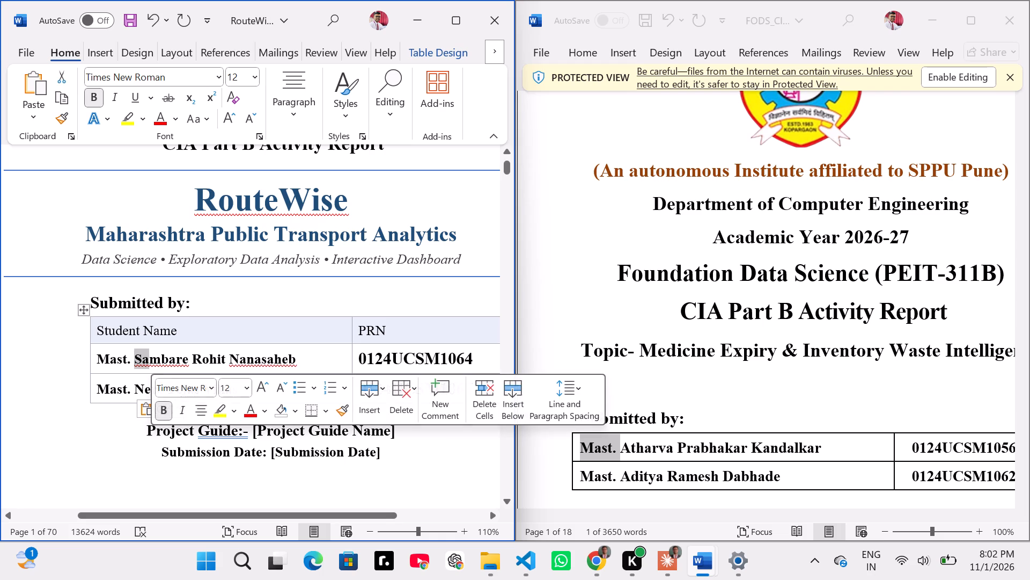
pyautogui.click(233, 362)
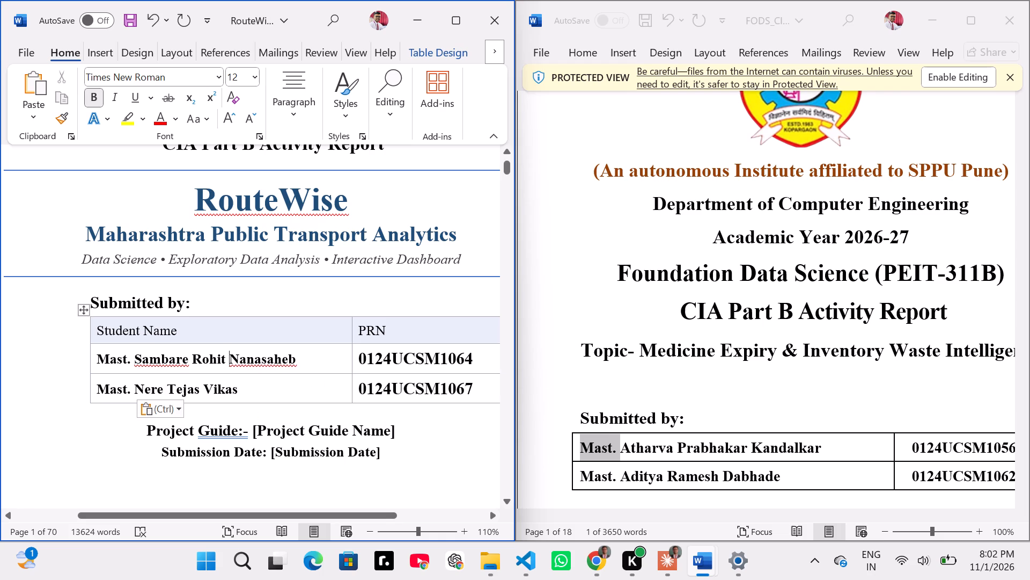
pyautogui.moveTo(187, 360); pyautogui.dragTo(132, 366)
pyautogui.hotkey('ctrl', 'c')
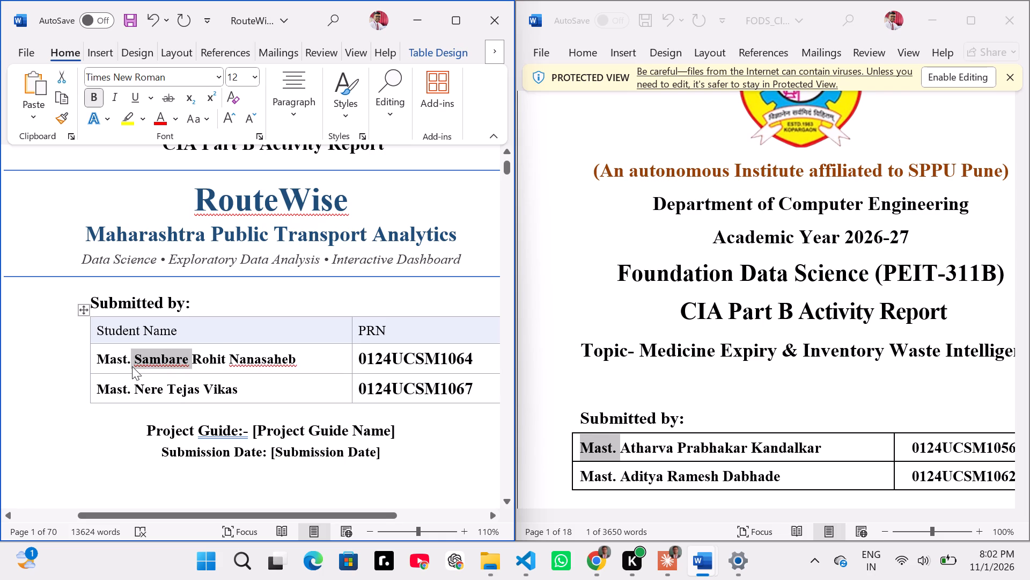
pyautogui.press('BackSpace')
pyautogui.click(262, 354)
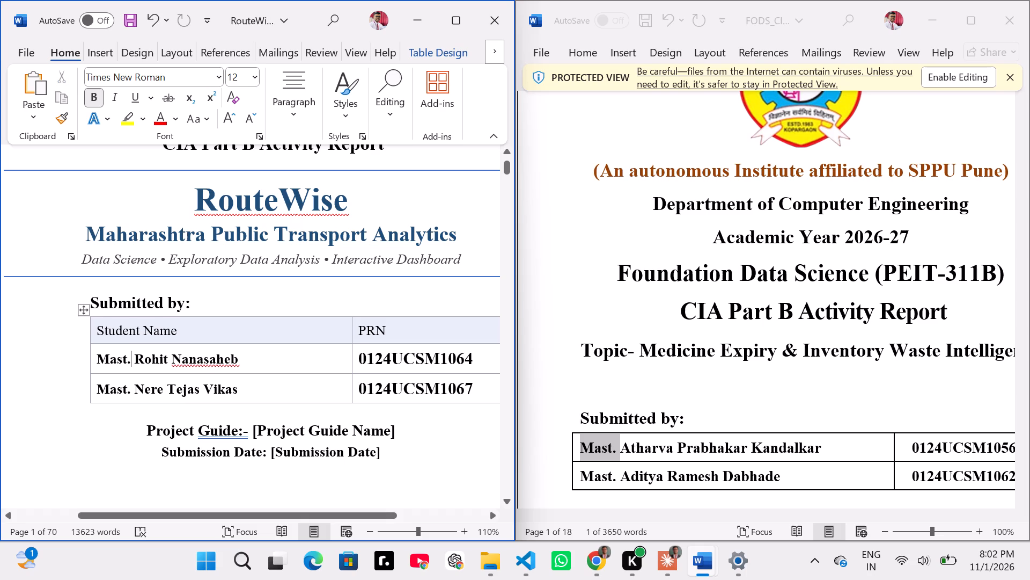
pyautogui.press('space')
pyautogui.hotkey('ctrl', 'v')
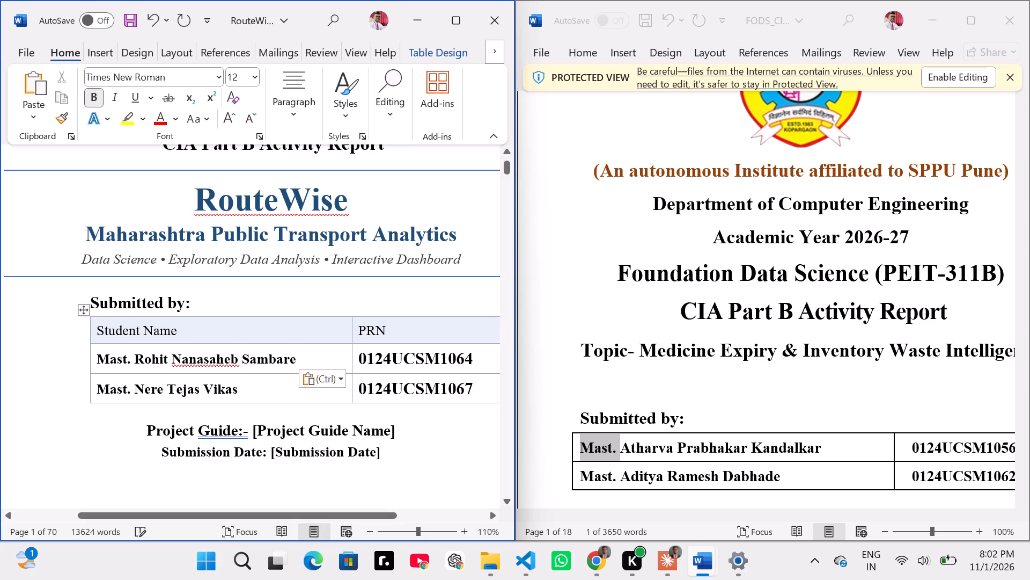
# Move the second student's surname from directly after "Mast." to the end of the name.
pyautogui.click(170, 392)
pyautogui.moveTo(170, 392); pyautogui.dragTo(132, 394)
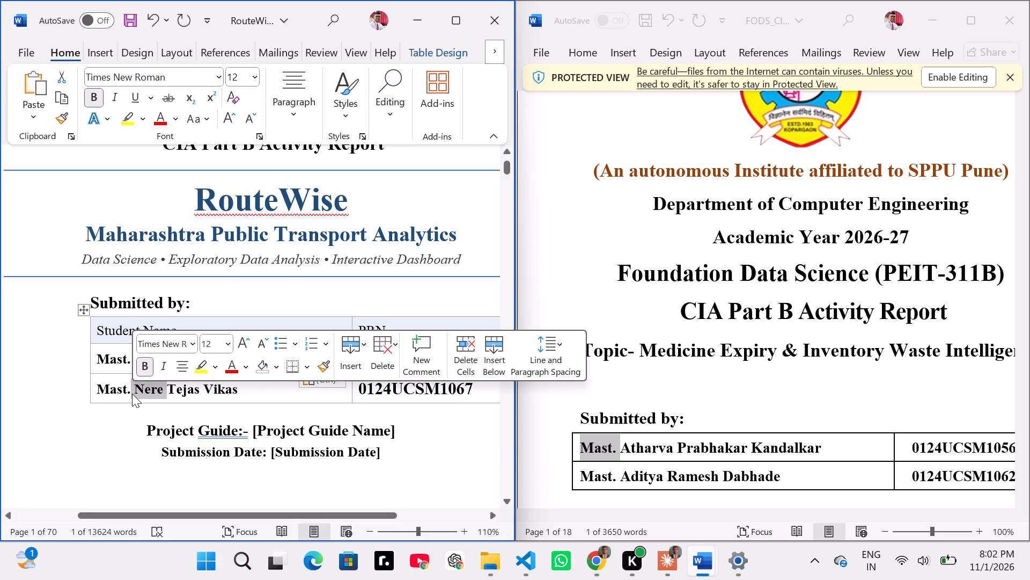
pyautogui.hotkey('ctrl', 'v')
pyautogui.hotkey('ctrl', 'z')
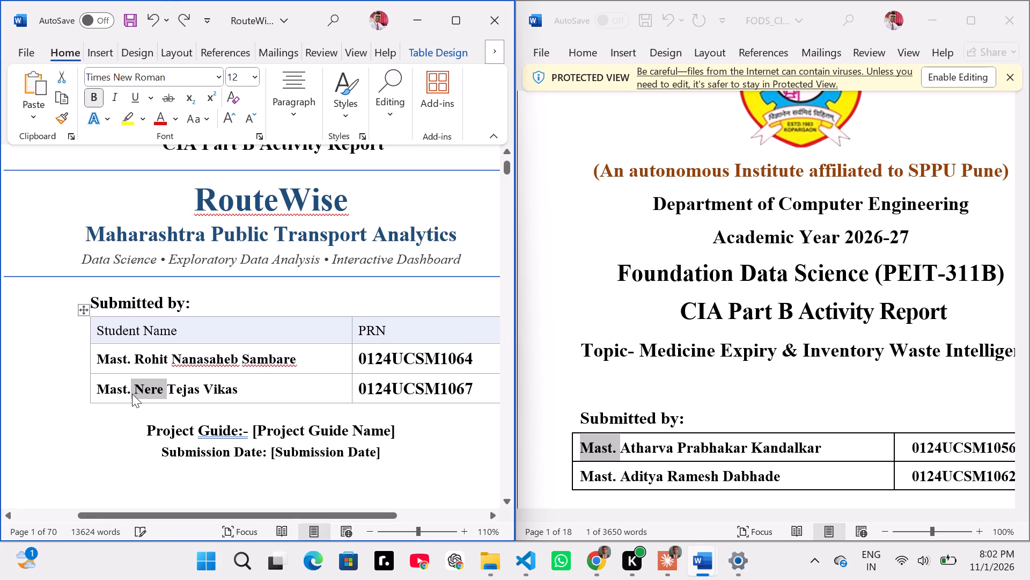
pyautogui.hotkey('ctrl', 'c')
pyautogui.press('BackSpace')
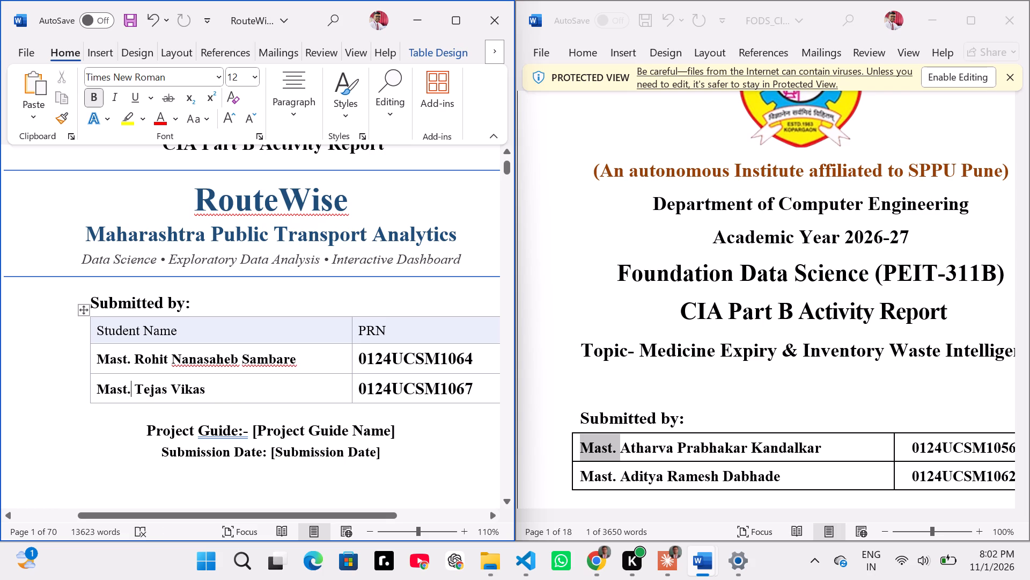
pyautogui.click(215, 391)
pyautogui.press('space')
pyautogui.hotkey('ctrl', 'v')
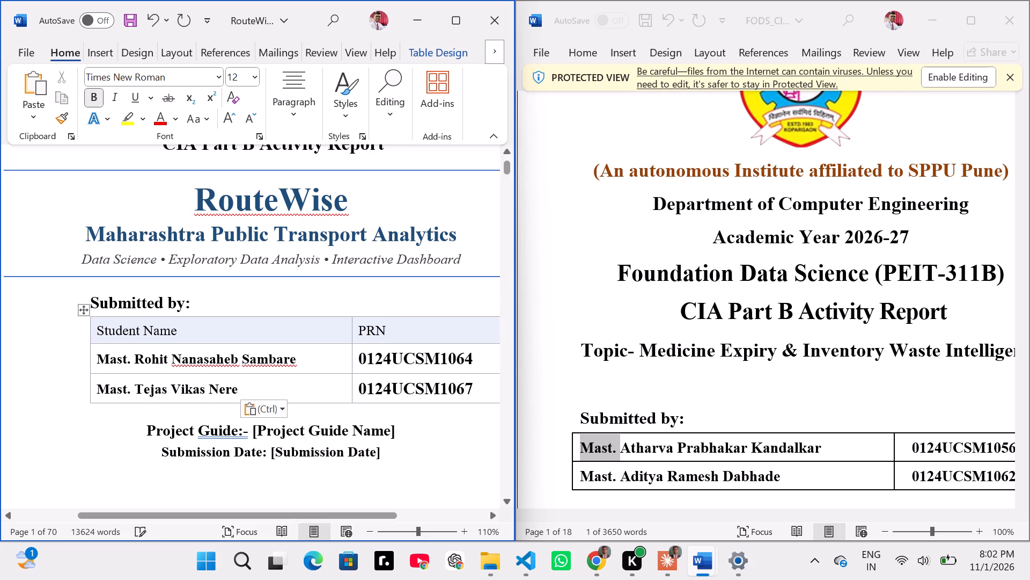
# Reduce both students' PRN numbers in the RouteWise table to 12 pt.
pyautogui.scroll(-1, 266, 395)
pyautogui.hscroll(-1, 266, 395)
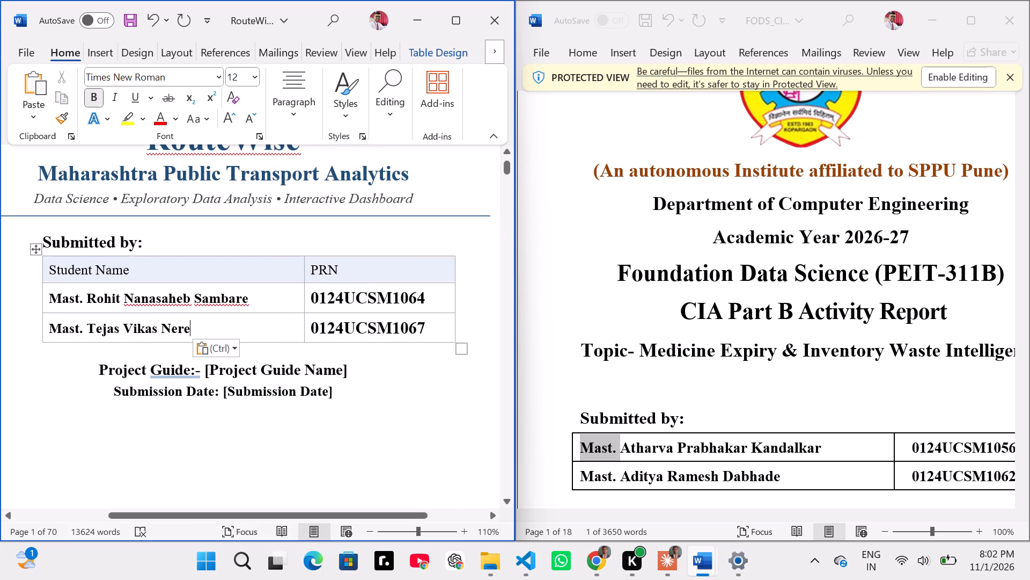
pyautogui.moveTo(311, 296); pyautogui.dragTo(425, 295)
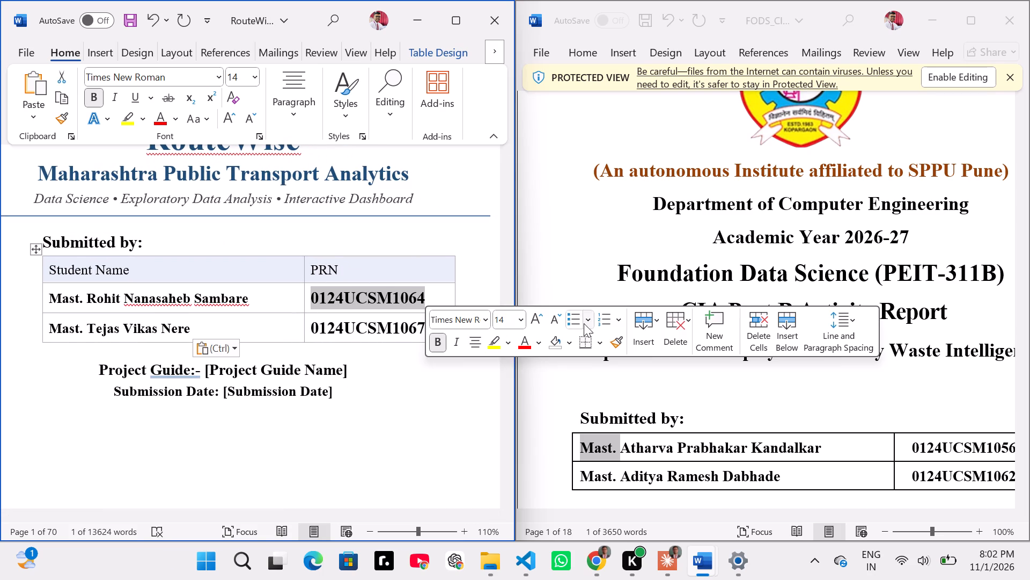
pyautogui.click(555, 320)
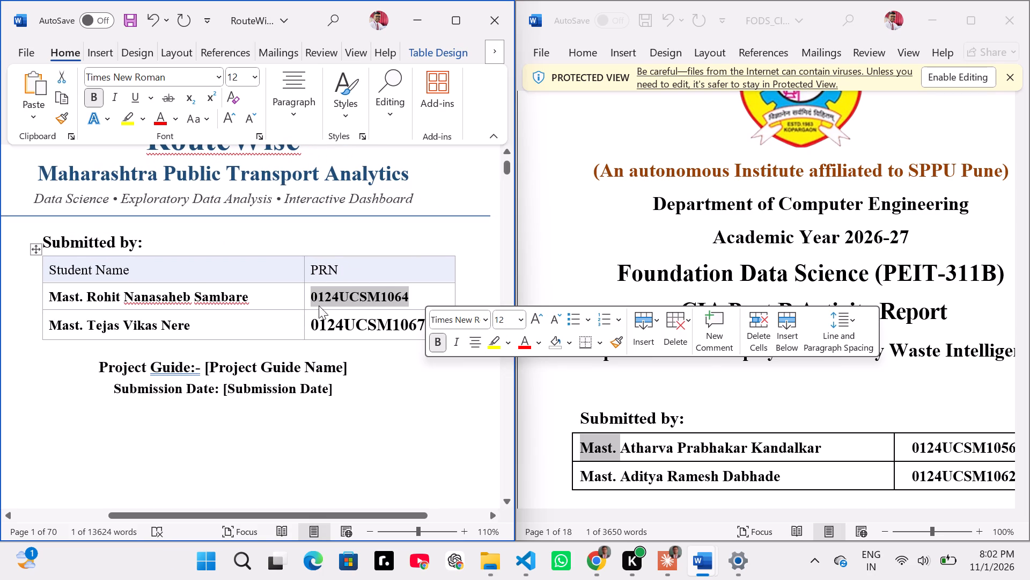
pyautogui.moveTo(311, 320); pyautogui.dragTo(427, 328)
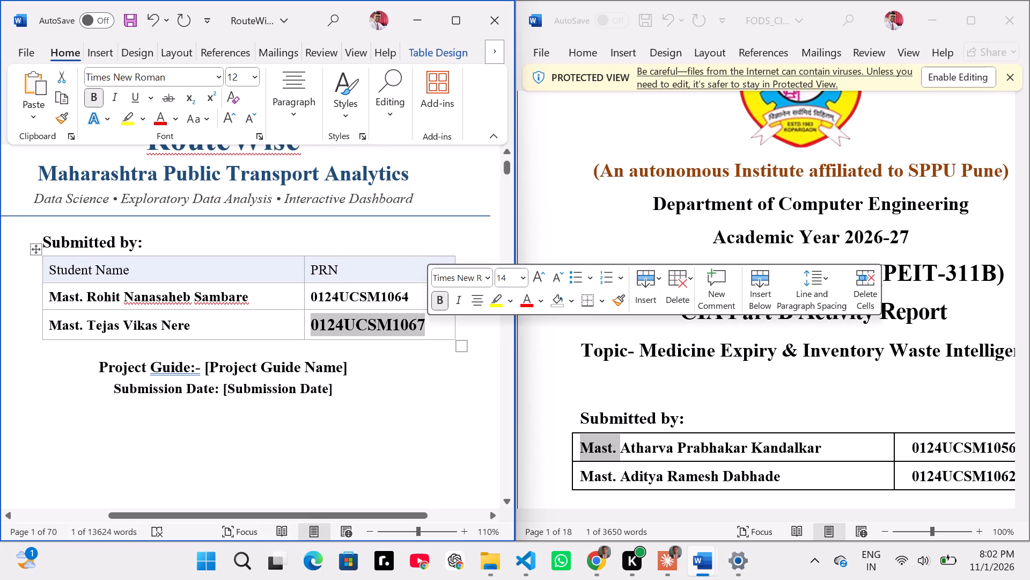
pyautogui.click(561, 282)
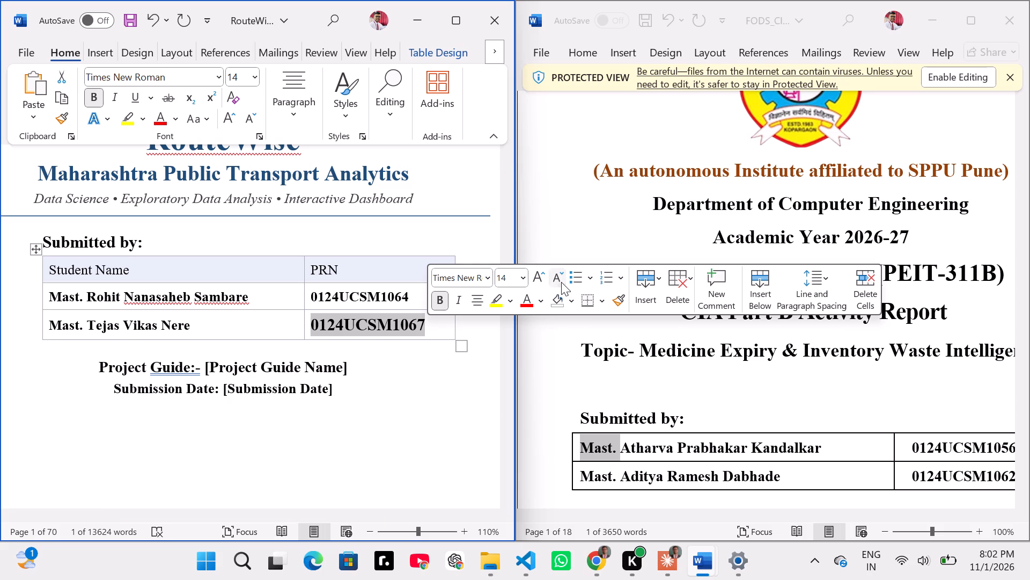
pyautogui.click(421, 419)
# Copy the full Course In-charge line from the medicine inventory report's cover page.
pyautogui.hscroll(1, 421, 419)
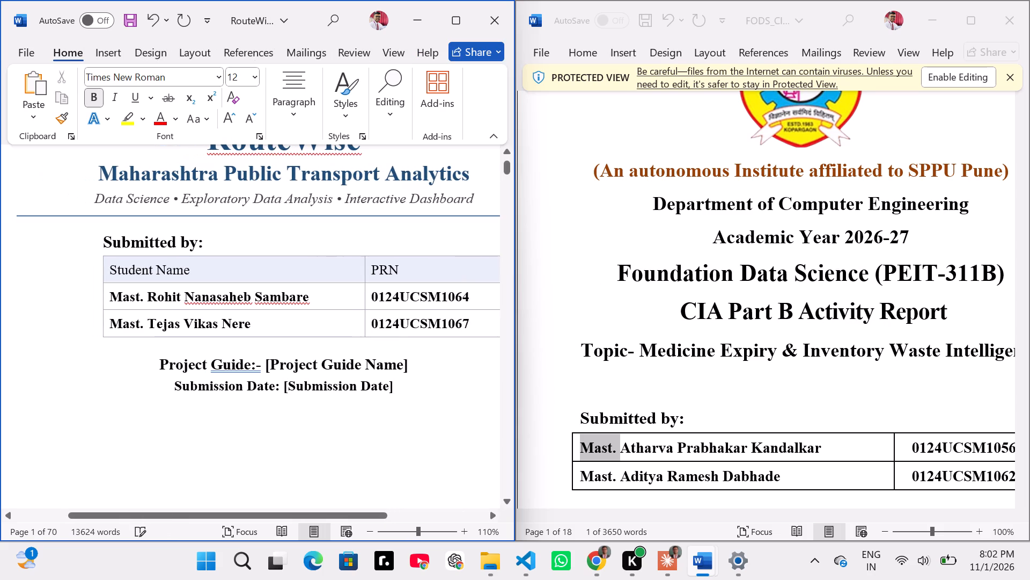
pyautogui.scroll(-1, 645, 409)
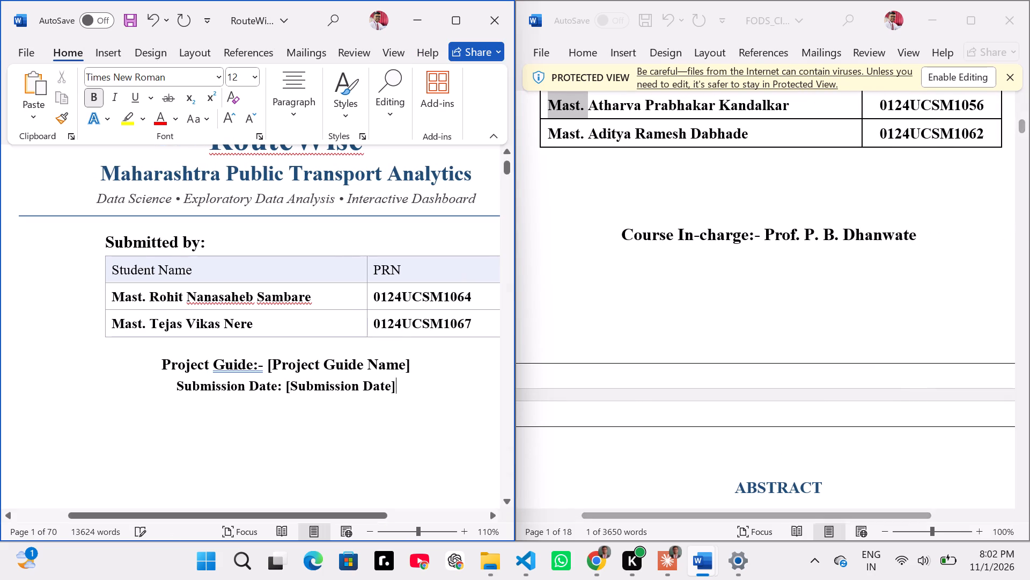
pyautogui.moveTo(621, 231); pyautogui.dragTo(886, 239)
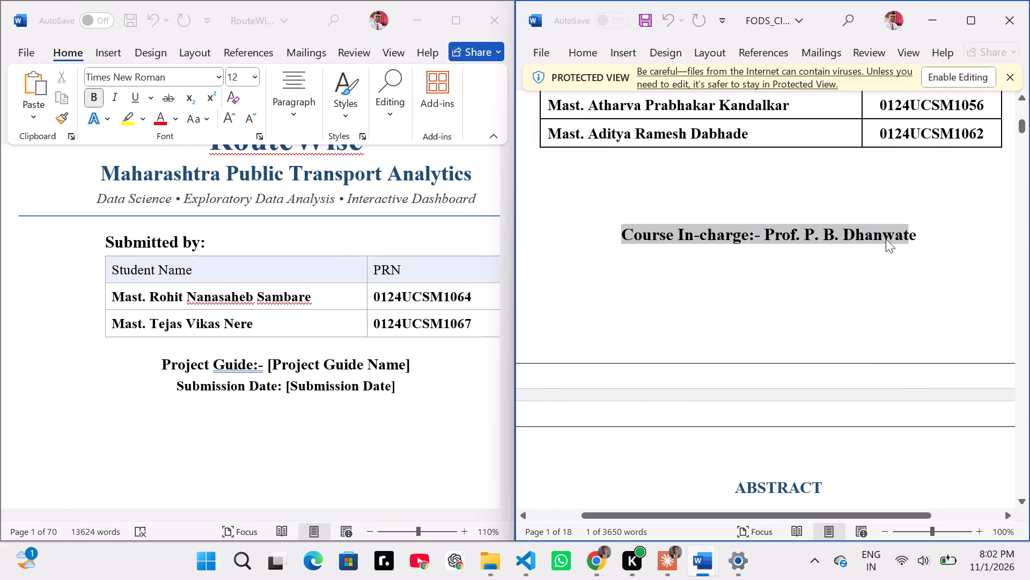
pyautogui.moveTo(886, 239); pyautogui.dragTo(910, 235)
pyautogui.hotkey('ctrl', 'c')
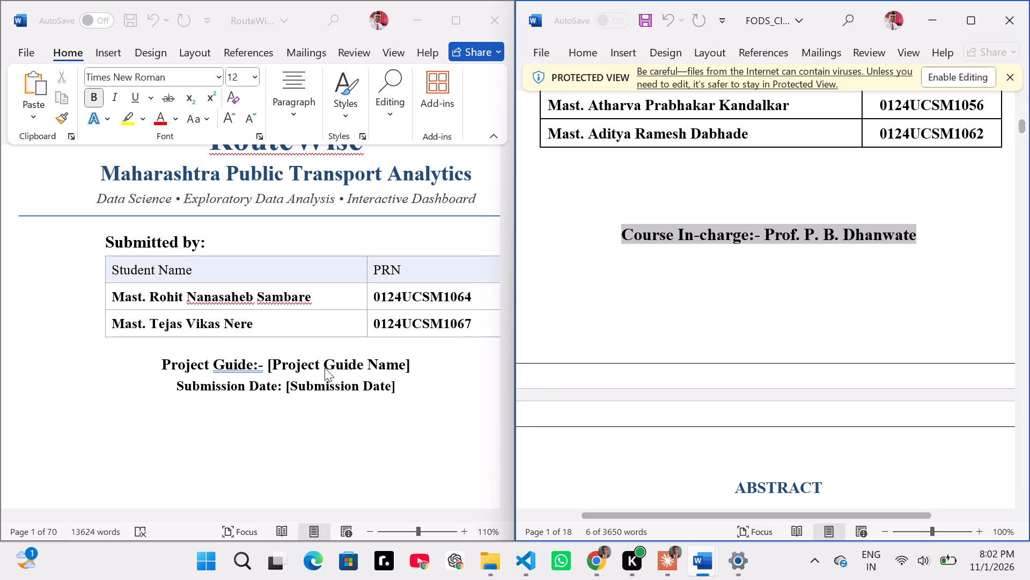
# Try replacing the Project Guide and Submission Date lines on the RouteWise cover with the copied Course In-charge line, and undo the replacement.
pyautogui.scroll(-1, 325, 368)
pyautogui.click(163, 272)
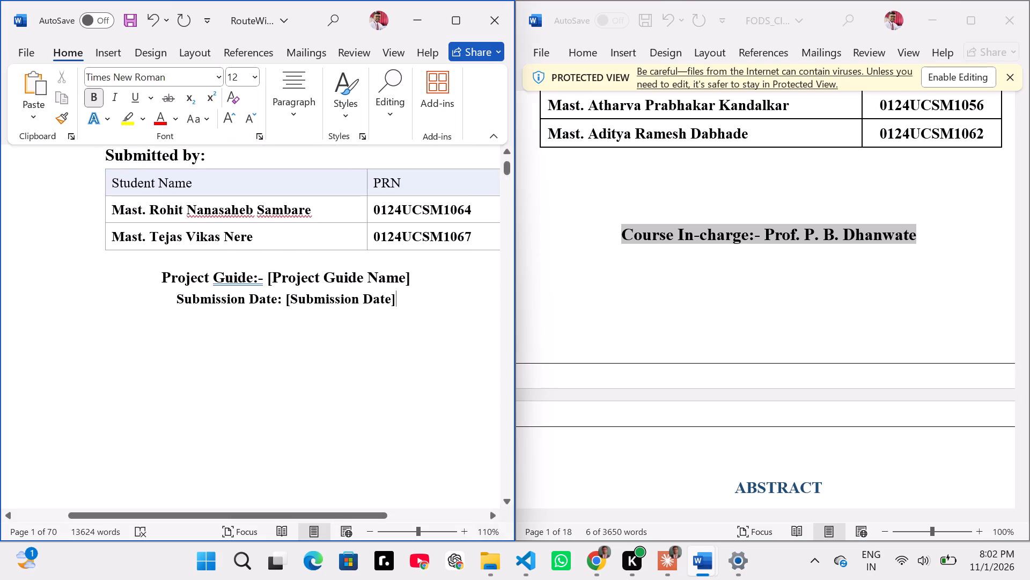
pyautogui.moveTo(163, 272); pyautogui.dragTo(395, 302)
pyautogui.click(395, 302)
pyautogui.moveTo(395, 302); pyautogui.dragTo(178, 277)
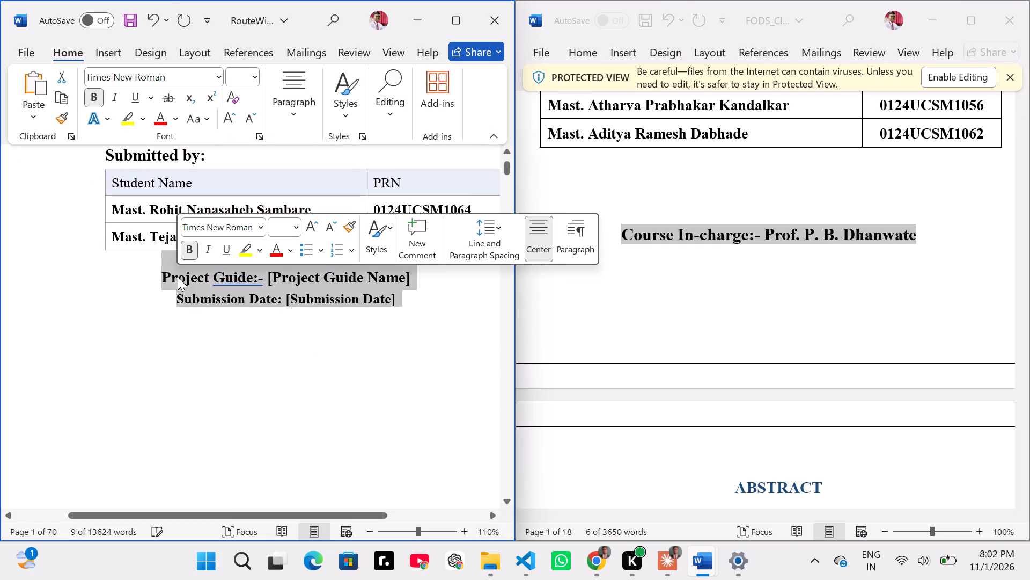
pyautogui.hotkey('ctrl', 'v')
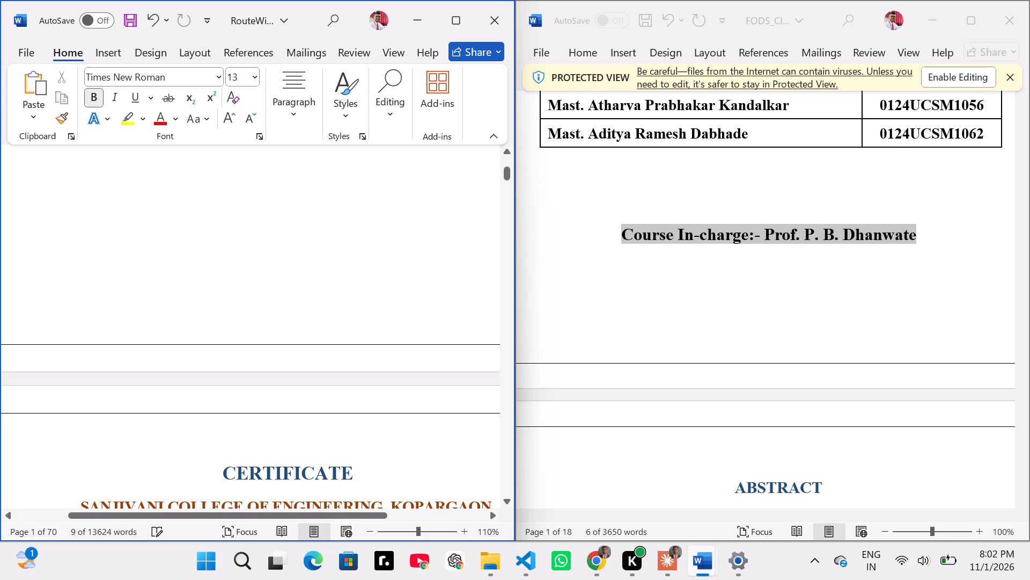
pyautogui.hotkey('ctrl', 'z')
# Add new lines below Submission Date on the RouteWise cover and paste the Course In-charge line there.
pyautogui.click(410, 185)
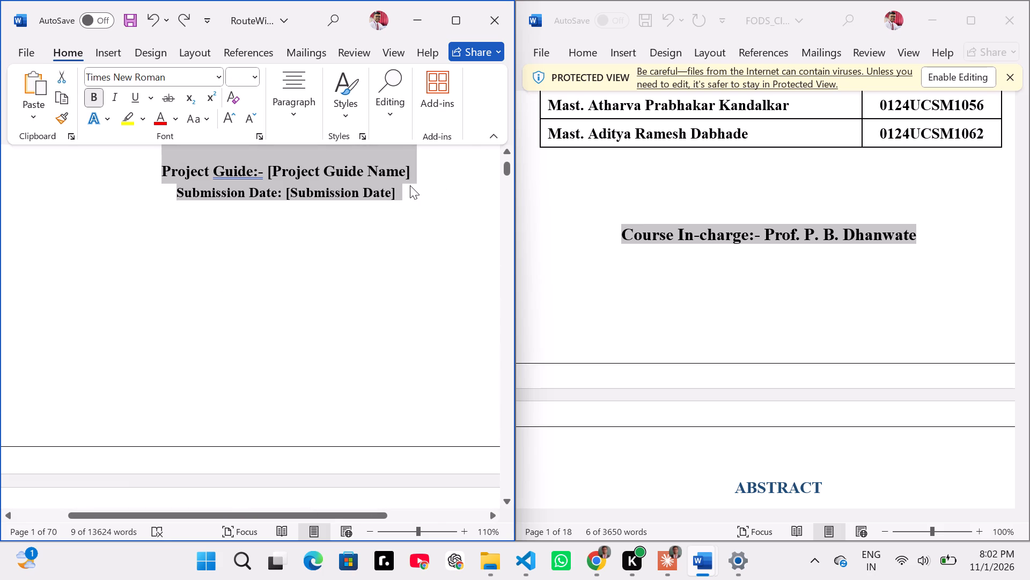
pyautogui.press('Return')
pyautogui.press('Return')
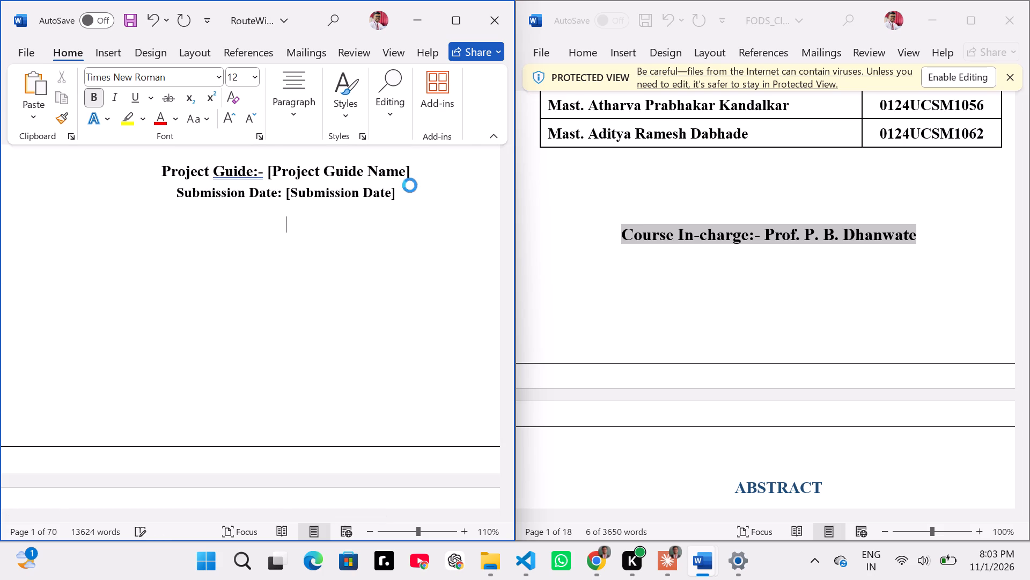
pyautogui.hotkey('ctrl', 'v')
pyautogui.scroll(1, 349, 202)
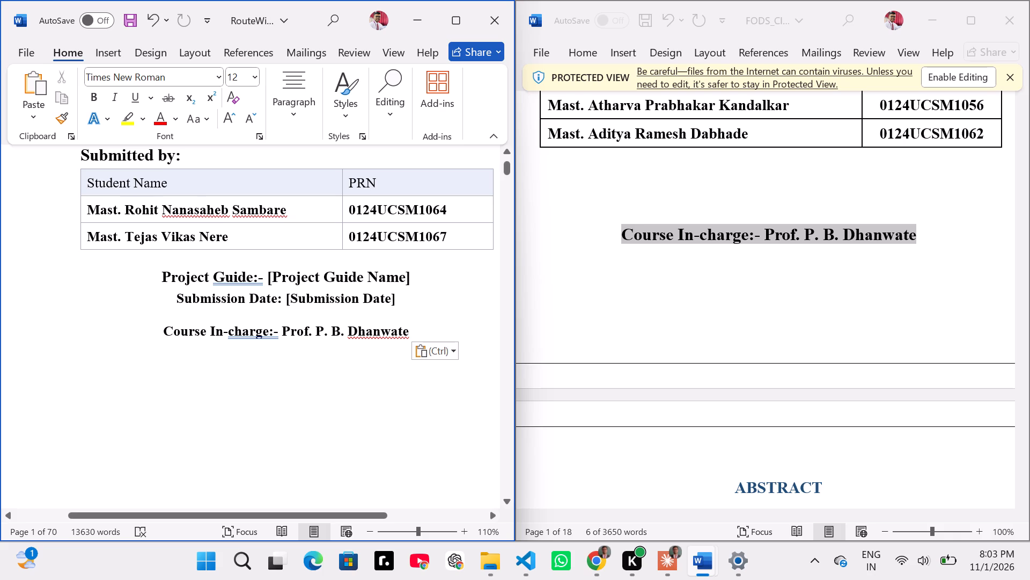
# Delete the Project Guide and Submission Date lines and leave extra blank space between the student table and the Course In-charge line.
pyautogui.moveTo(163, 274); pyautogui.dragTo(422, 305)
pyautogui.press('BackSpace')
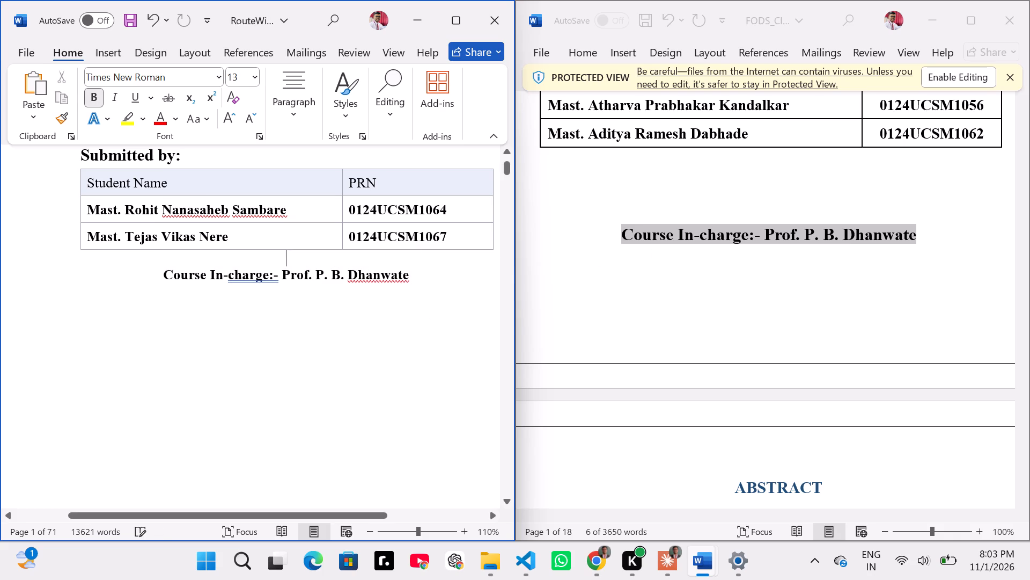
pyautogui.press('Return')
pyautogui.scroll(1, 422, 305)
pyautogui.scroll(-1, 278, 330)
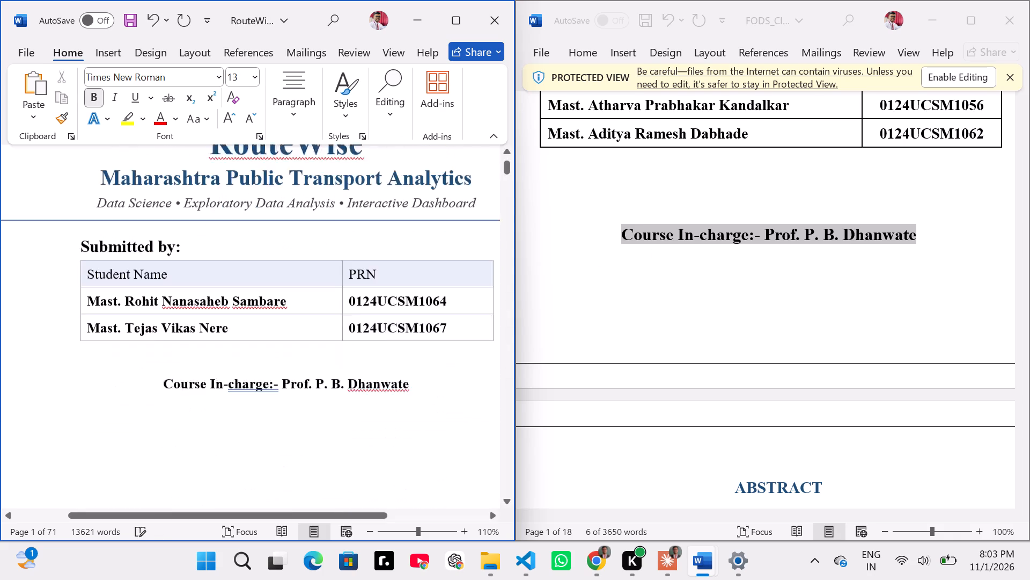
# Increase the Course In-charge line on the RouteWise cover to 14 pt.
pyautogui.scroll(-1, 278, 330)
pyautogui.moveTo(166, 338); pyautogui.dragTo(393, 346)
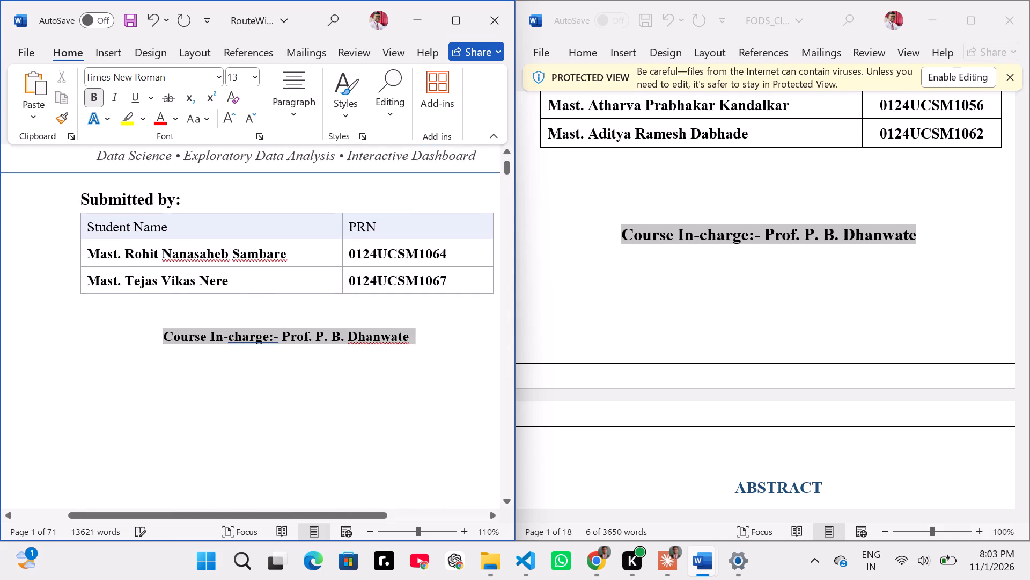
pyautogui.moveTo(393, 346); pyautogui.dragTo(400, 349)
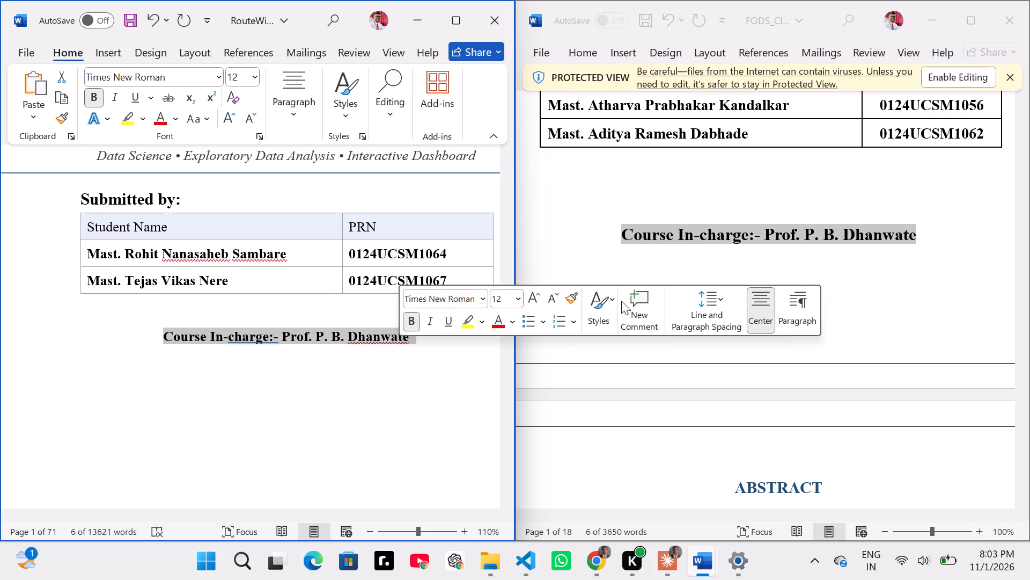
pyautogui.click(233, 112)
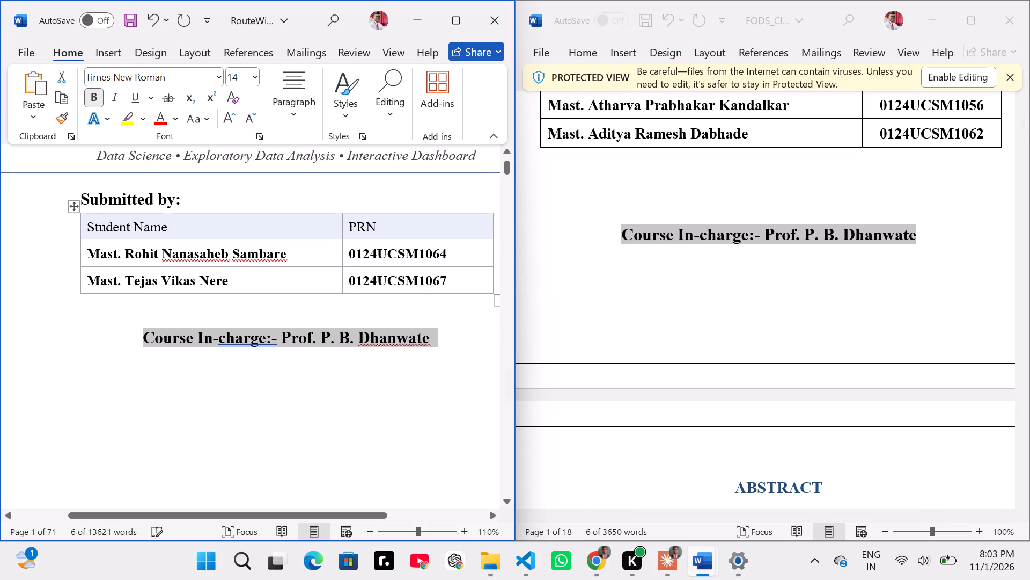
# Delete backwards from the blank page after the RouteWise cover to remove the empty content following the Course In-charge line.
pyautogui.scroll(-1, 315, 430)
pyautogui.keyDown('ctrl'); pyautogui.scroll(-6, 315, 430); pyautogui.keyUp('ctrl')
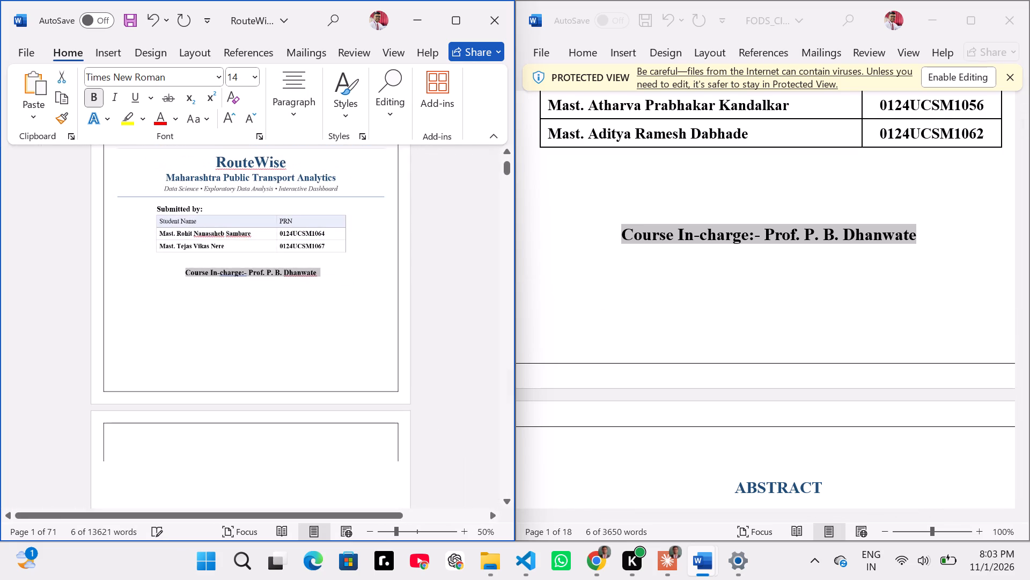
pyautogui.scroll(-2, 285, 392)
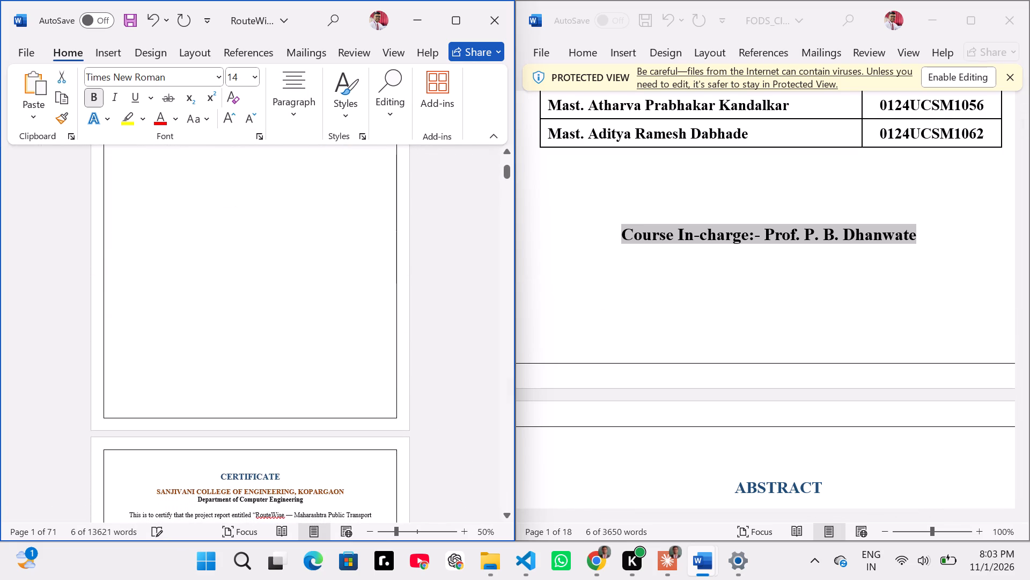
pyautogui.moveTo(332, 385); pyautogui.dragTo(165, 161)
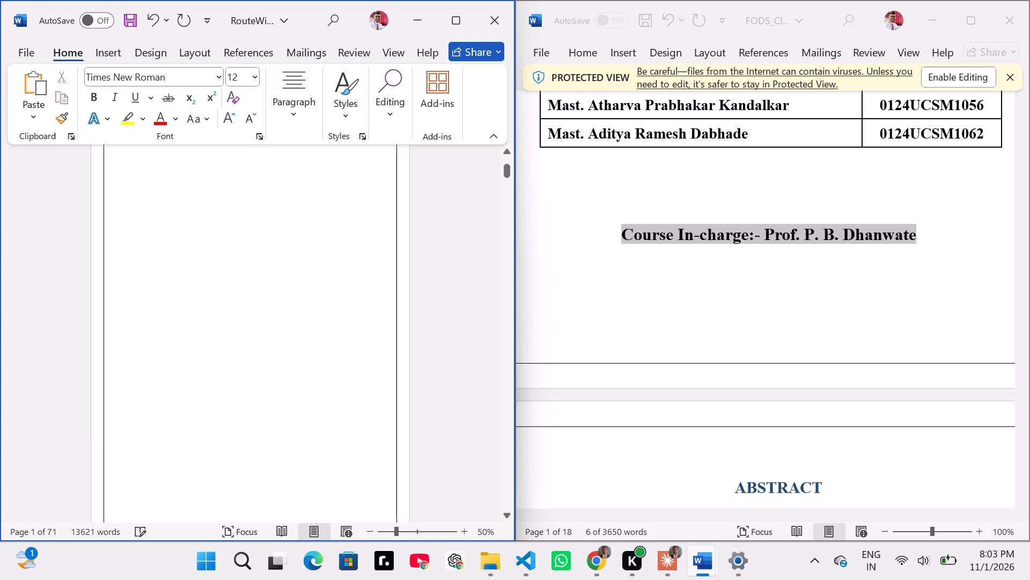
pyautogui.scroll(-1, 221, 340)
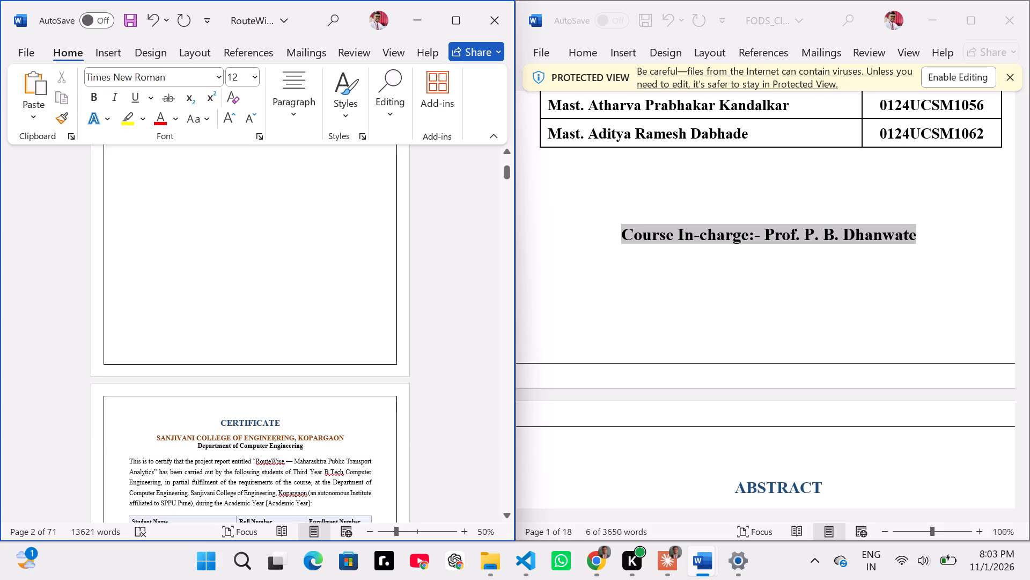
pyautogui.click(243, 331)
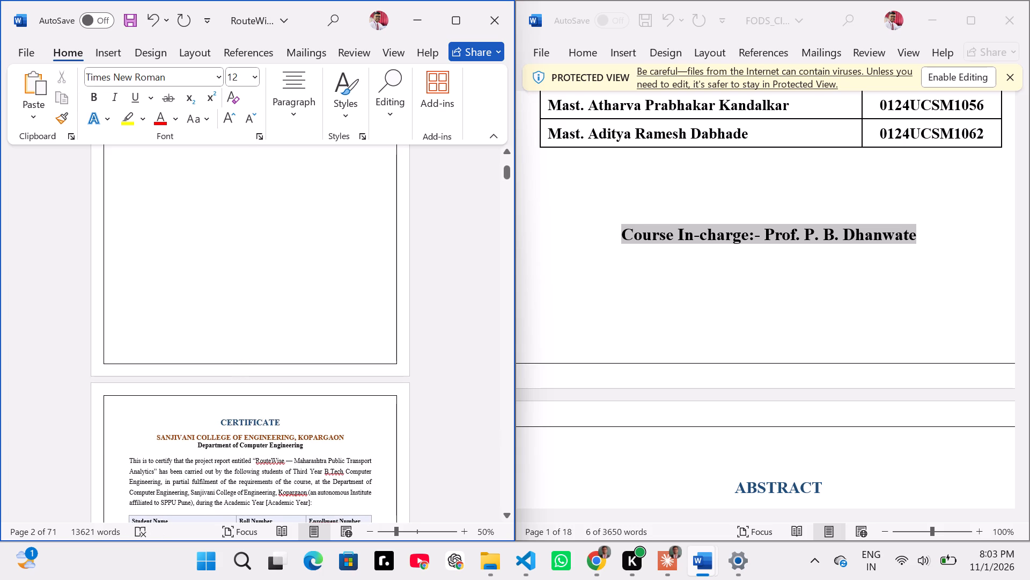
pyautogui.press('BackSpace')
pyautogui.press('BackSpace')
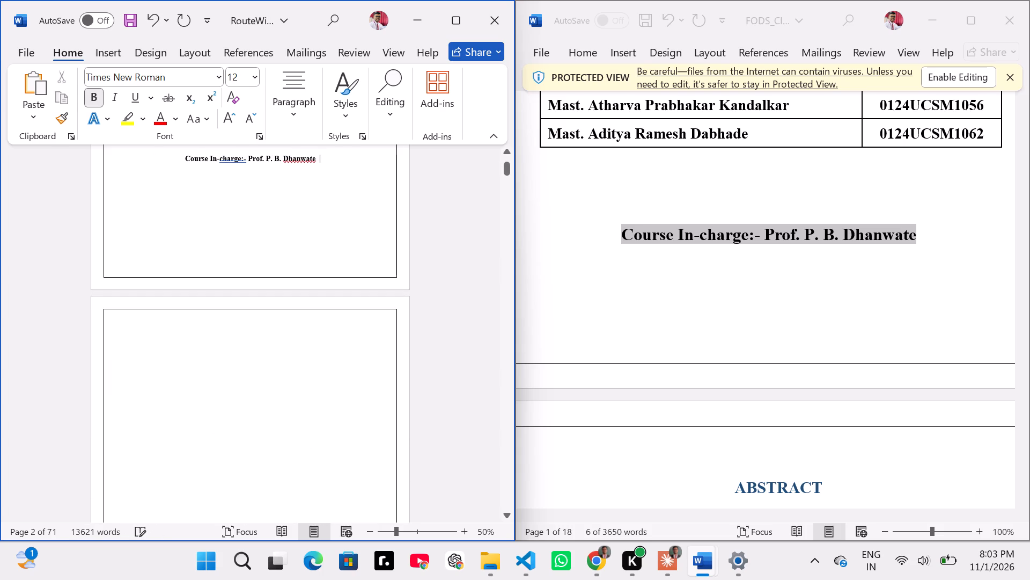
# Remove the blank page between the cover and the certificate by deleting everything directly before the CERTIFICATE heading.
pyautogui.scroll(-4, 301, 366)
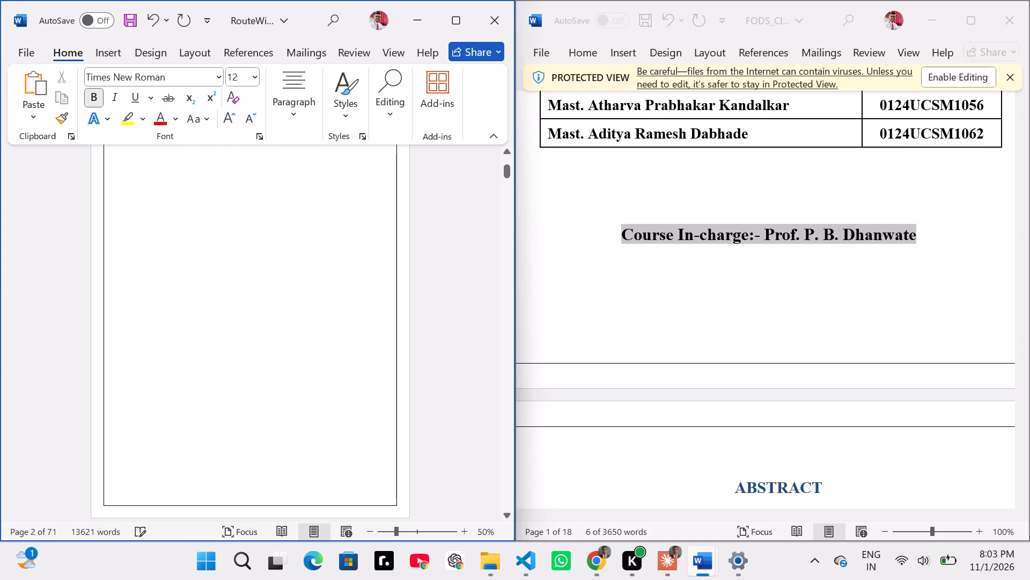
pyautogui.scroll(-1, 304, 440)
pyautogui.click(218, 476)
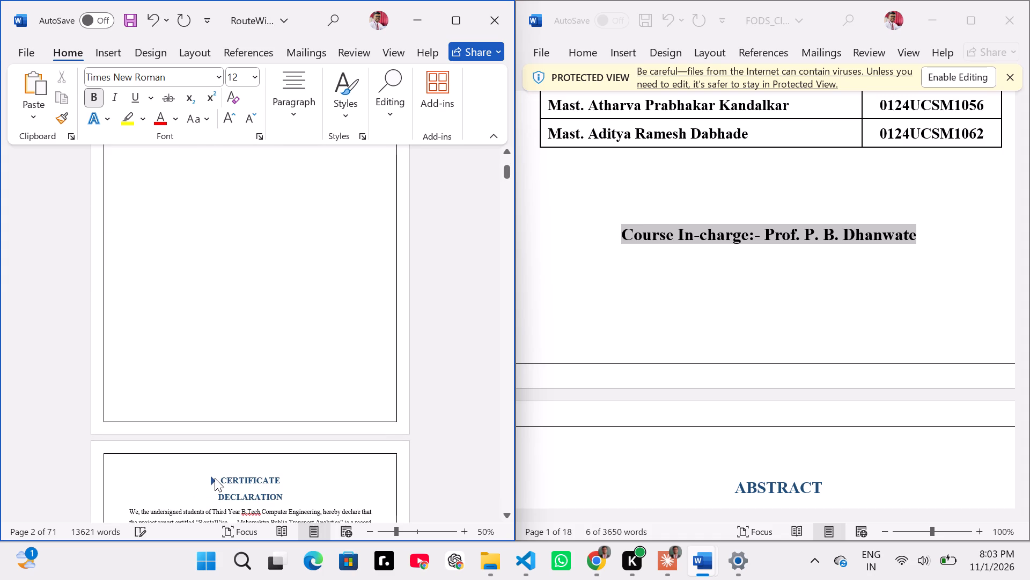
pyautogui.click(214, 478)
pyautogui.click(231, 466)
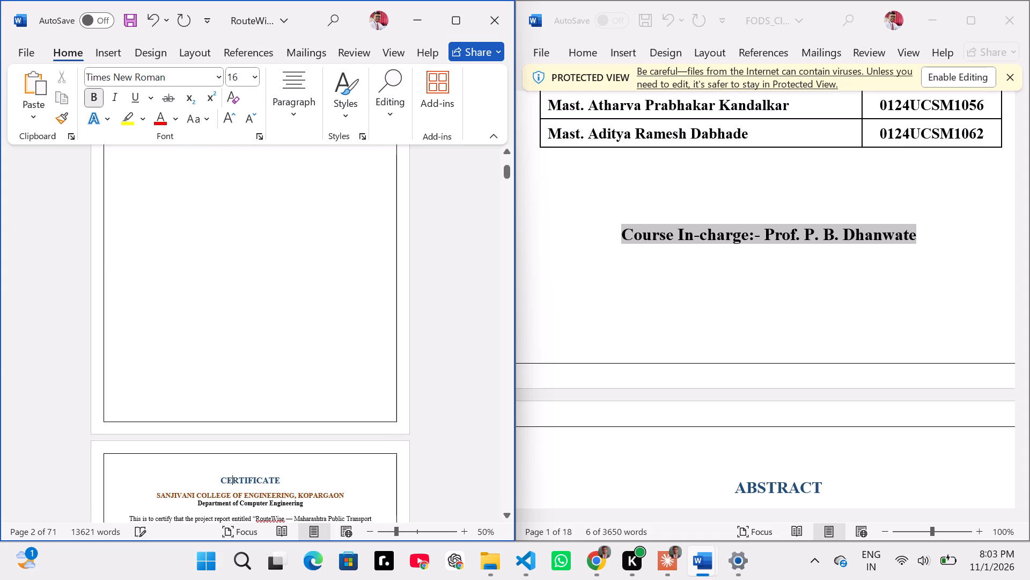
pyautogui.press('Left')
pyautogui.press('Left')
pyautogui.press('BackSpace')
pyautogui.press('BackSpace')
pyautogui.press('BackSpace')
pyautogui.press('BackSpace')
pyautogui.press('BackSpace')
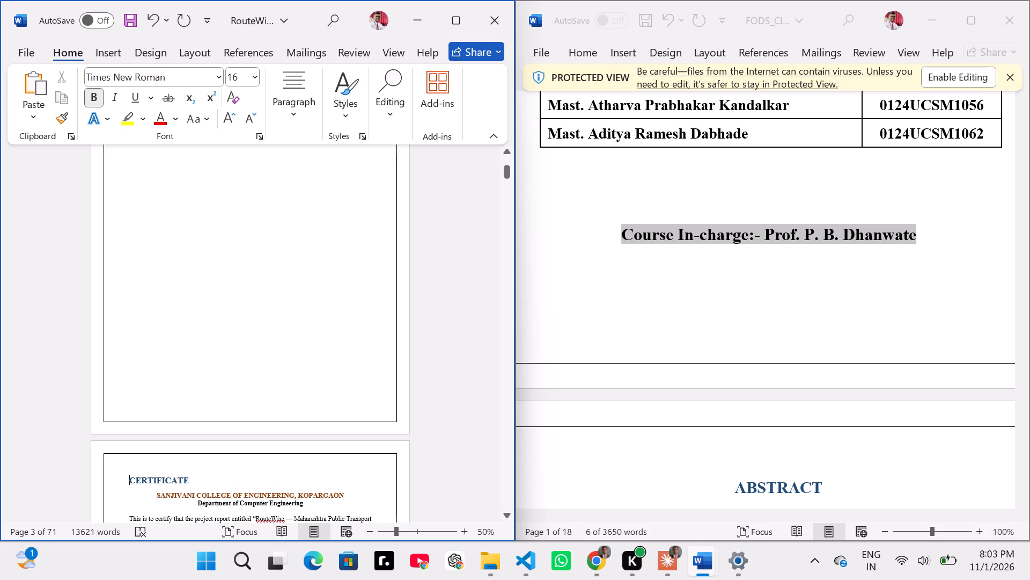
pyautogui.hotkey('ctrl', 'BackSpace')
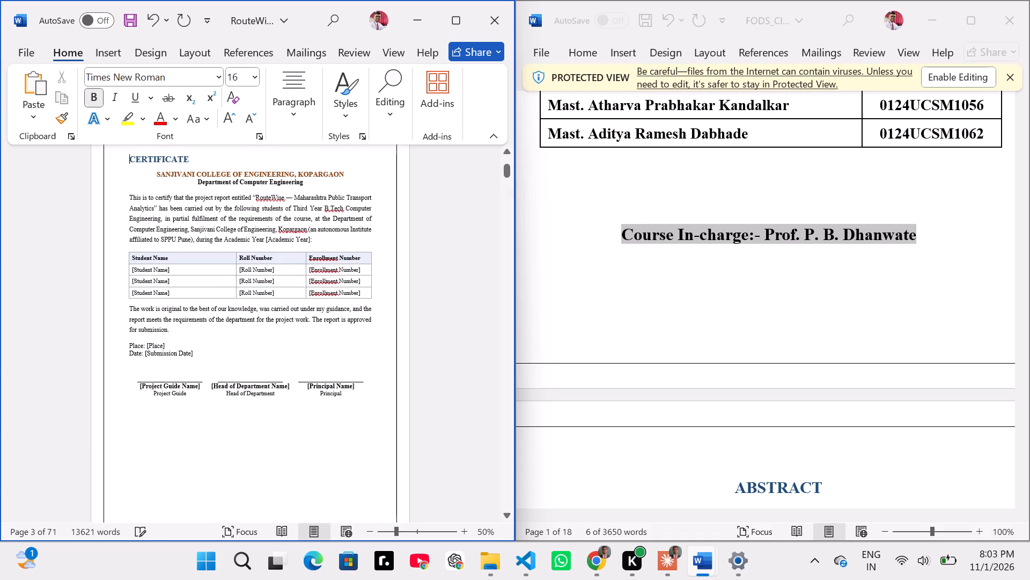
# Indent the CERTIFICATE heading with five tabs to bring it back near the page centre, and check the surrounding pages.
pyautogui.press('Tab')
pyautogui.press('Tab')
pyautogui.press('Tab')
pyautogui.press('Tab')
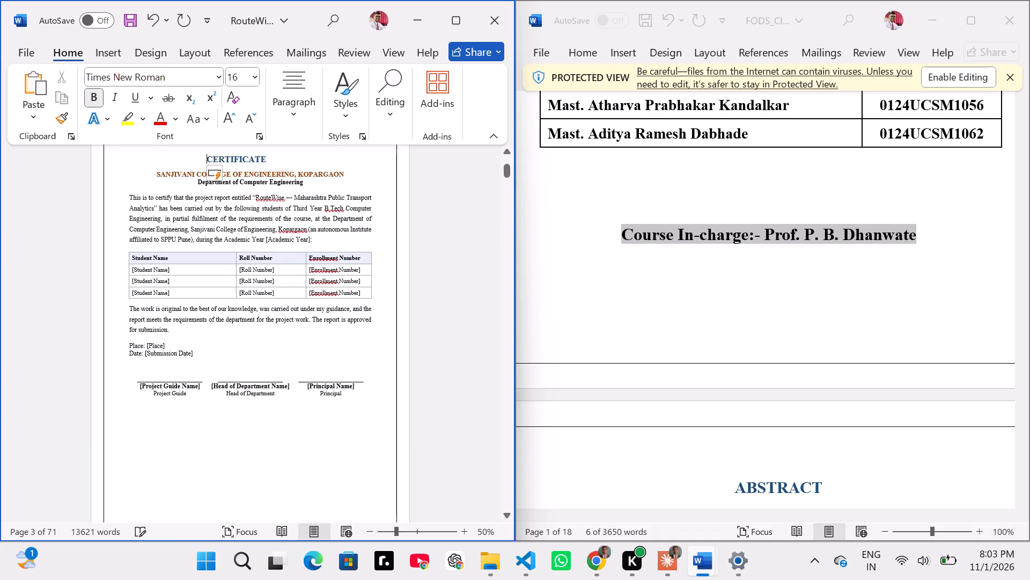
pyautogui.press('Tab')
pyautogui.scroll(1, 301, 498)
pyautogui.scroll(-1, 301, 498)
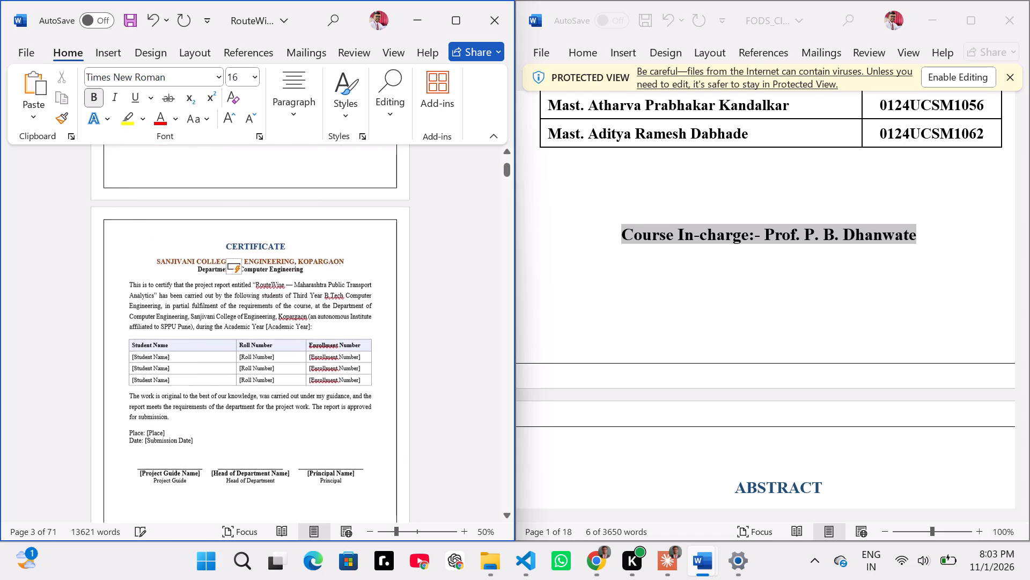
pyautogui.scroll(-2, 301, 498)
pyautogui.scroll(2, 301, 498)
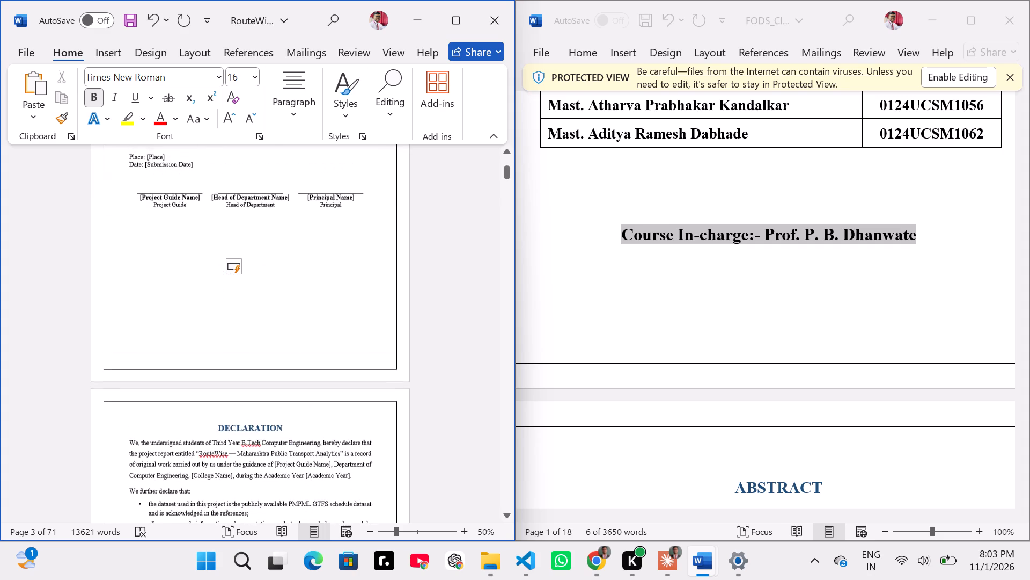
pyautogui.scroll(2, 301, 498)
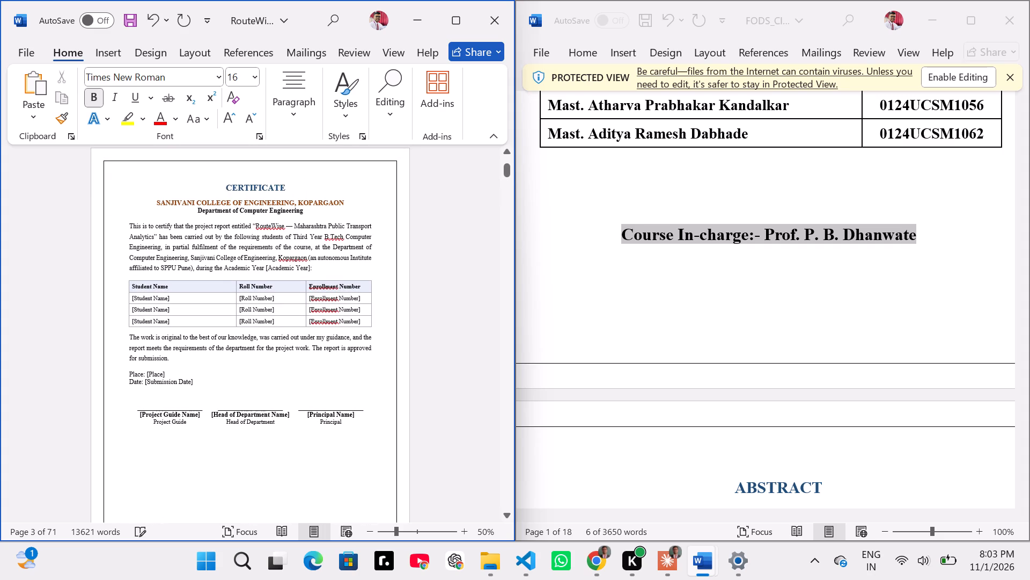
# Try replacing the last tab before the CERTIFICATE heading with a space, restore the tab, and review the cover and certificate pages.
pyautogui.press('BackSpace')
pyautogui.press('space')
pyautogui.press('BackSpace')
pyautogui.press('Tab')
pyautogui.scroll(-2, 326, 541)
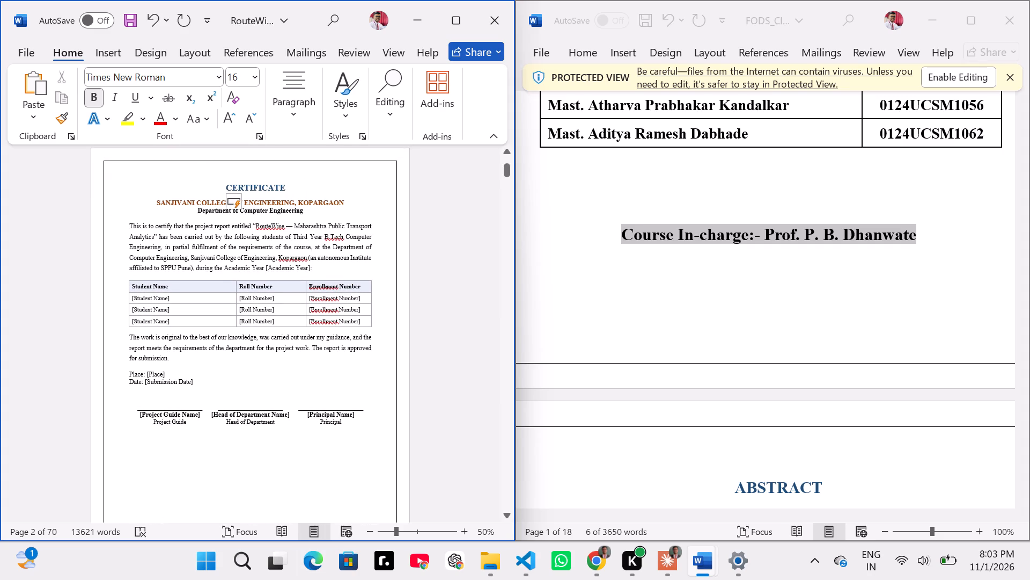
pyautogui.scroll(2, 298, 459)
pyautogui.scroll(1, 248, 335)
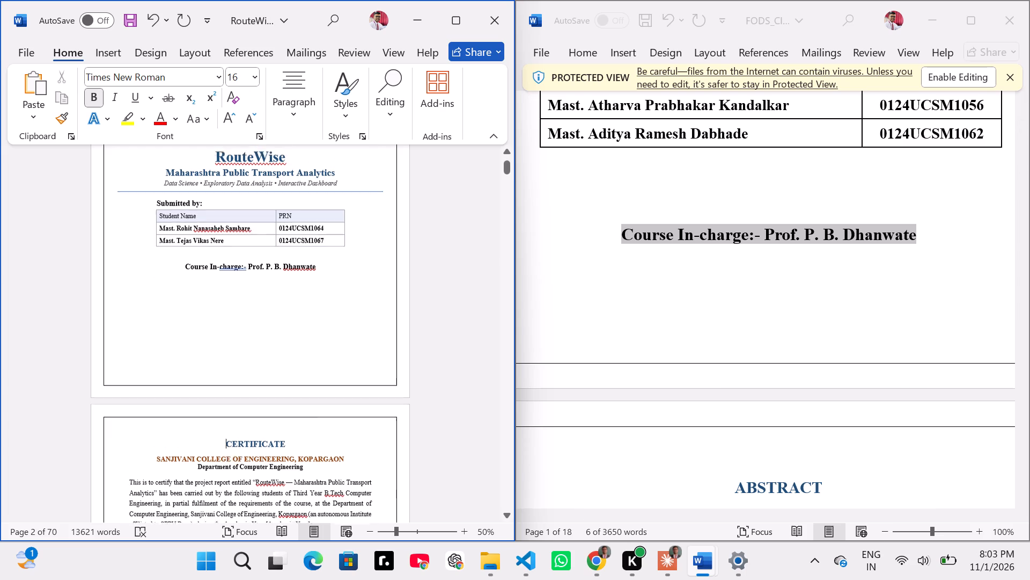
# Compare the RouteWise cover and certificate pages with the medicine inventory report's cover and the page after it.
pyautogui.scroll(2, 248, 335)
pyautogui.scroll(-2, 727, 397)
pyautogui.scroll(4, 727, 397)
pyautogui.scroll(-2, 308, 463)
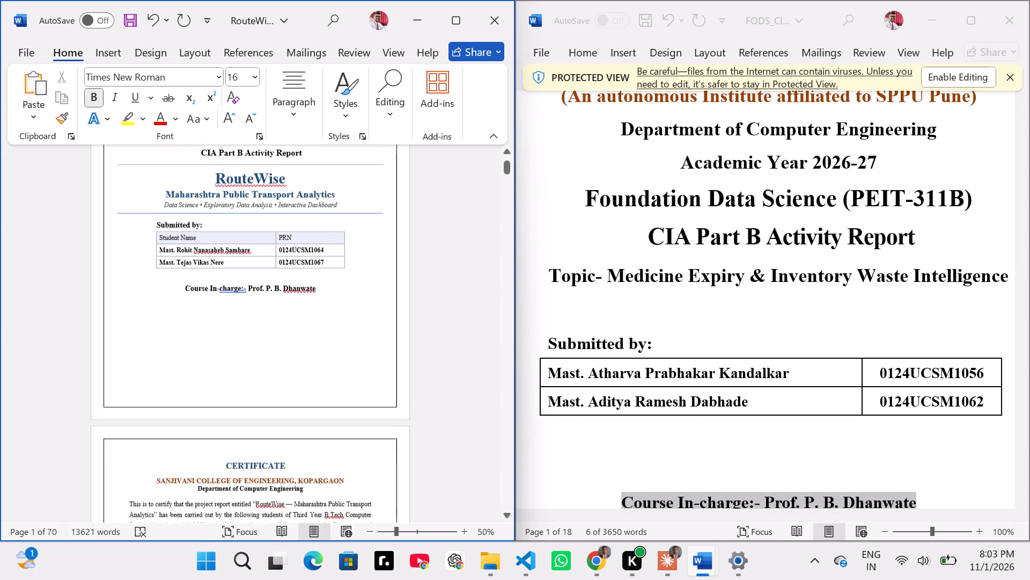
pyautogui.scroll(-1, 307, 424)
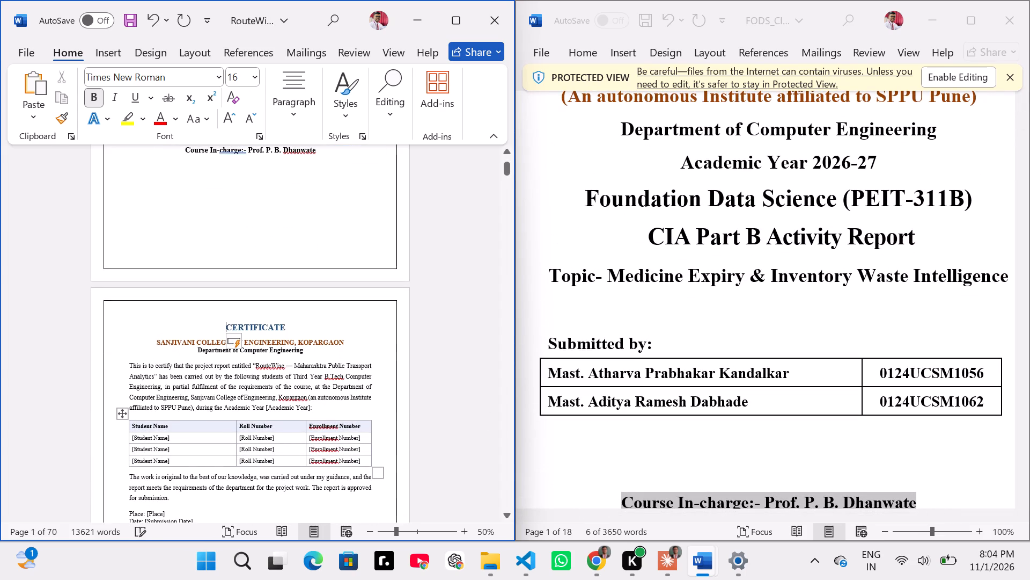
pyautogui.scroll(-1, 262, 418)
pyautogui.scroll(-1, 789, 368)
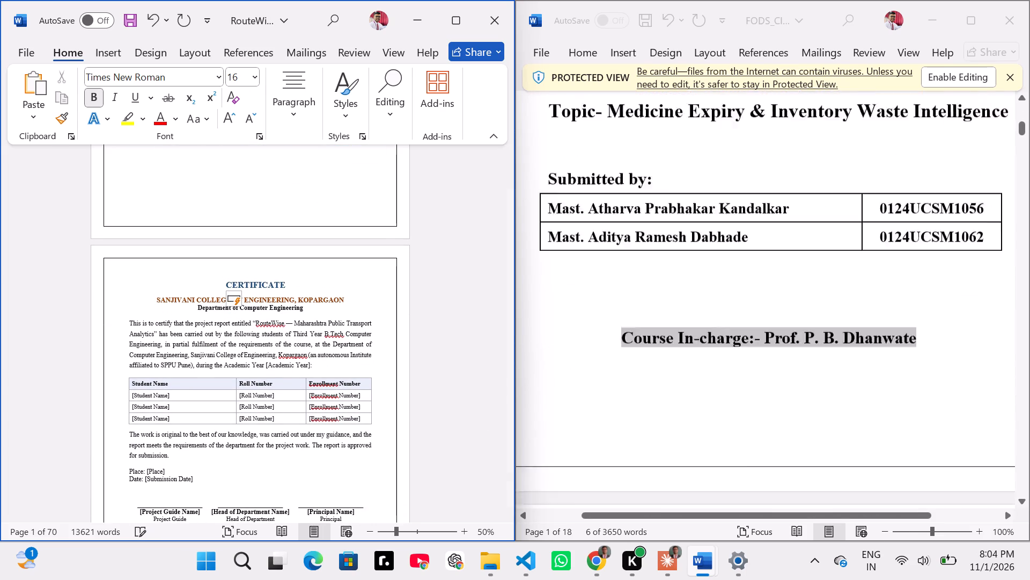
pyautogui.scroll(-3, 789, 368)
# Read the RouteWise certificate from heading to signature block, looking for placeholders to fill in, and check the reference report's opening sections.
pyautogui.keyDown('ctrl'); pyautogui.scroll(2, 282, 466); pyautogui.keyUp('ctrl')
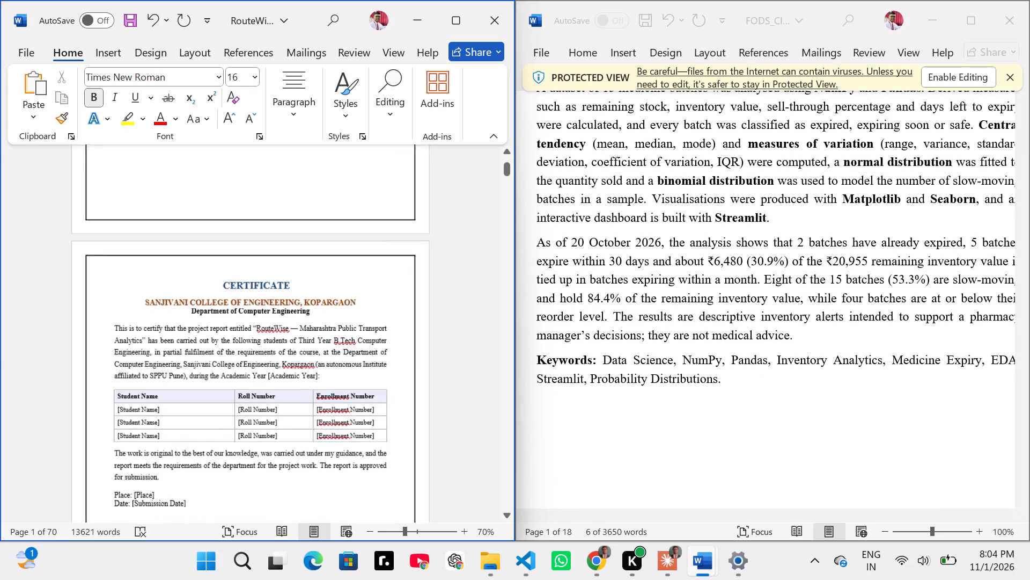
pyautogui.keyDown('ctrl'); pyautogui.scroll(2, 282, 466); pyautogui.keyUp('ctrl')
pyautogui.scroll(-1, 226, 383)
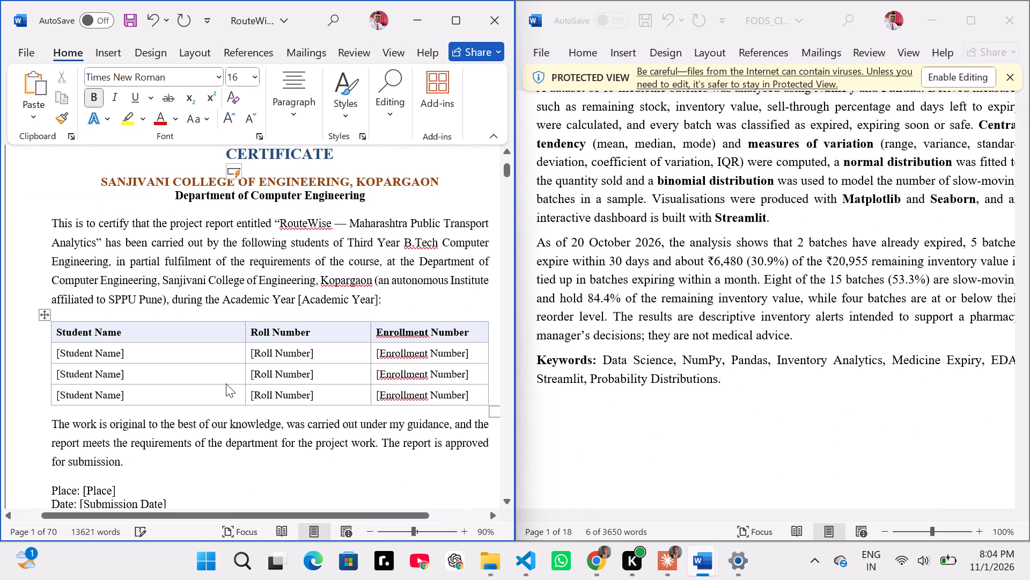
pyautogui.scroll(-2, 226, 383)
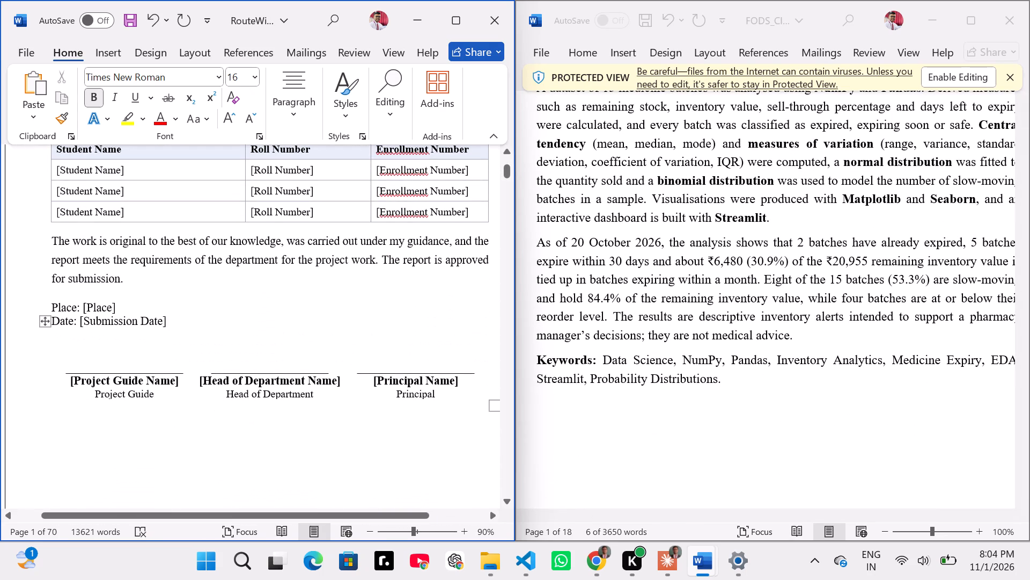
pyautogui.scroll(-1, 226, 383)
pyautogui.scroll(-3, 806, 376)
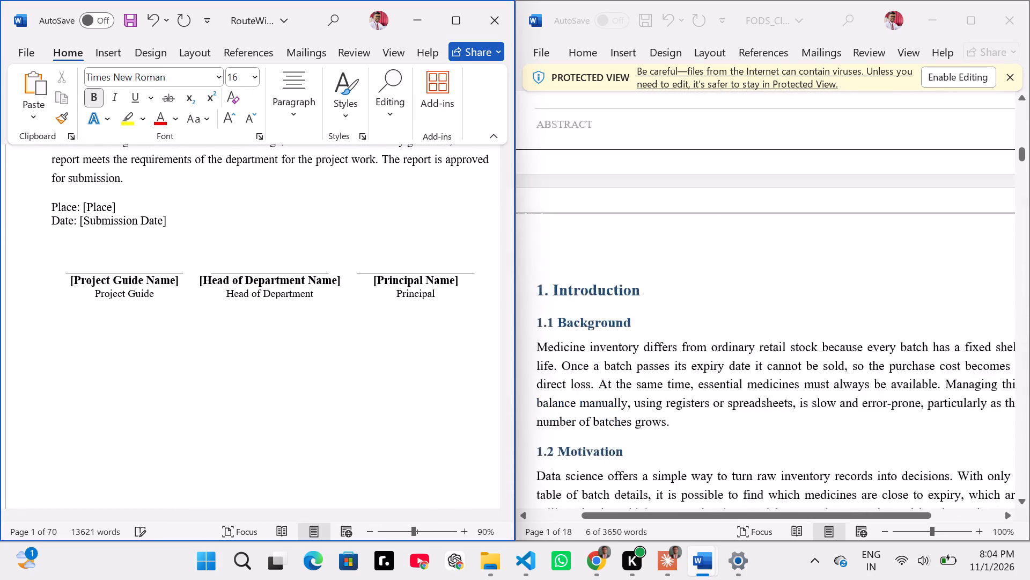
pyautogui.scroll(-1, 806, 376)
pyautogui.scroll(3, 267, 395)
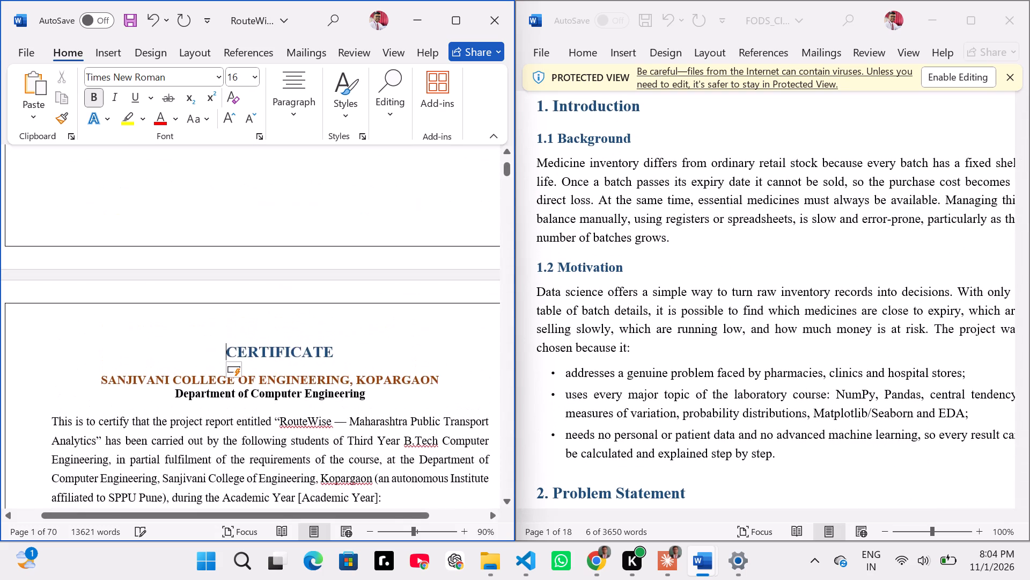
pyautogui.scroll(-2, 267, 395)
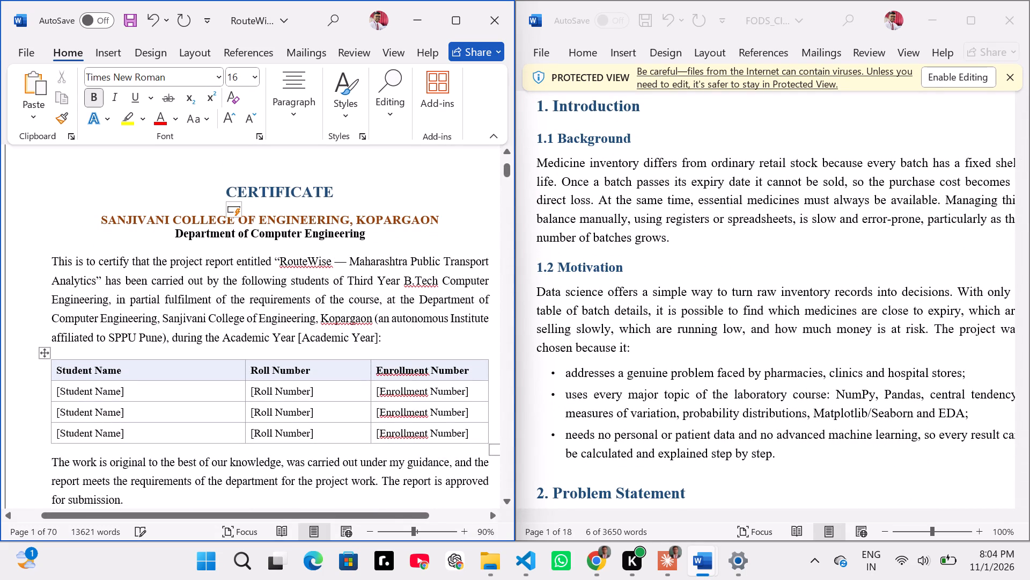
pyautogui.scroll(-1, 267, 395)
pyautogui.scroll(1, 267, 395)
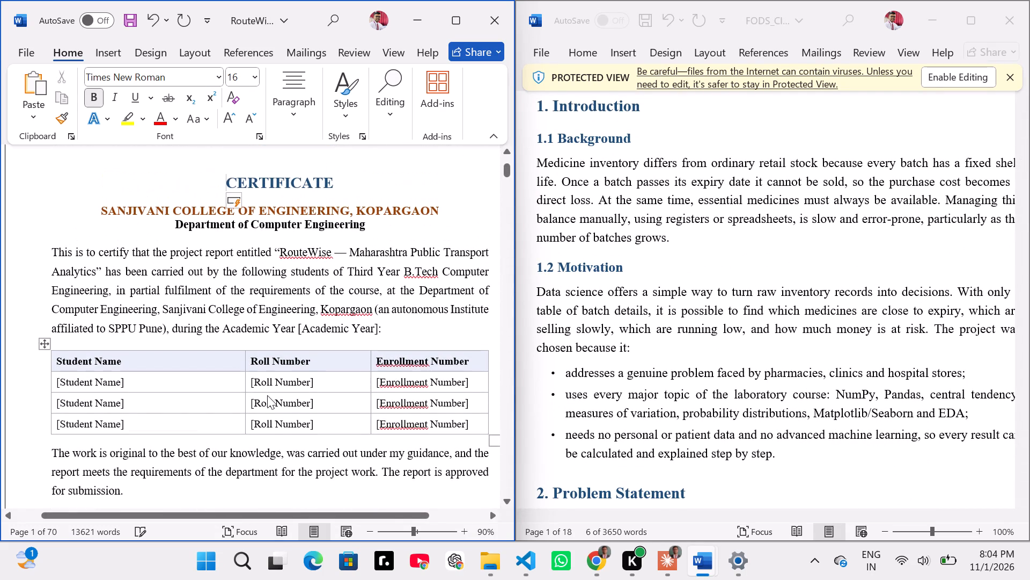
pyautogui.scroll(-1, 267, 395)
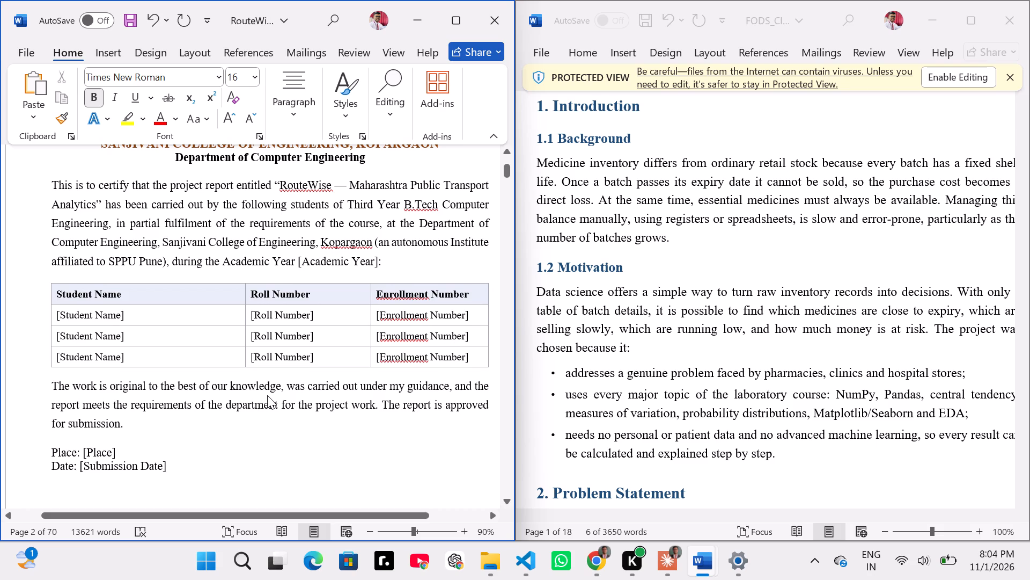
pyautogui.scroll(1, 217, 350)
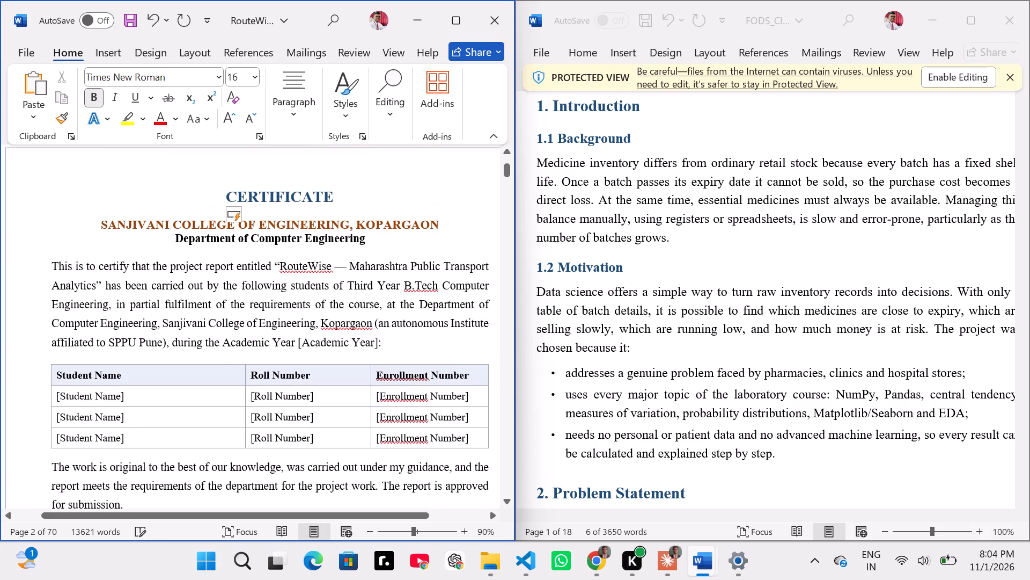
pyautogui.scroll(-1, 310, 308)
pyautogui.scroll(1, 310, 308)
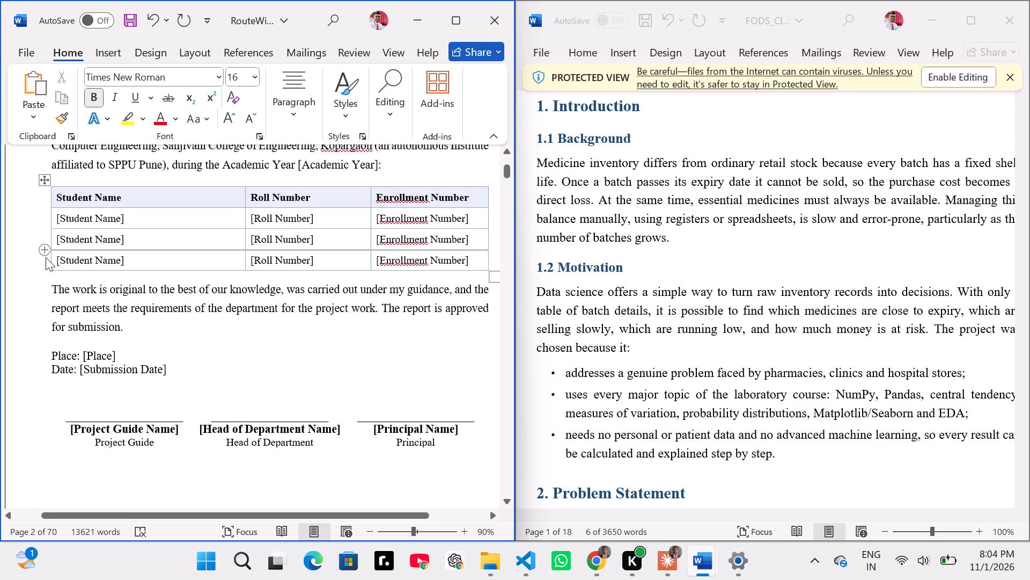
# Replace the certificate's placeholder student table with a copy of the cover page's Student Name and PRN table.
pyautogui.scroll(4, 51, 257)
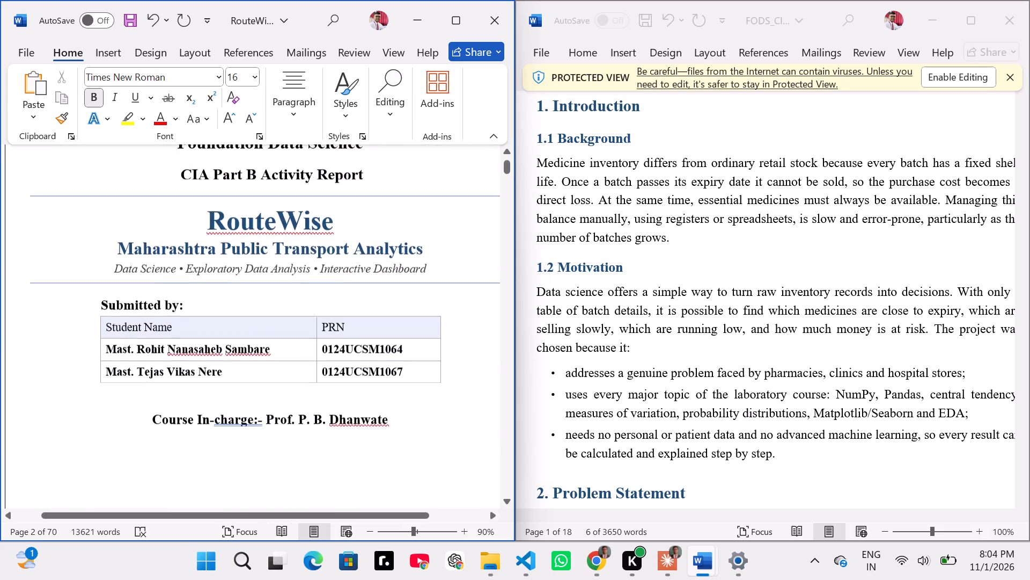
pyautogui.scroll(2, 51, 257)
pyautogui.scroll(-1, 51, 257)
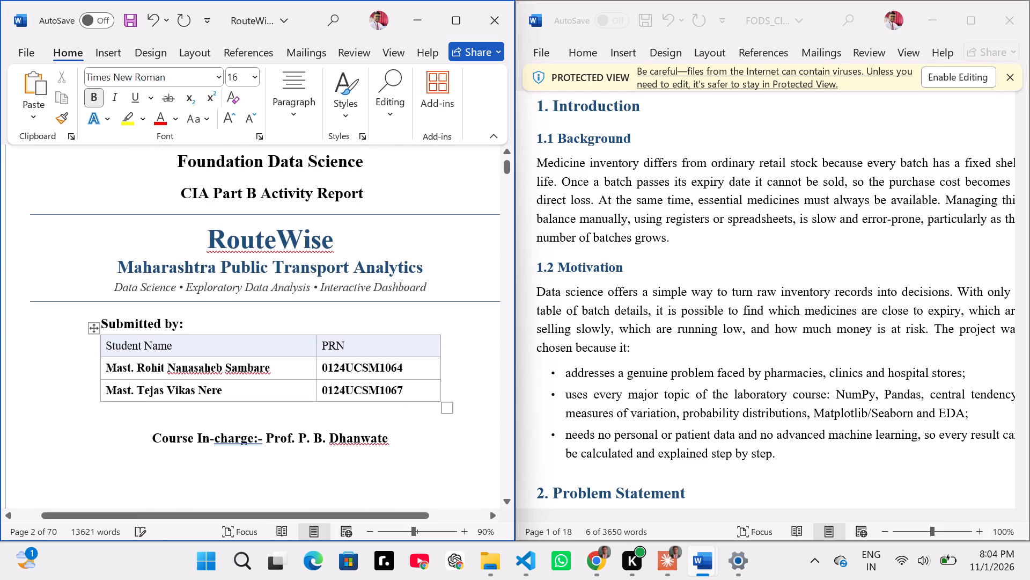
pyautogui.click(95, 330)
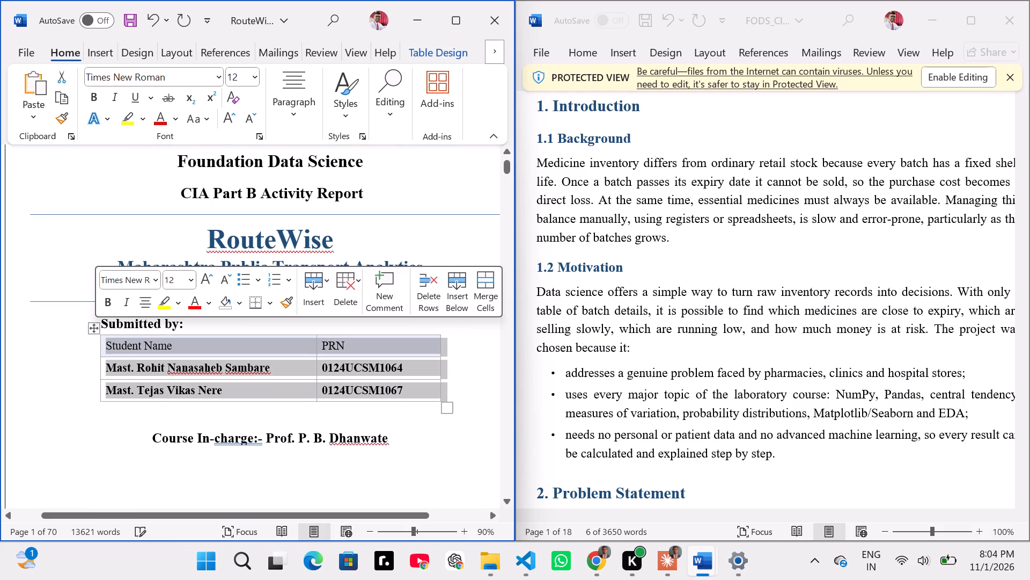
pyautogui.hotkey('ctrl', 'c')
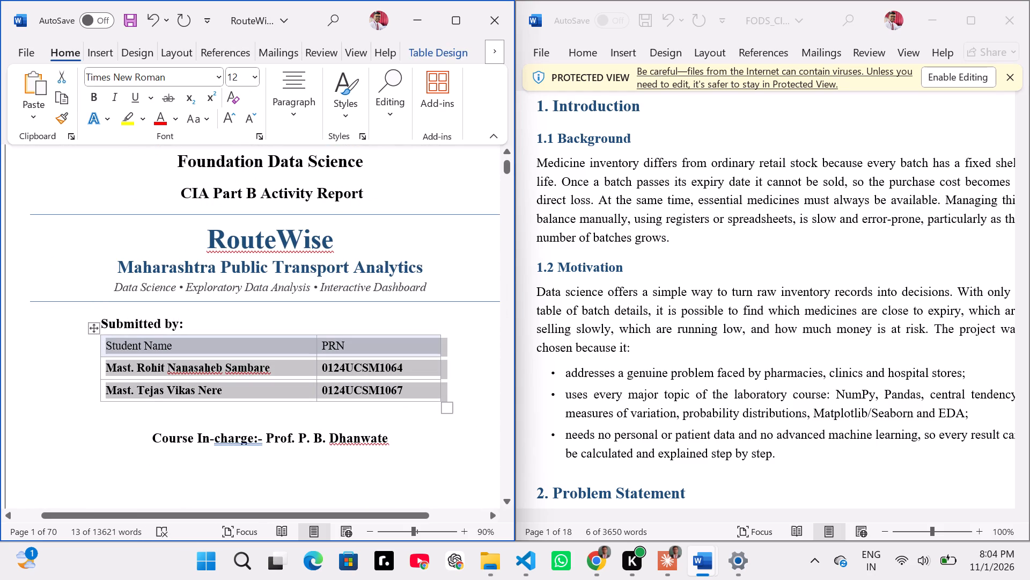
pyautogui.scroll(-4, 268, 469)
pyautogui.scroll(1, 242, 433)
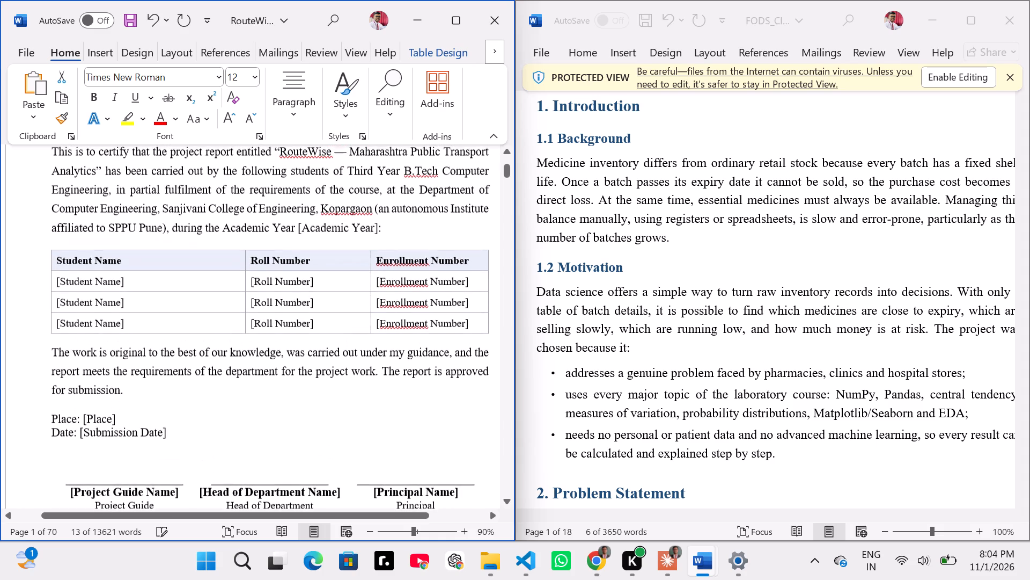
pyautogui.click(54, 256)
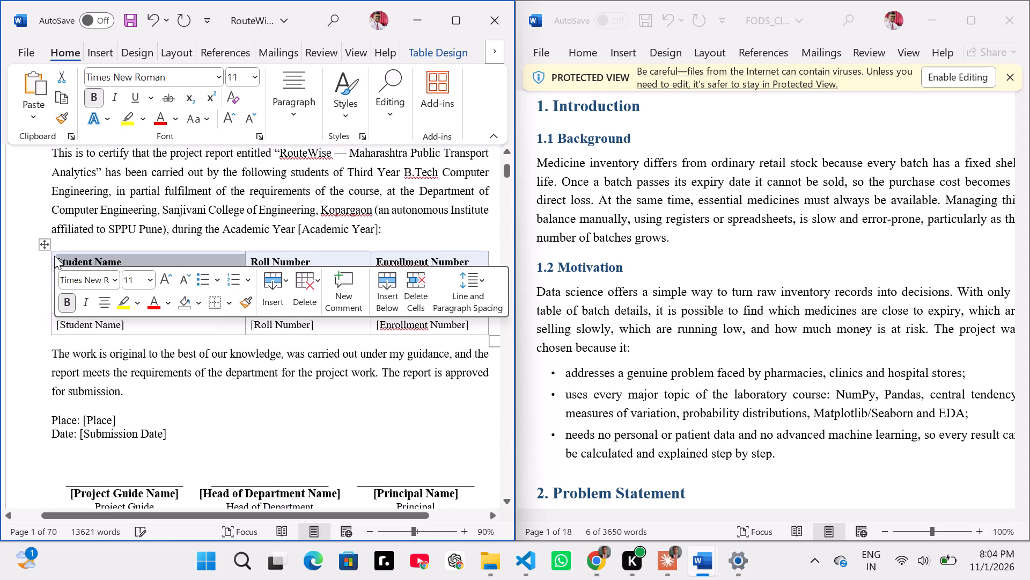
pyautogui.click(47, 243)
pyautogui.press('BackSpace')
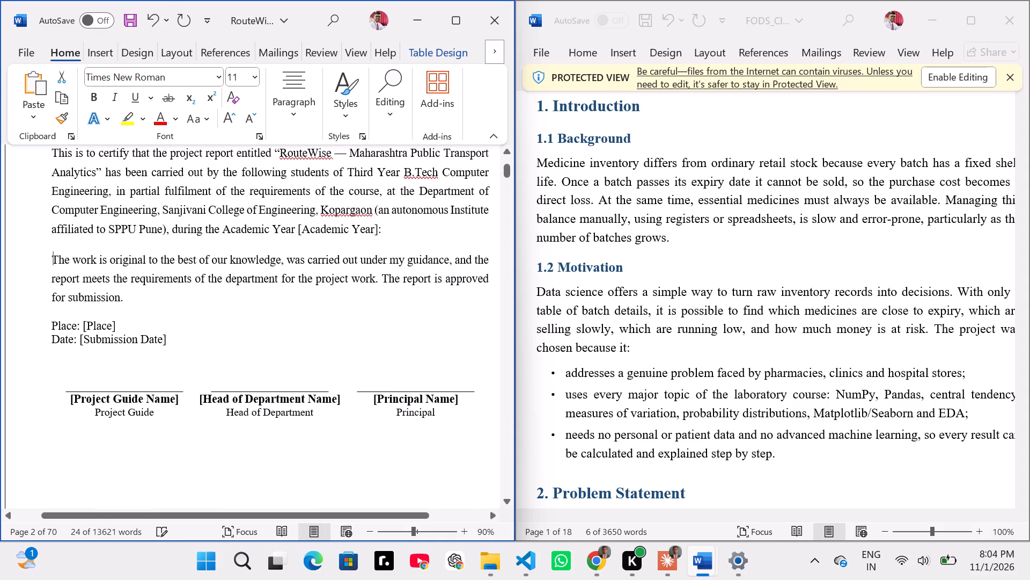
pyautogui.hotkey('ctrl', 'v')
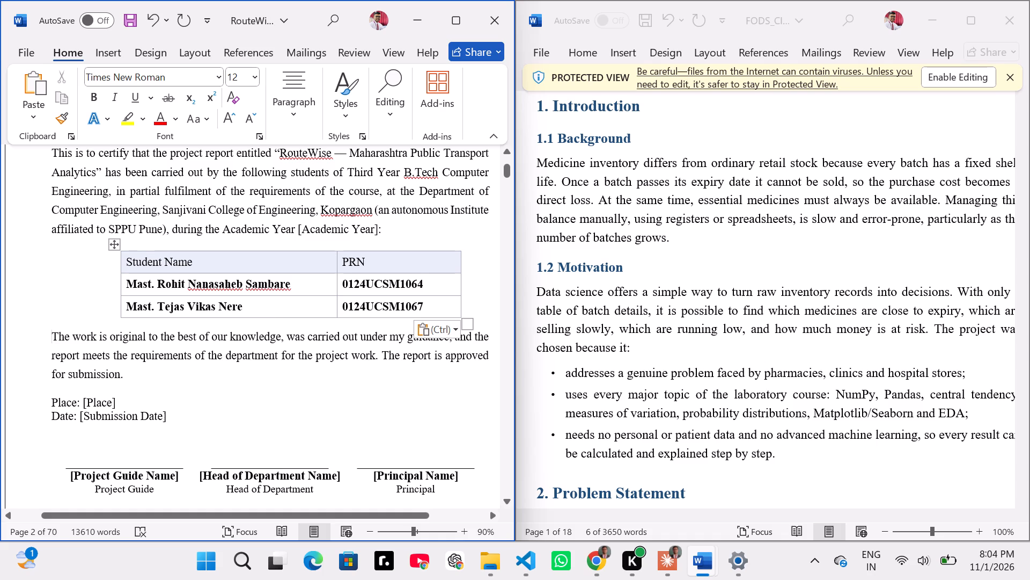
# Replace the [Place] placeholder below the certificate text with Kopargaon.
pyautogui.scroll(-1, 271, 367)
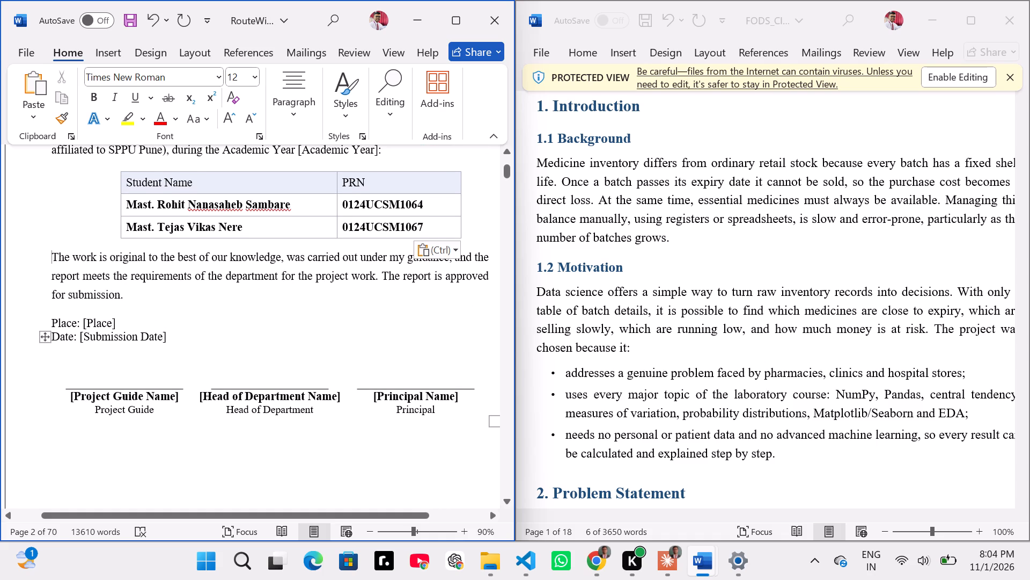
pyautogui.scroll(-1, 271, 367)
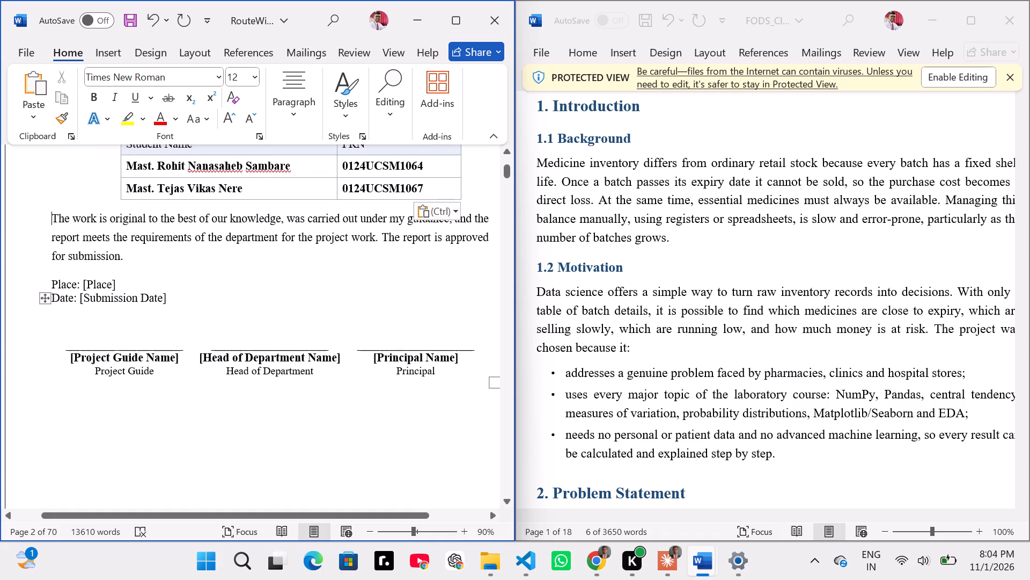
pyautogui.moveTo(116, 279); pyautogui.dragTo(91, 282)
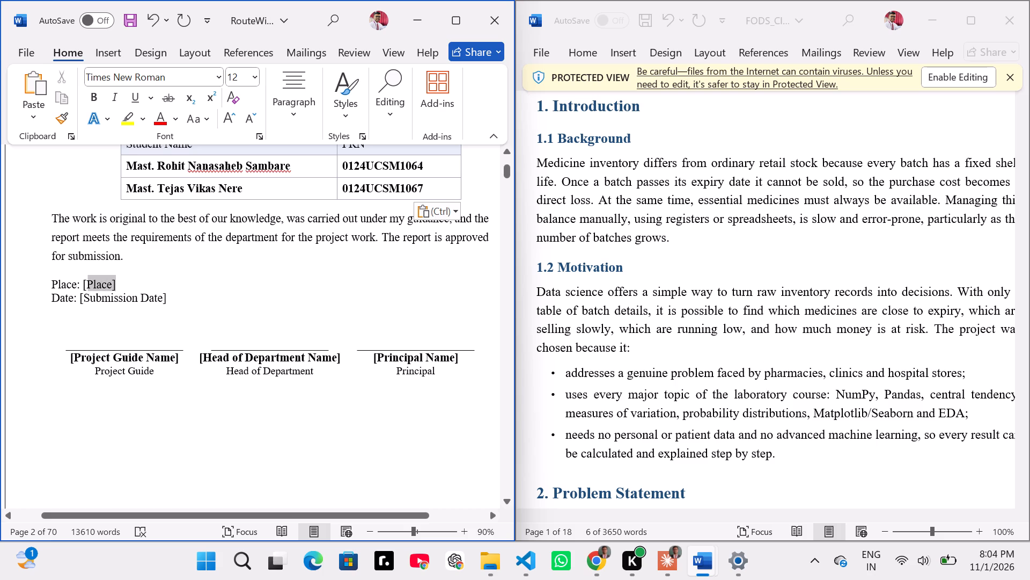
pyautogui.moveTo(91, 282); pyautogui.dragTo(83, 282)
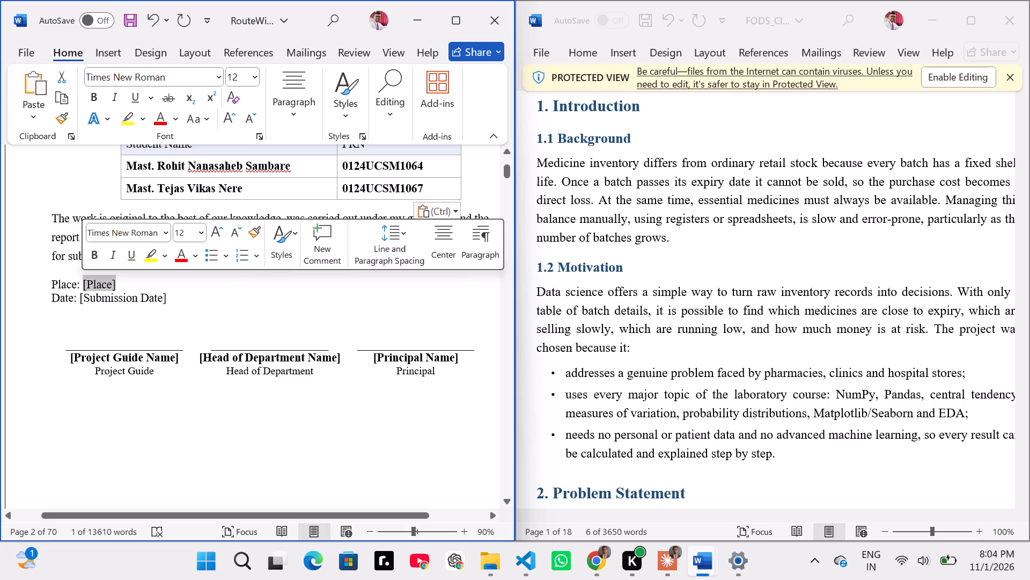
pyautogui.write('Kopargaon')
# Start editing the [Submission Date] placeholder in the certificate's Date line.
pyautogui.click(168, 293)
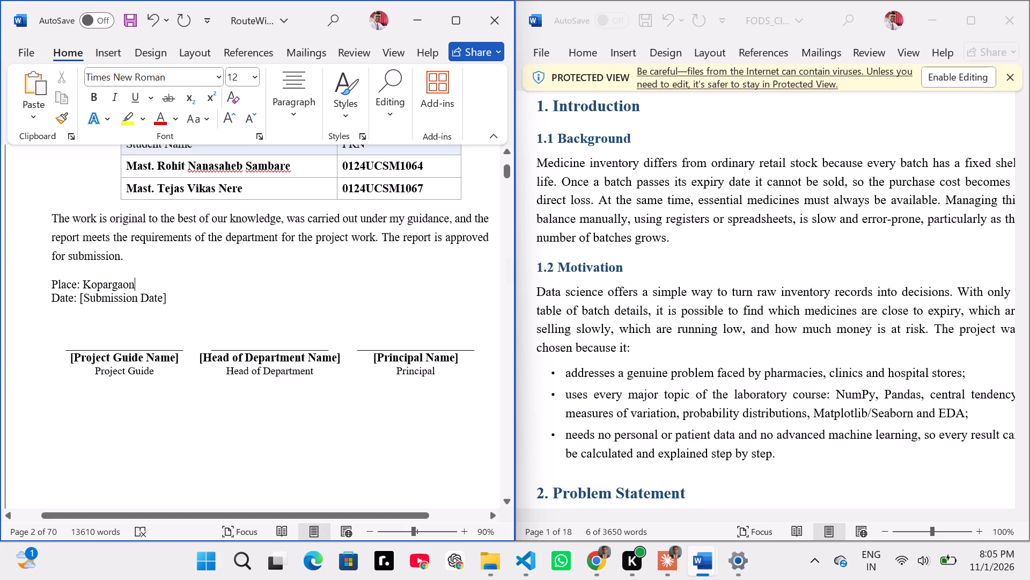
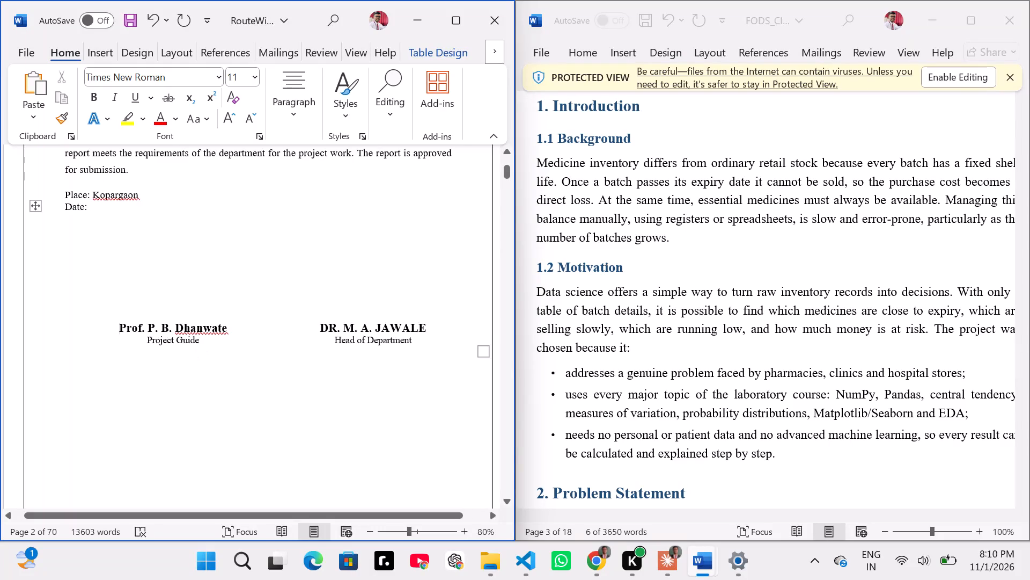
# Convert the project guide's surname in the certificate's signature block to uppercase.
pyautogui.moveTo(223, 327); pyautogui.dragTo(182, 325)
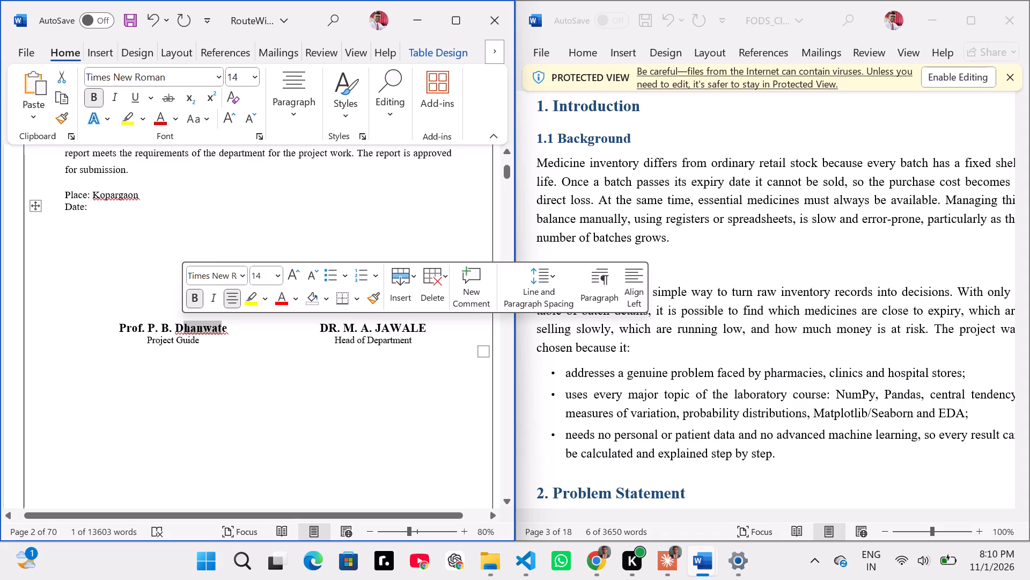
pyautogui.click(330, 300)
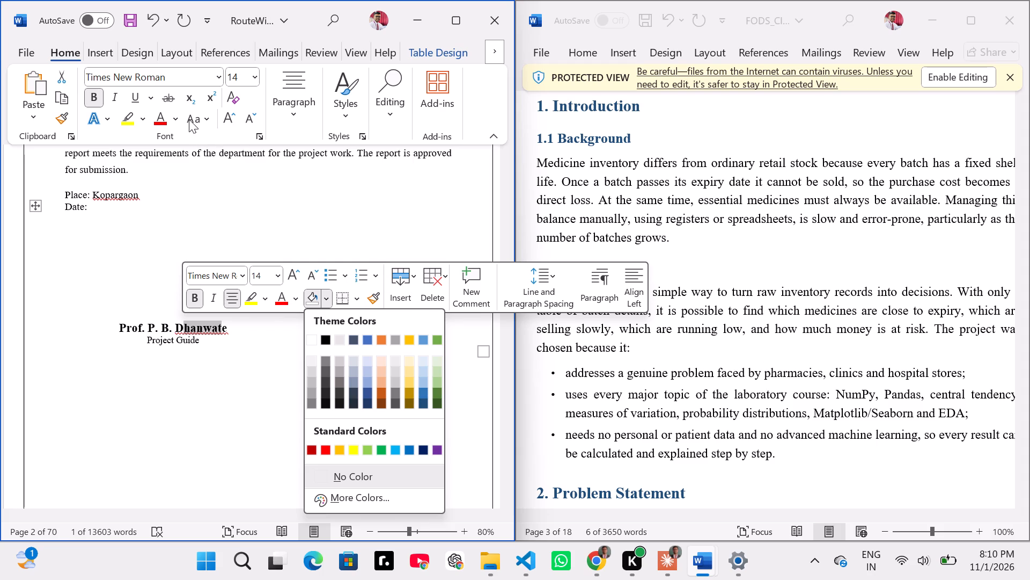
pyautogui.click(204, 118)
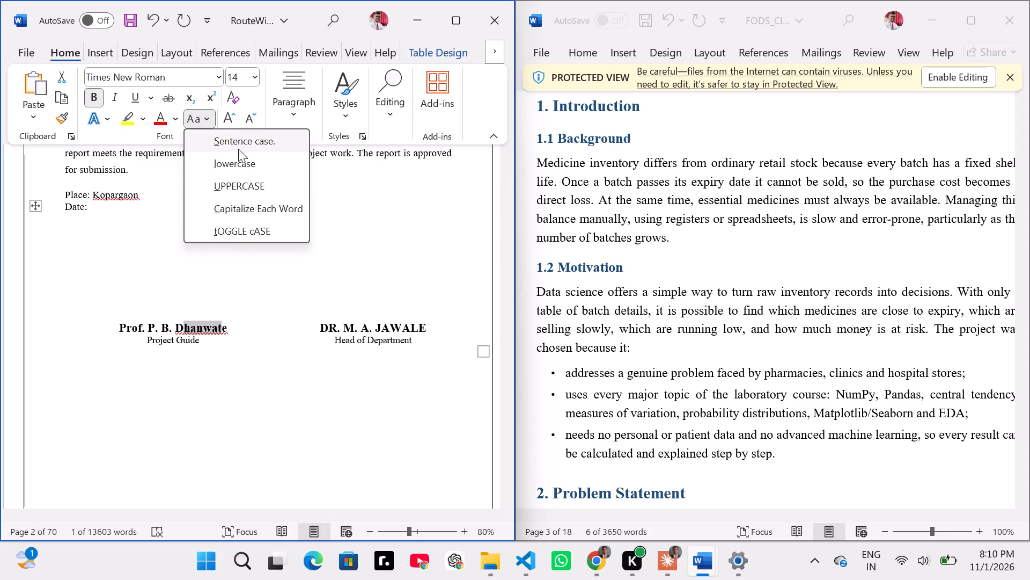
pyautogui.click(246, 187)
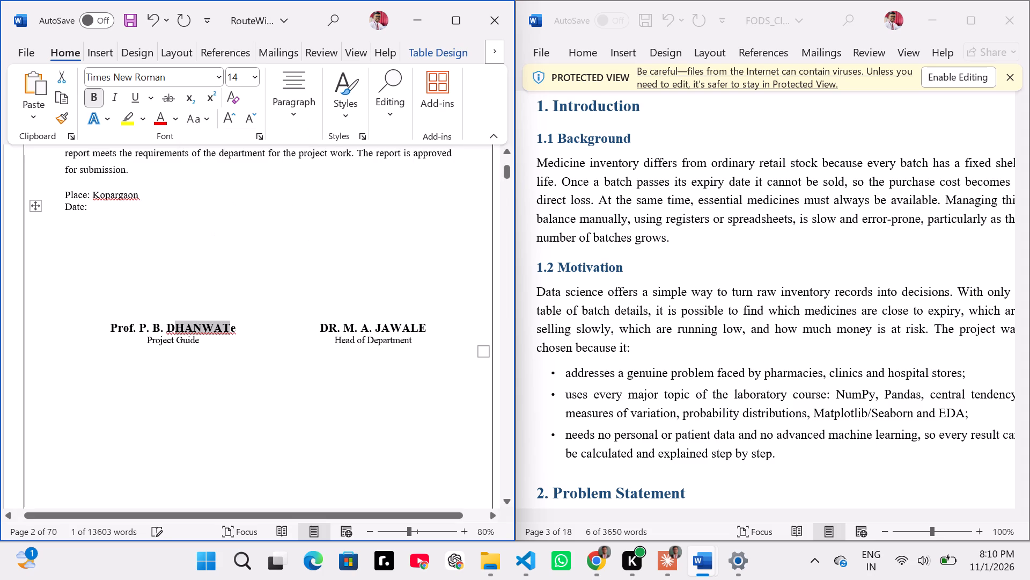
pyautogui.click(237, 327)
pyautogui.moveTo(237, 327); pyautogui.dragTo(231, 328)
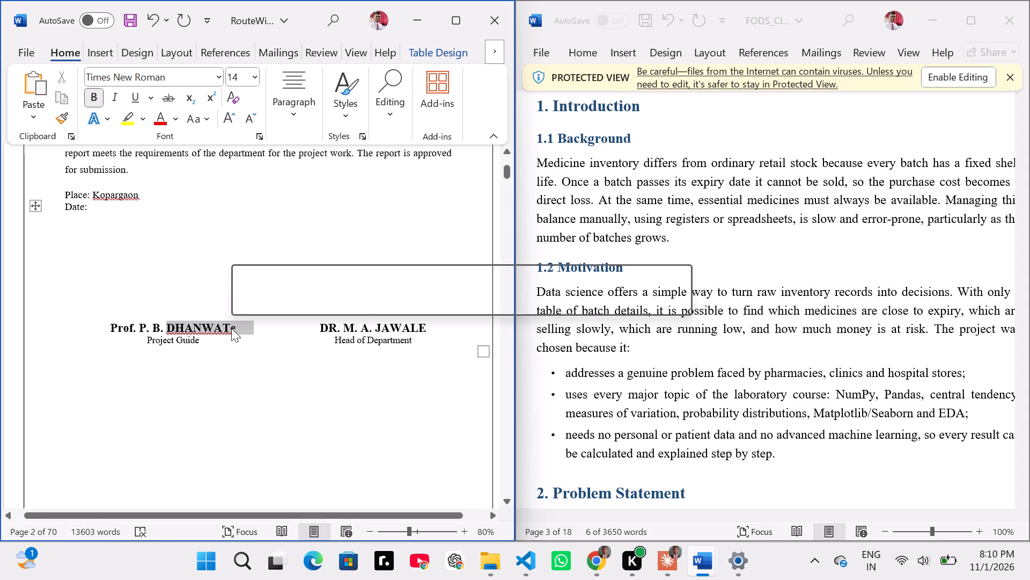
pyautogui.click(237, 327)
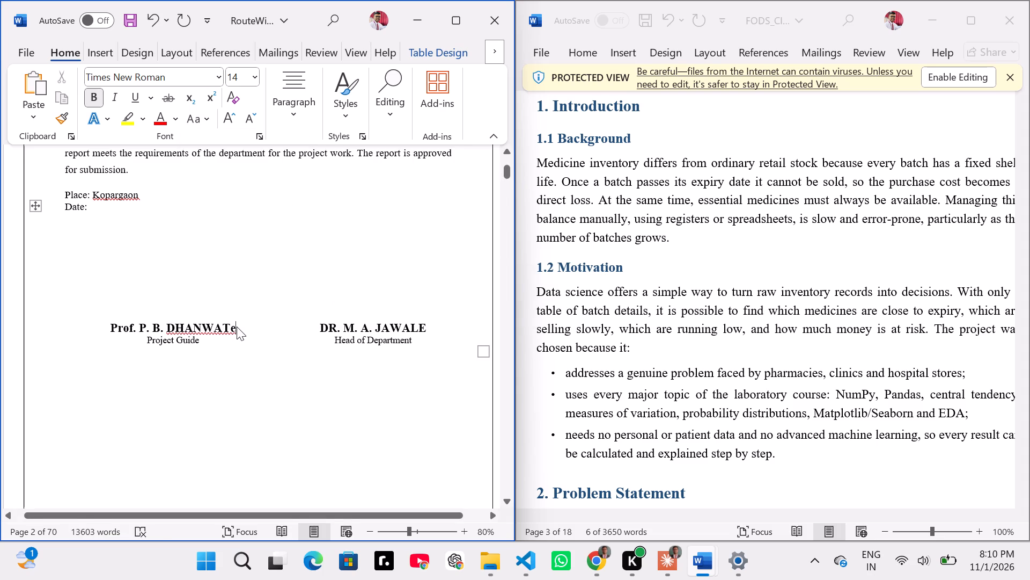
pyautogui.press('BackSpace')
pyautogui.hotkey('shift', 'e')
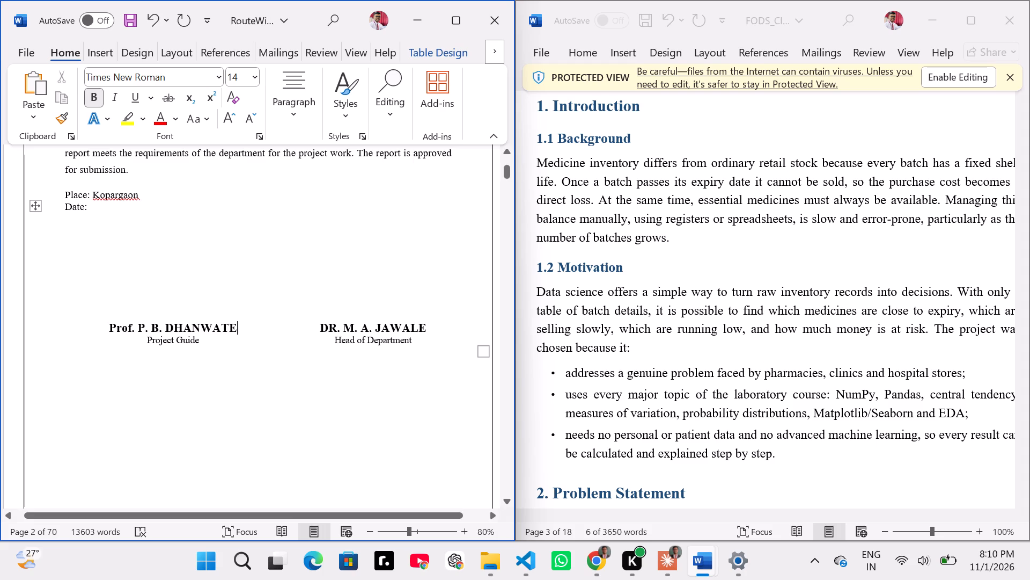
# Delete the [Submission Date] placeholder from the declaration's Date line, keeping Place on its own line.
pyautogui.scroll(3, 351, 370)
pyautogui.scroll(-3, 351, 370)
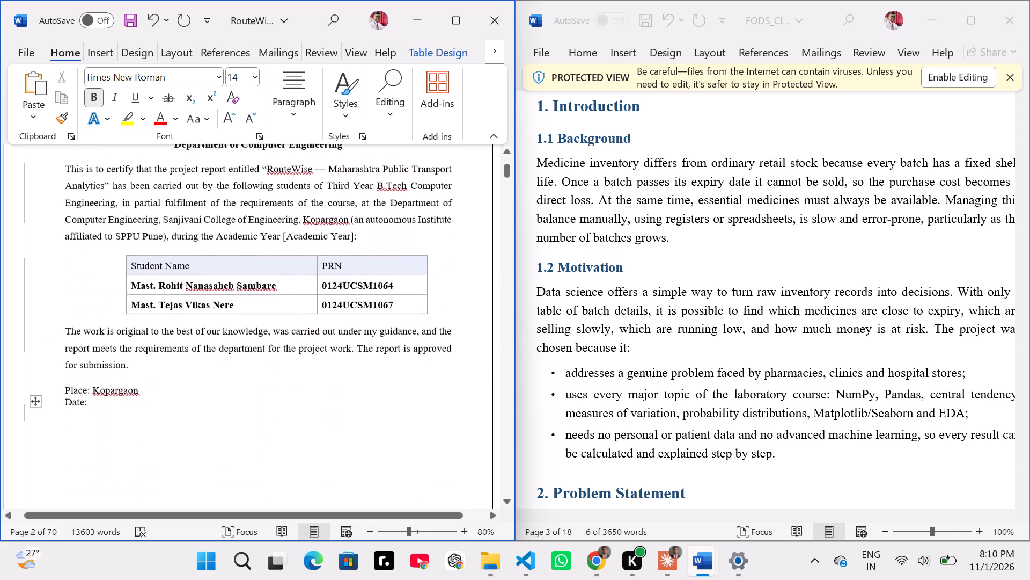
pyautogui.scroll(-4, 351, 370)
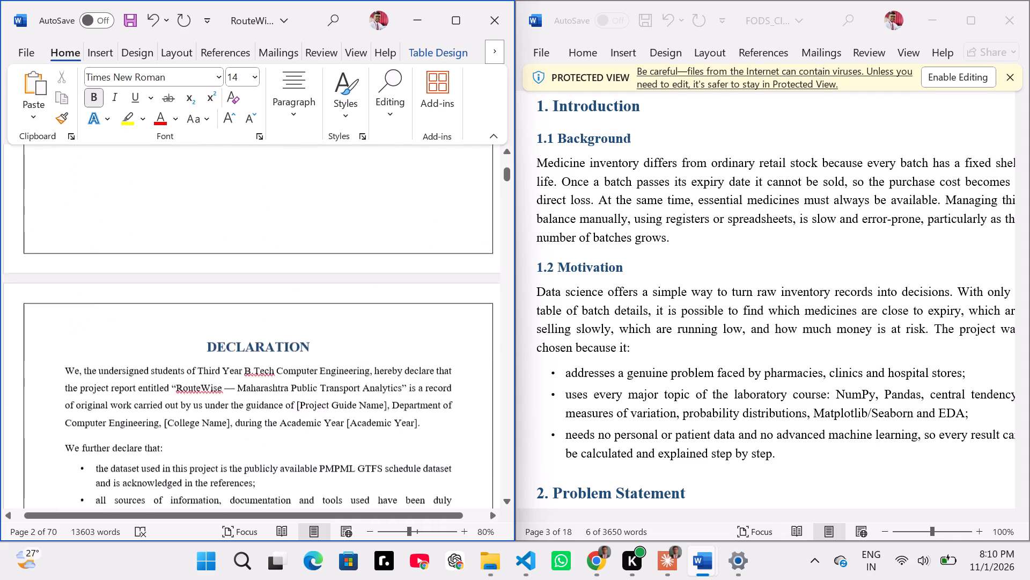
pyautogui.scroll(-1, 351, 370)
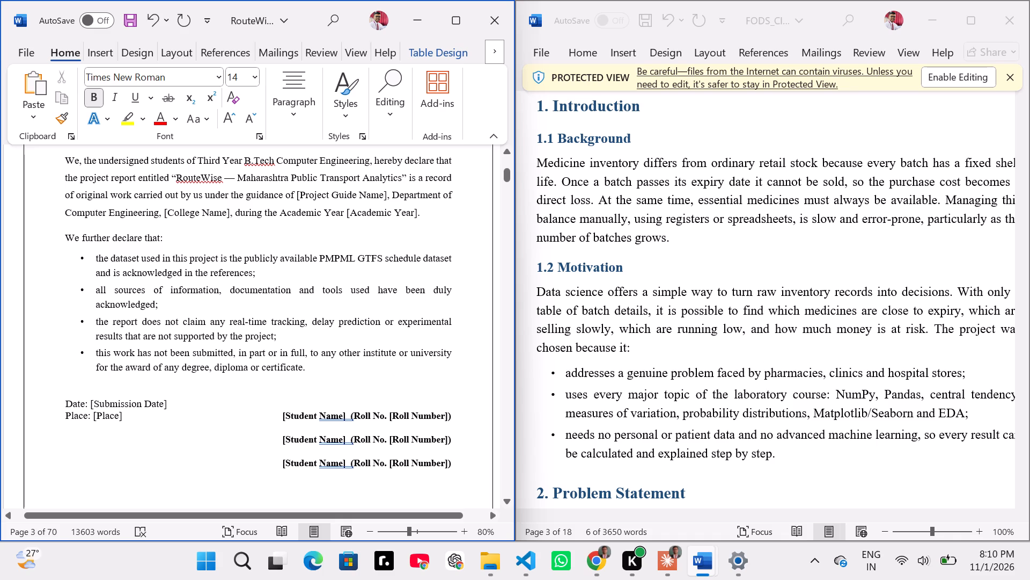
pyautogui.moveTo(90, 405); pyautogui.dragTo(171, 400)
pyautogui.scroll(2, 171, 400)
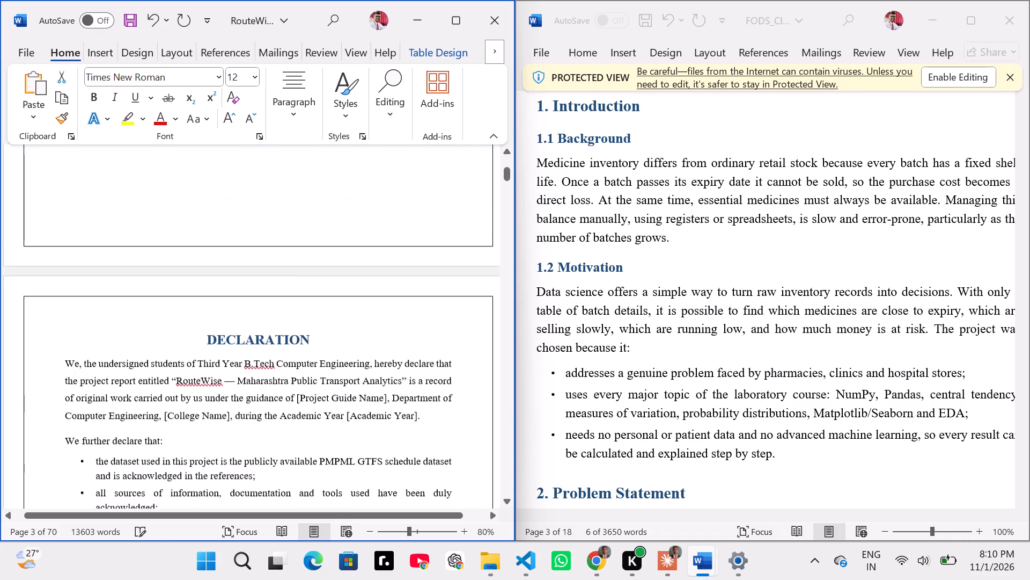
pyautogui.scroll(-4, 171, 400)
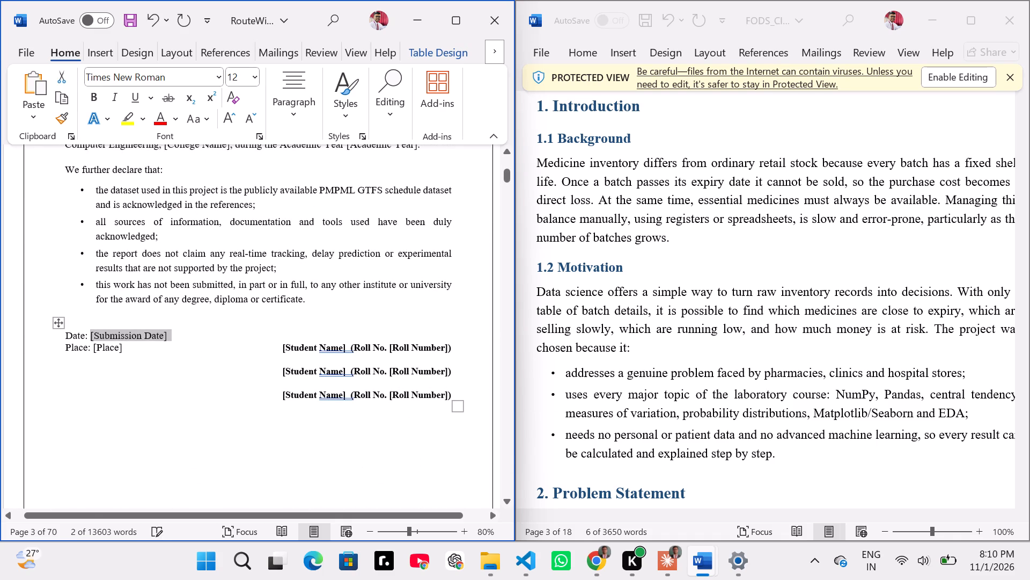
pyautogui.press('BackSpace')
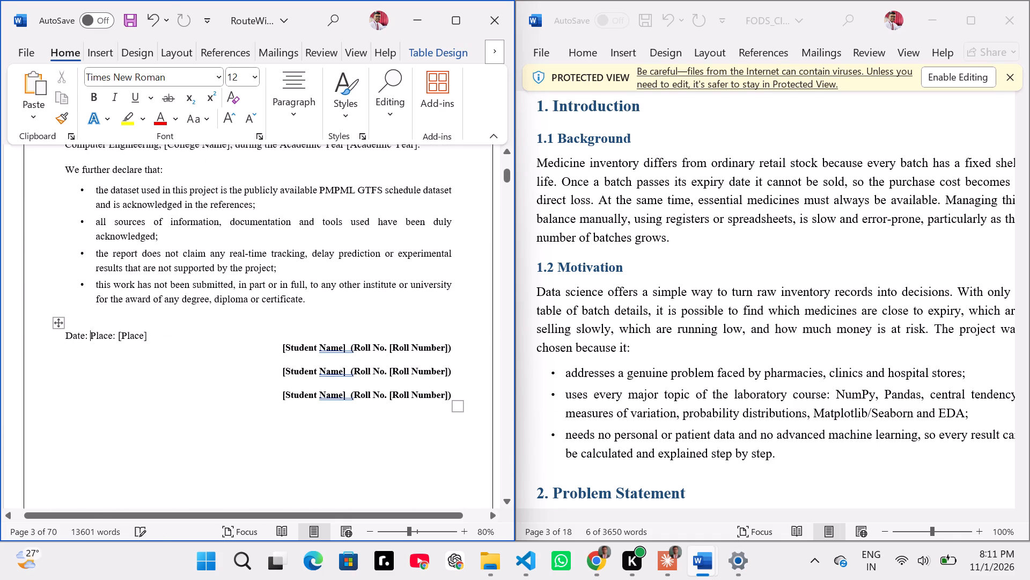
pyautogui.hotkey('shift', 'Return')
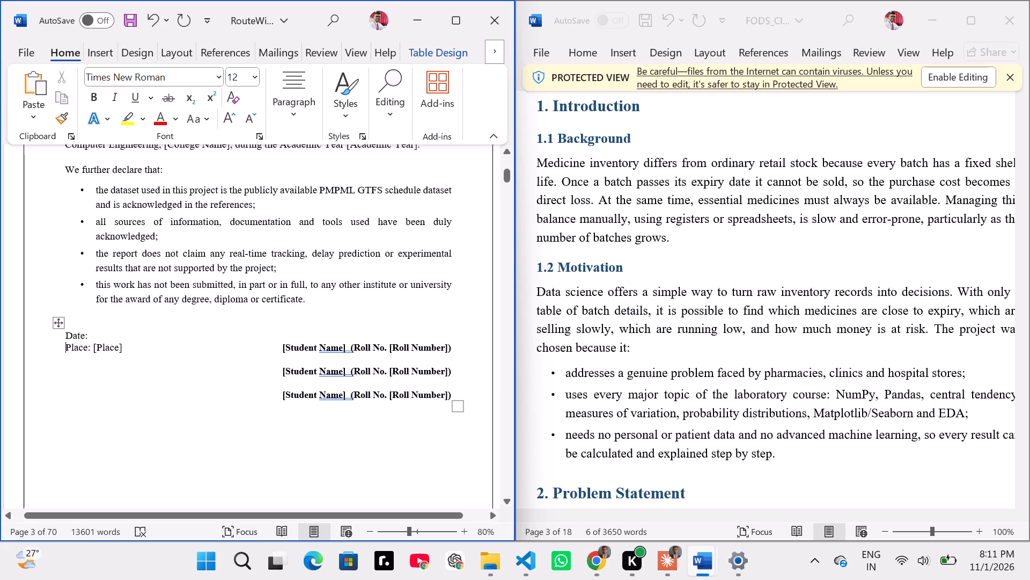
# Replace the [Place] placeholder in the declaration with Kopargaon, leaving the Date line blank.
pyautogui.click(127, 339)
pyautogui.write('Kopargaon')
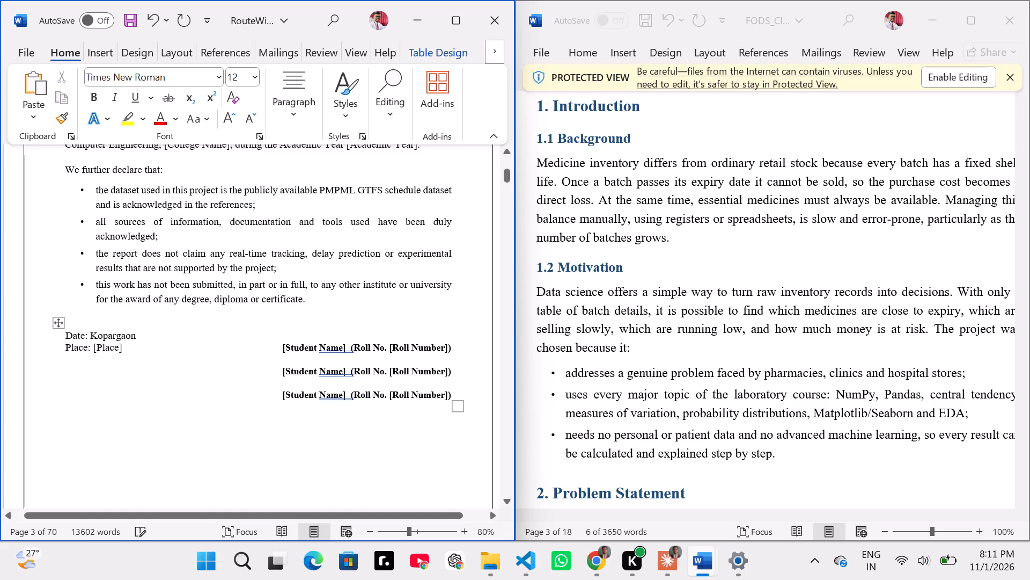
pyautogui.click(123, 346)
pyautogui.moveTo(90, 337); pyautogui.dragTo(137, 335)
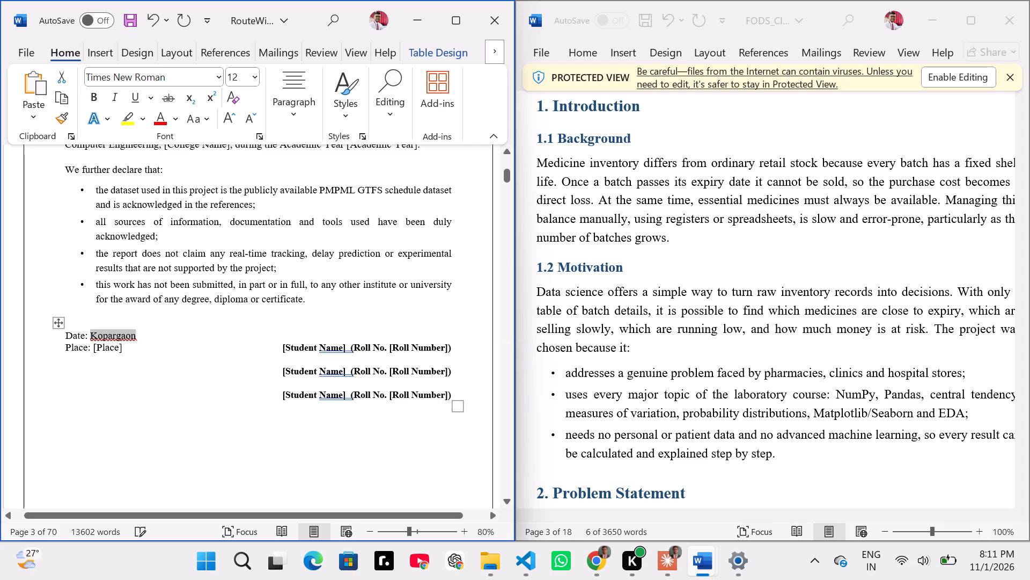
pyautogui.hotkey('ctrl', 'c')
pyautogui.press('BackSpace')
pyautogui.click(130, 343)
pyautogui.press('BackSpace')
pyautogui.press('BackSpace')
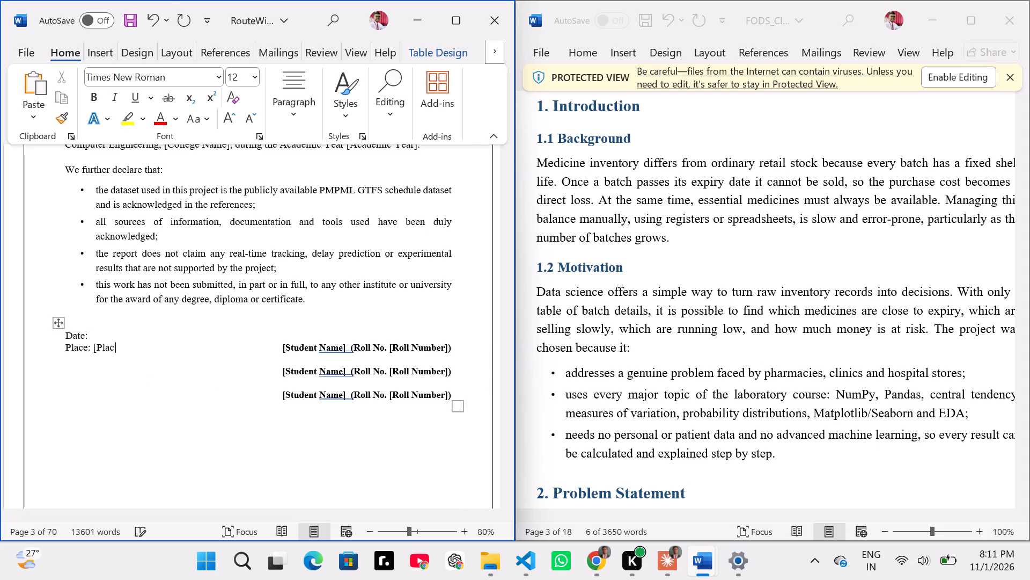
pyautogui.press('BackSpace')
pyautogui.press('BackSpace')
pyautogui.press('BackSpace')
pyautogui.press('BackSpace')
pyautogui.press('BackSpace')
pyautogui.hotkey('ctrl', 'v')
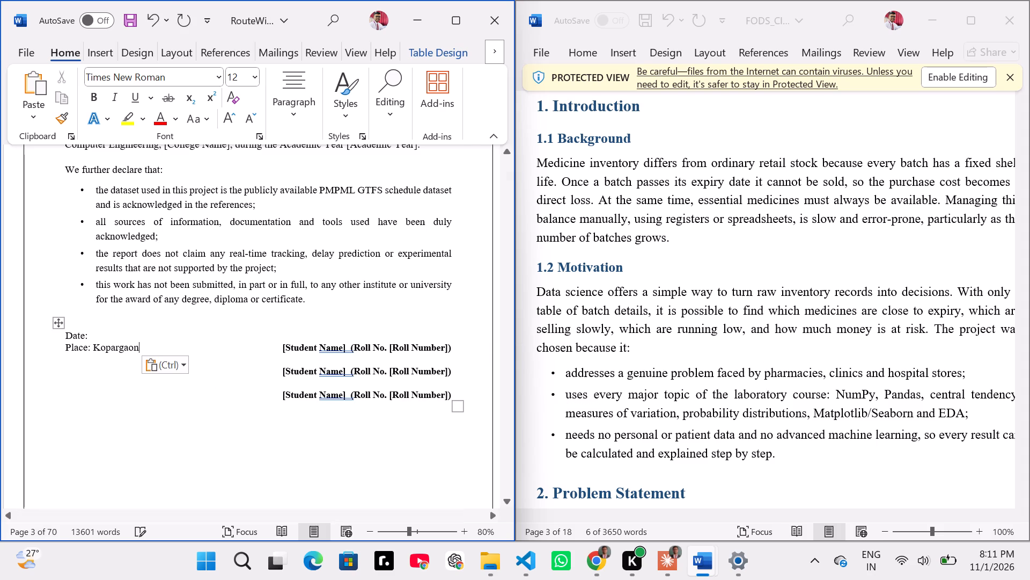
# Replace the declaration's student name and roll number placeholders by pasting the two student rows copied from the certificate table.
pyautogui.scroll(-1, 286, 369)
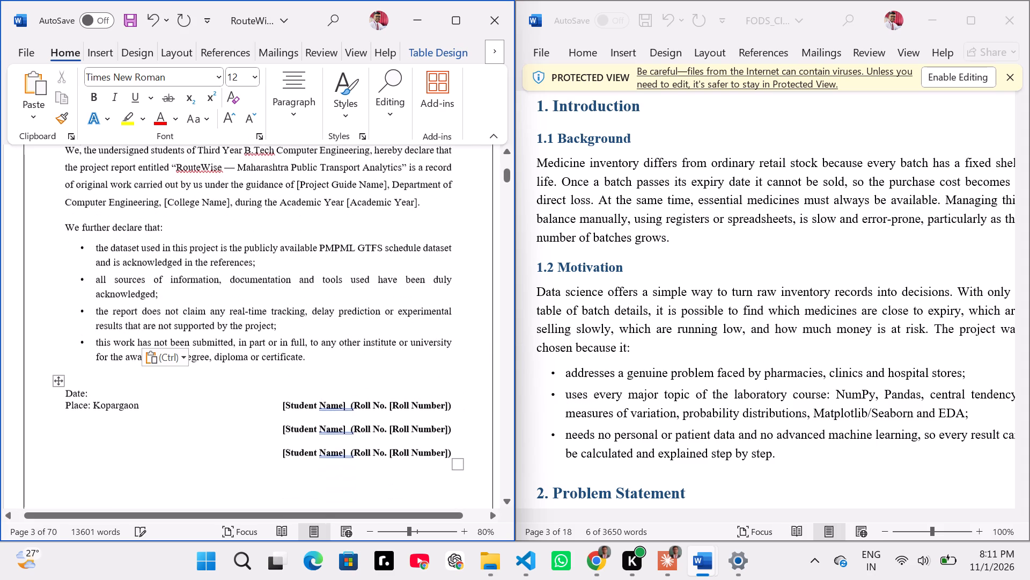
pyautogui.scroll(4, 286, 369)
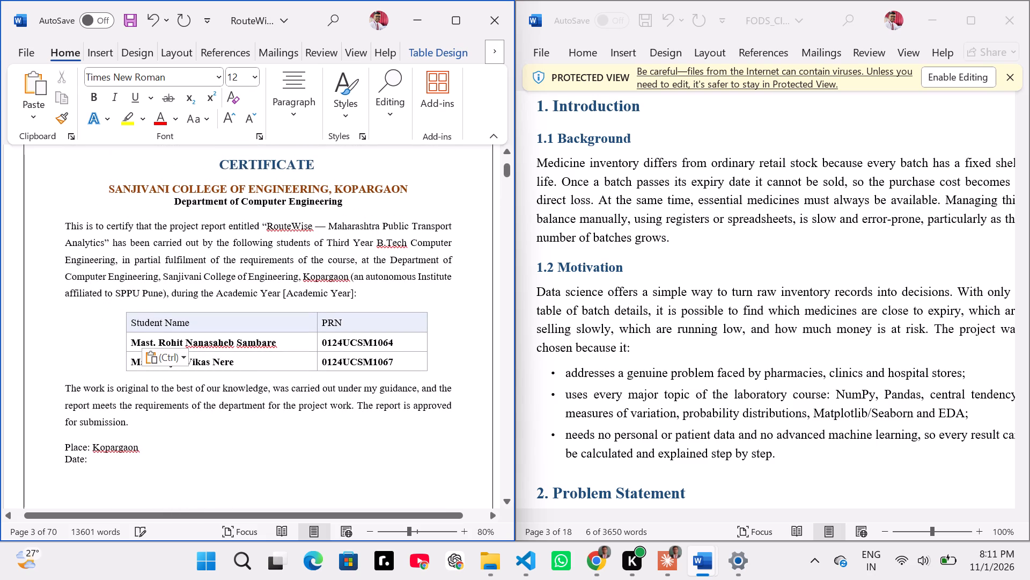
pyautogui.click(127, 316)
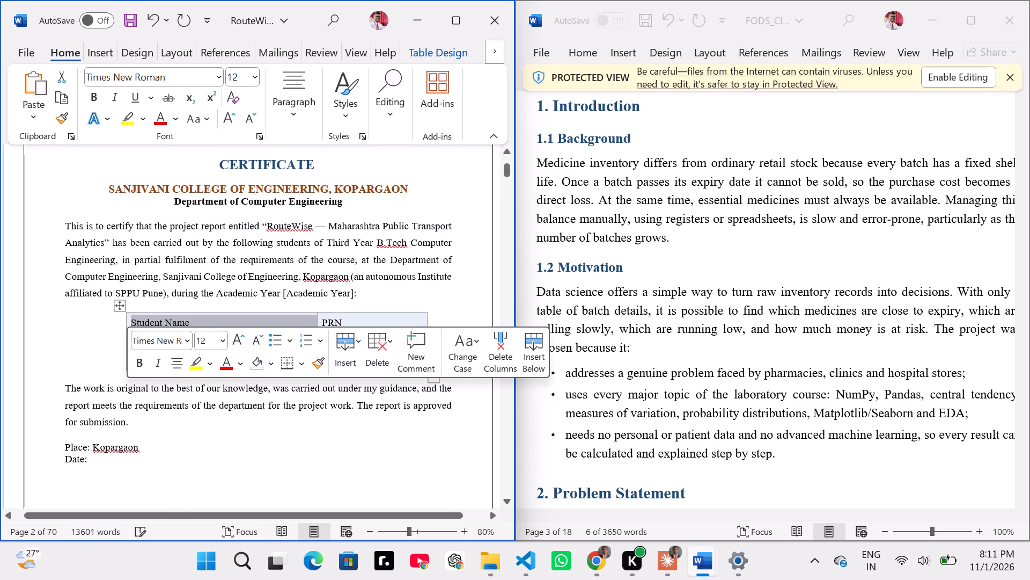
pyautogui.click(119, 312)
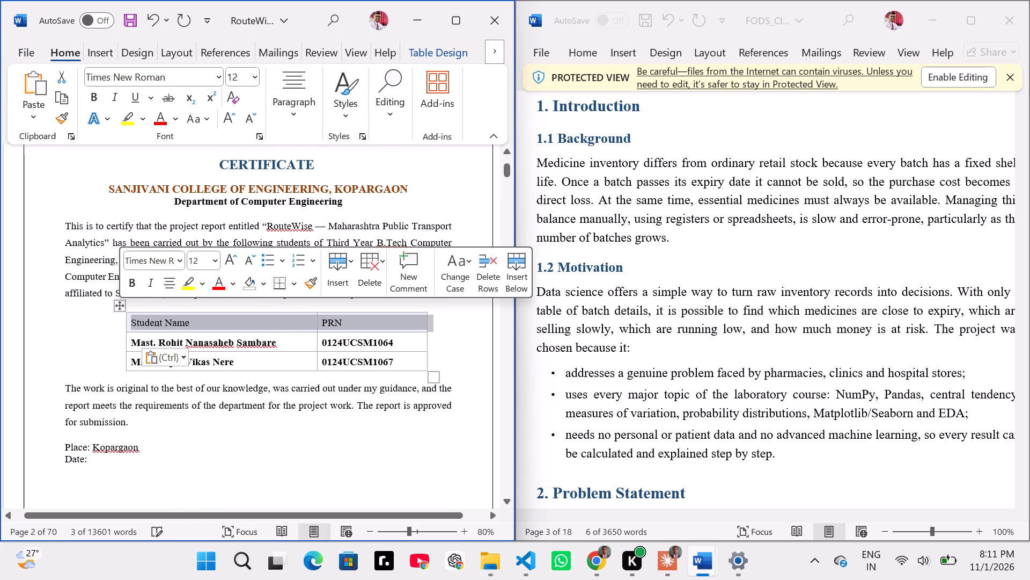
pyautogui.click(120, 306)
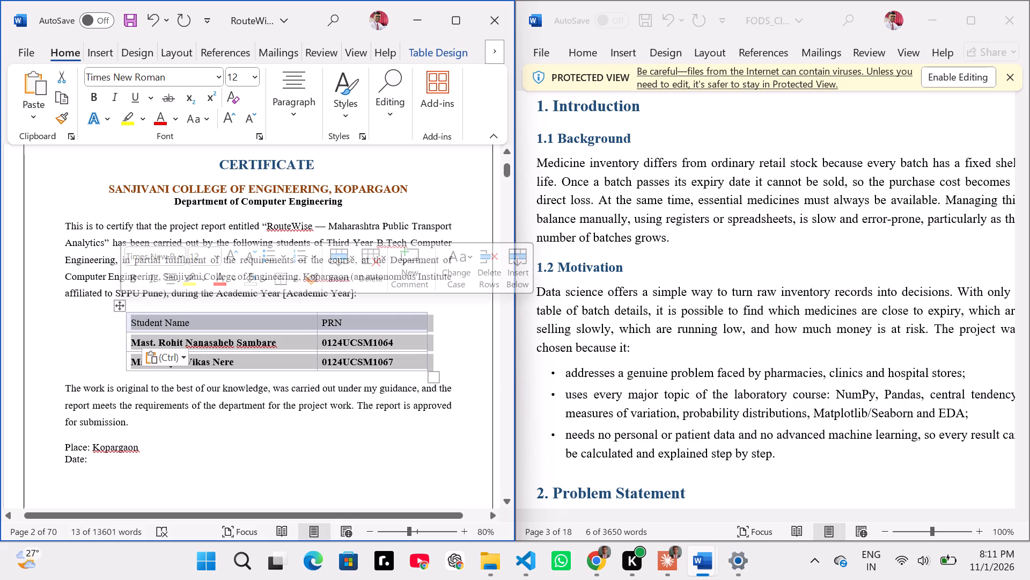
pyautogui.click(129, 337)
pyautogui.moveTo(129, 337); pyautogui.dragTo(395, 362)
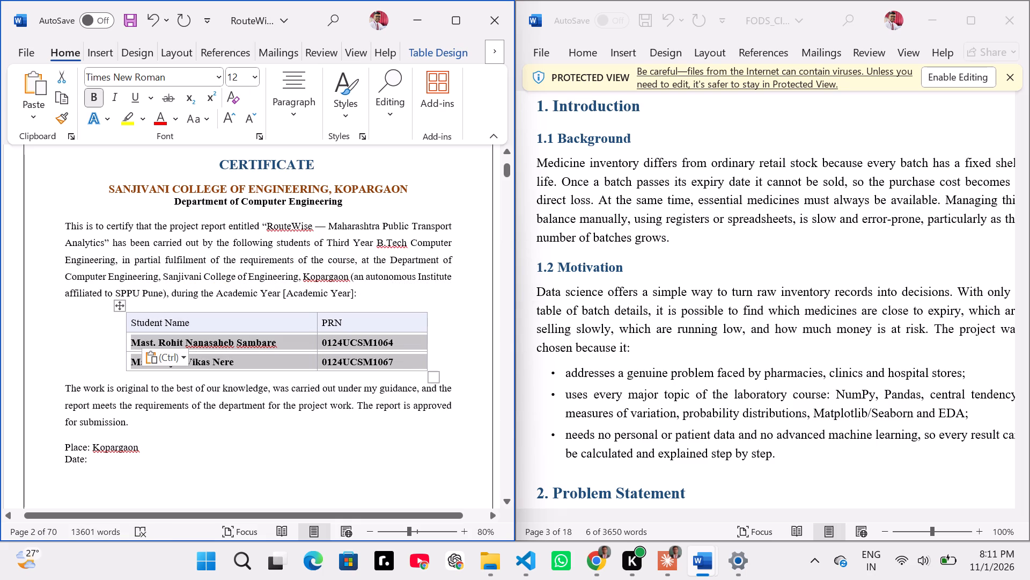
pyautogui.moveTo(395, 362); pyautogui.dragTo(399, 363)
pyautogui.hotkey('ctrl', 'c')
pyautogui.scroll(-3, 399, 363)
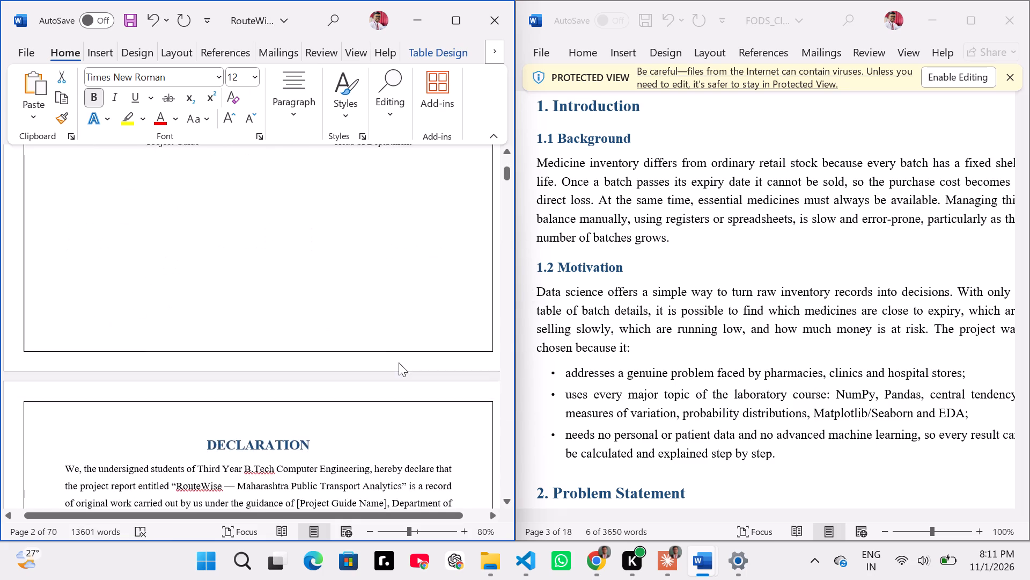
pyautogui.scroll(-3, 358, 311)
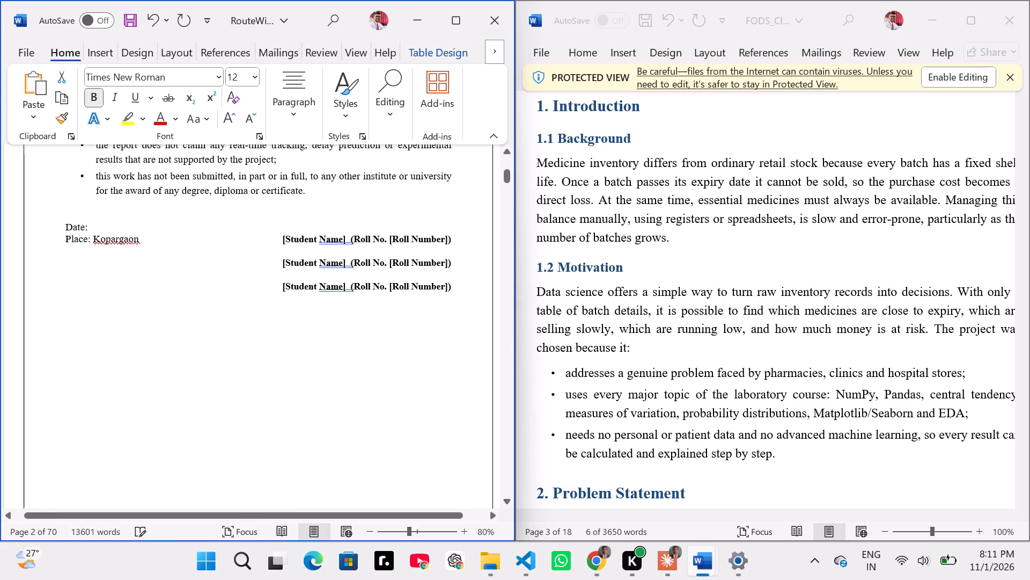
pyautogui.moveTo(279, 236); pyautogui.dragTo(459, 284)
pyautogui.hotkey('ctrl', 'v')
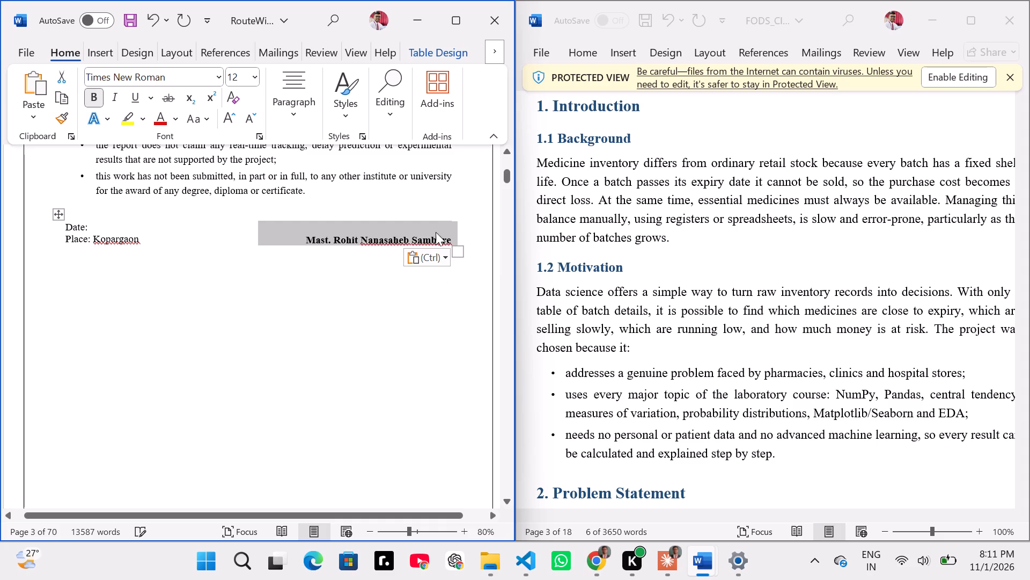
pyautogui.click(450, 236)
pyautogui.click(425, 270)
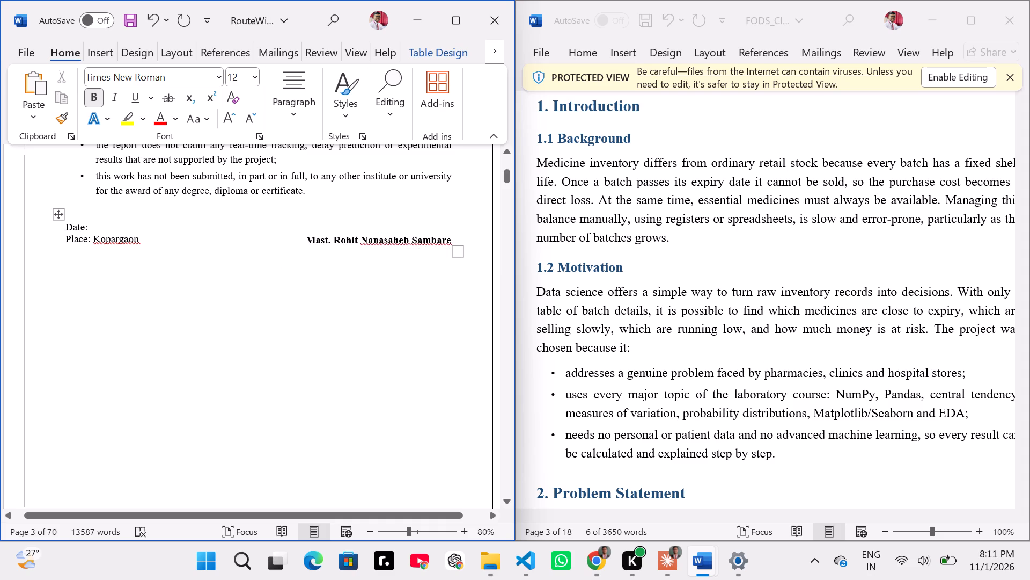
# Copy the second student's name from the certificate table and paste it into the row below Place in the declaration's signature table.
pyautogui.scroll(3, 425, 270)
pyautogui.scroll(1, 263, 267)
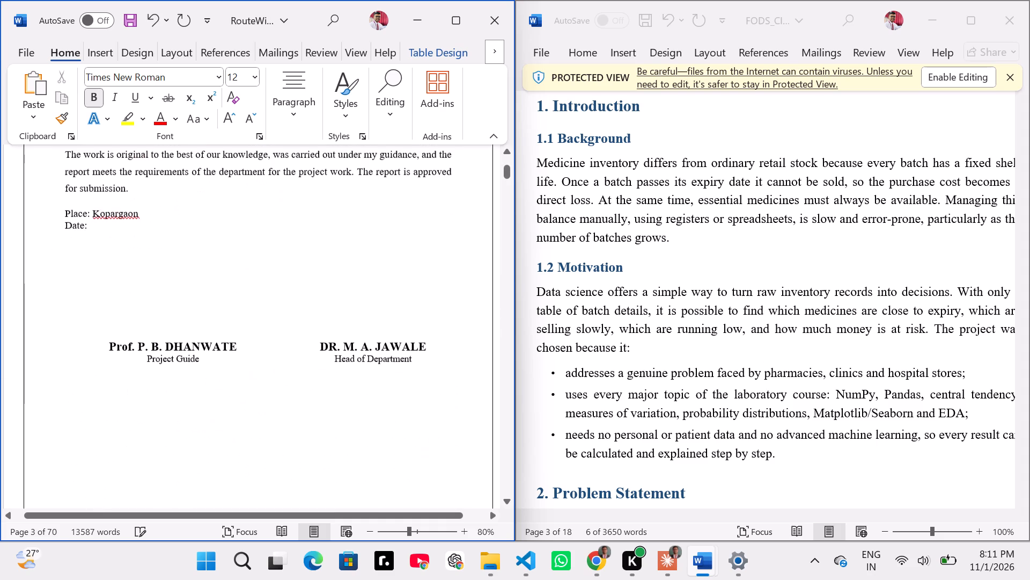
pyautogui.scroll(1, 159, 347)
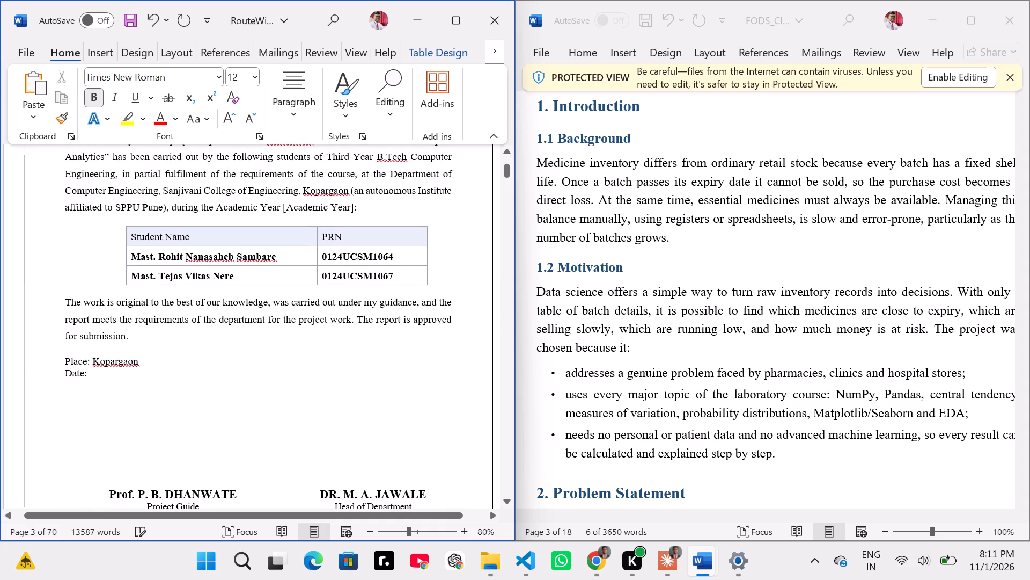
pyautogui.moveTo(129, 277); pyautogui.dragTo(310, 275)
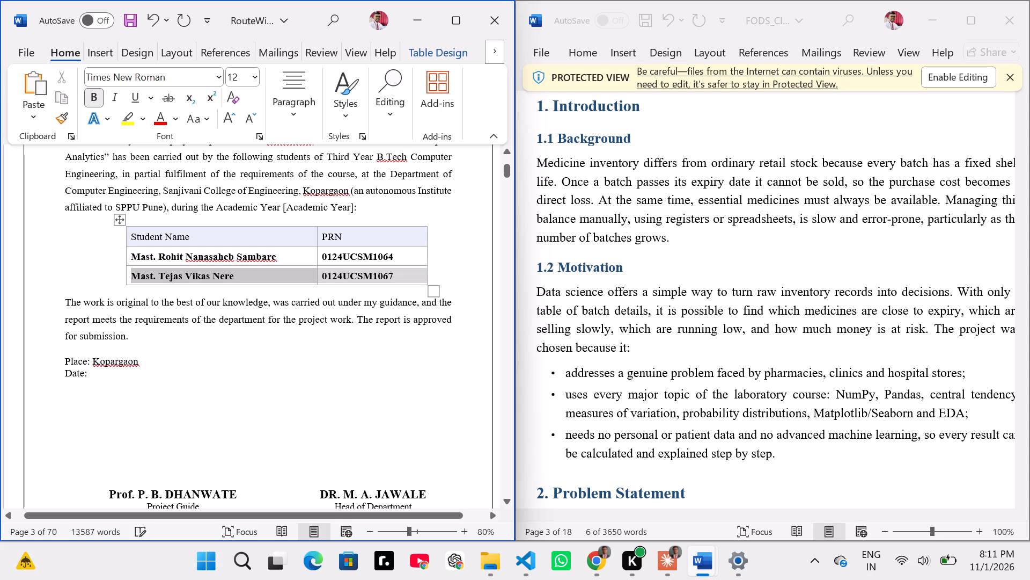
pyautogui.moveTo(310, 275); pyautogui.dragTo(295, 275)
pyautogui.hotkey('ctrl', 'c')
pyautogui.scroll(-3, 295, 275)
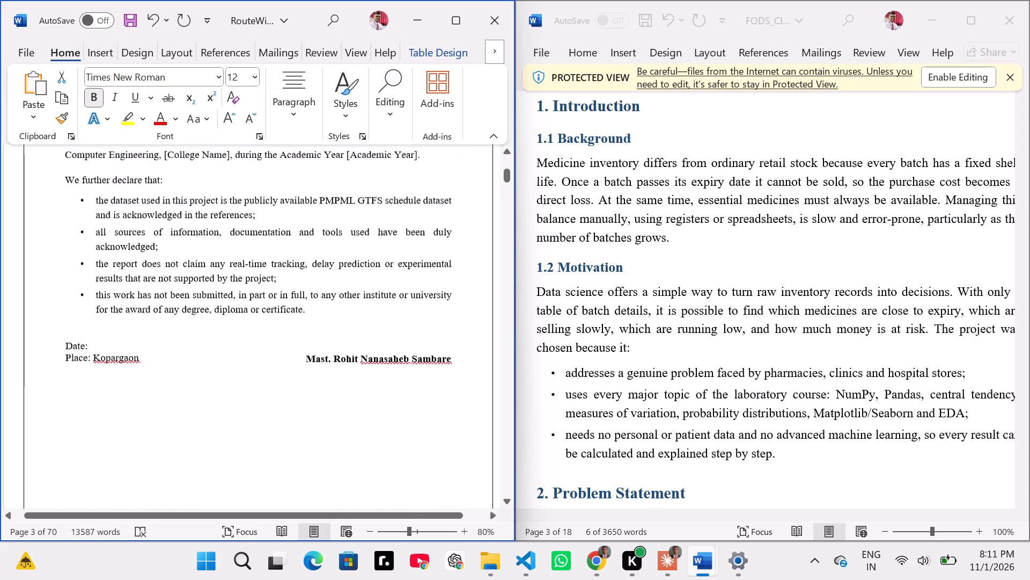
pyautogui.click(452, 355)
pyautogui.press('Return')
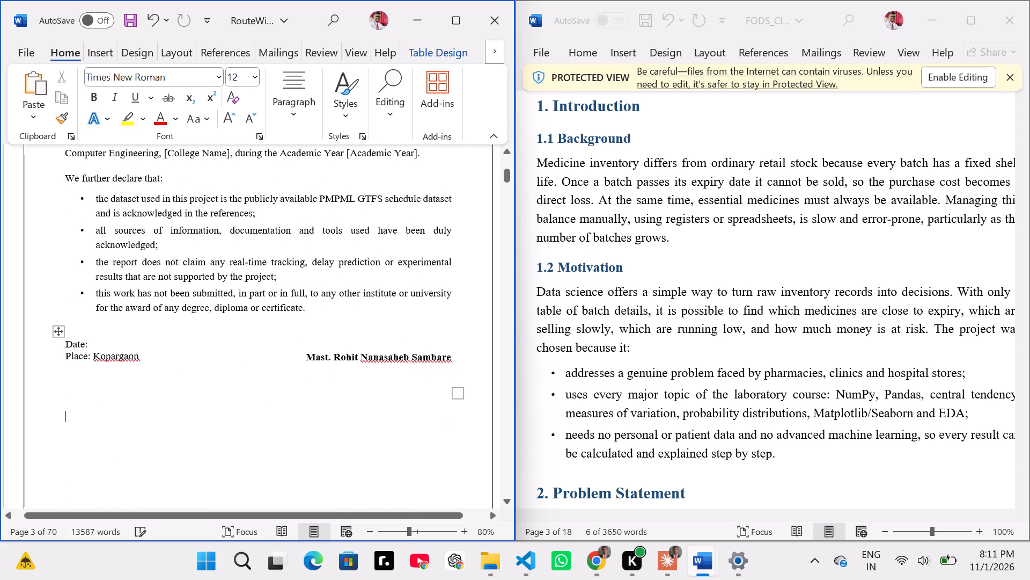
pyautogui.hotkey('shift', 'Return')
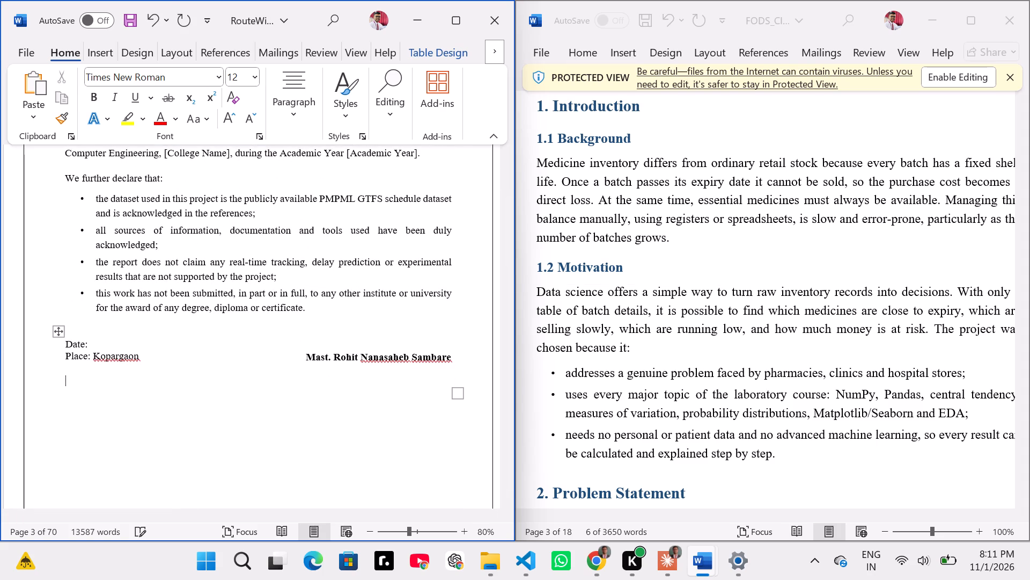
pyautogui.hotkey('ctrl', 'v')
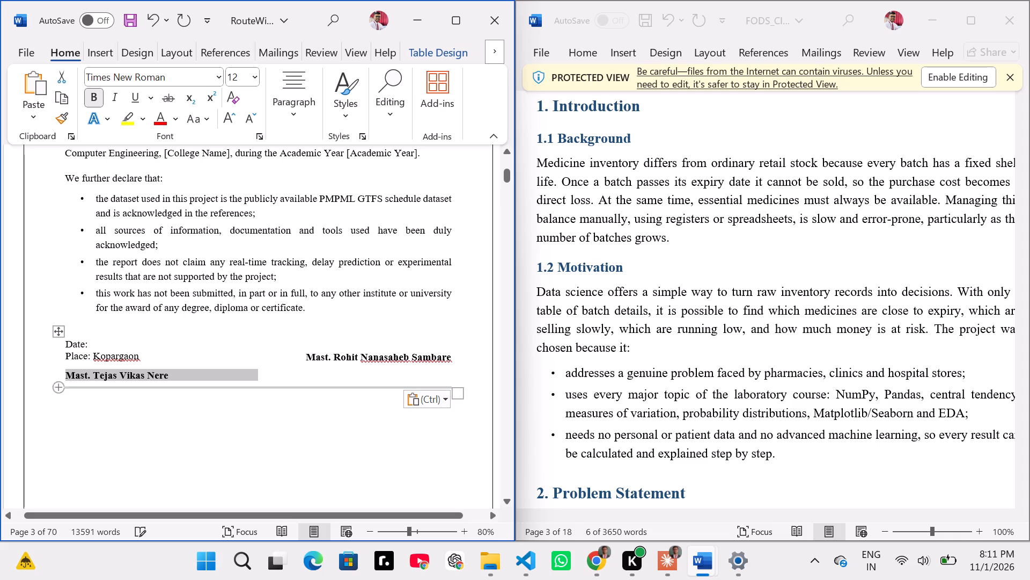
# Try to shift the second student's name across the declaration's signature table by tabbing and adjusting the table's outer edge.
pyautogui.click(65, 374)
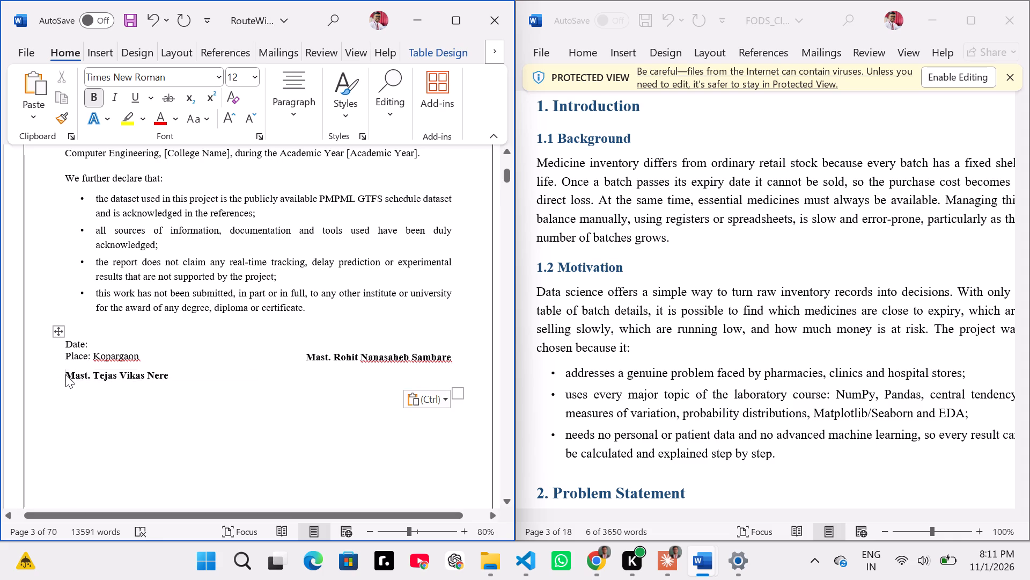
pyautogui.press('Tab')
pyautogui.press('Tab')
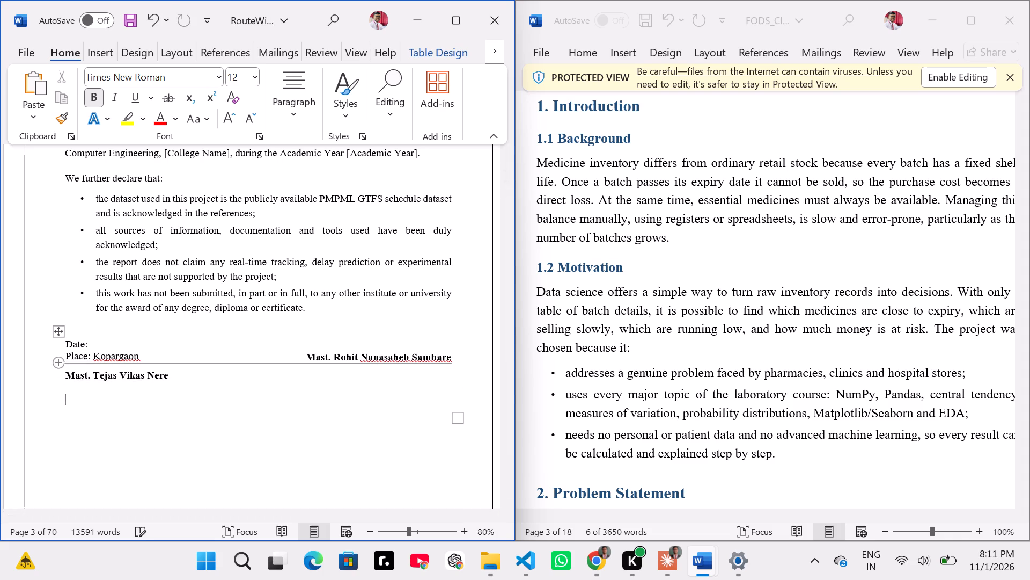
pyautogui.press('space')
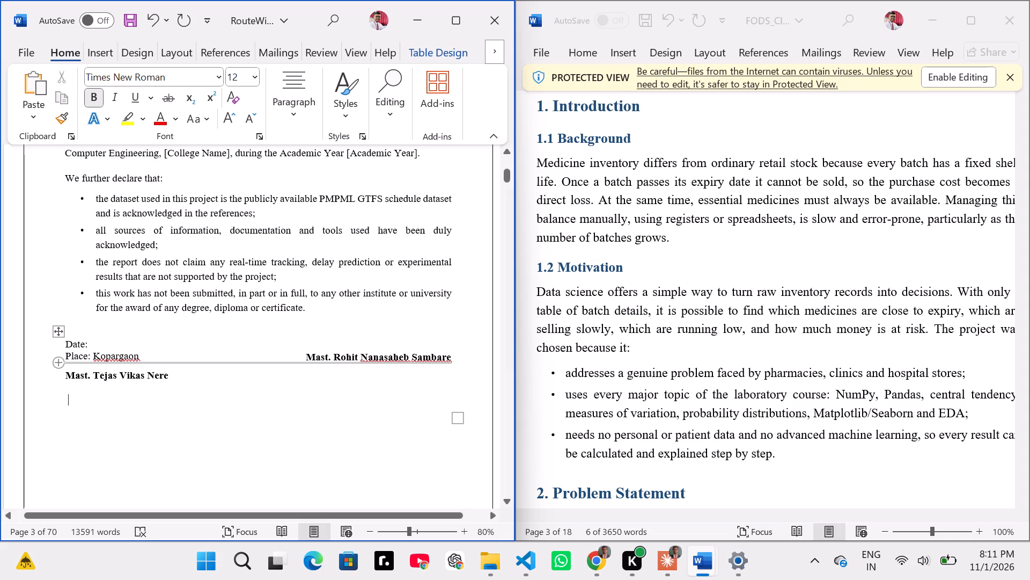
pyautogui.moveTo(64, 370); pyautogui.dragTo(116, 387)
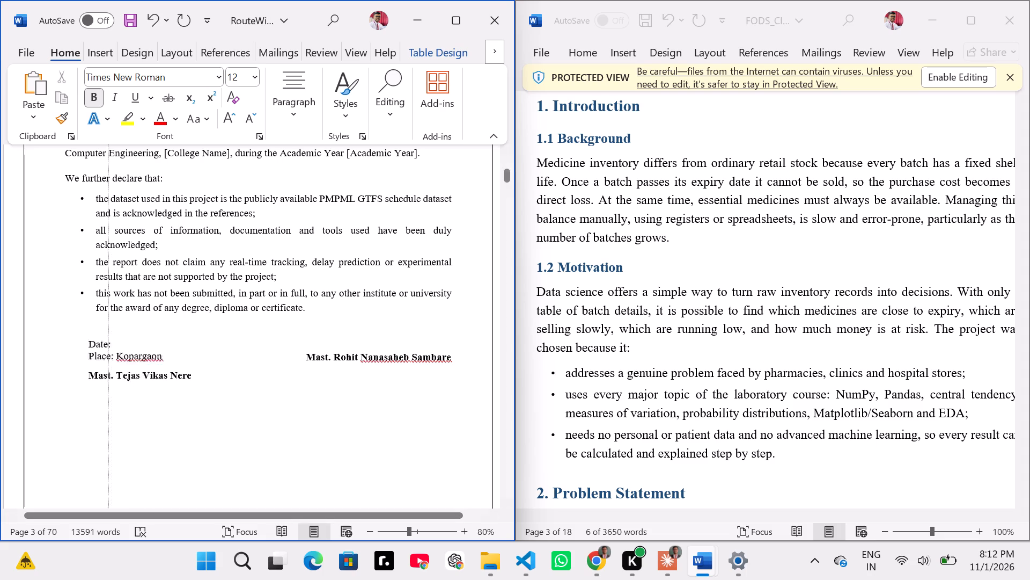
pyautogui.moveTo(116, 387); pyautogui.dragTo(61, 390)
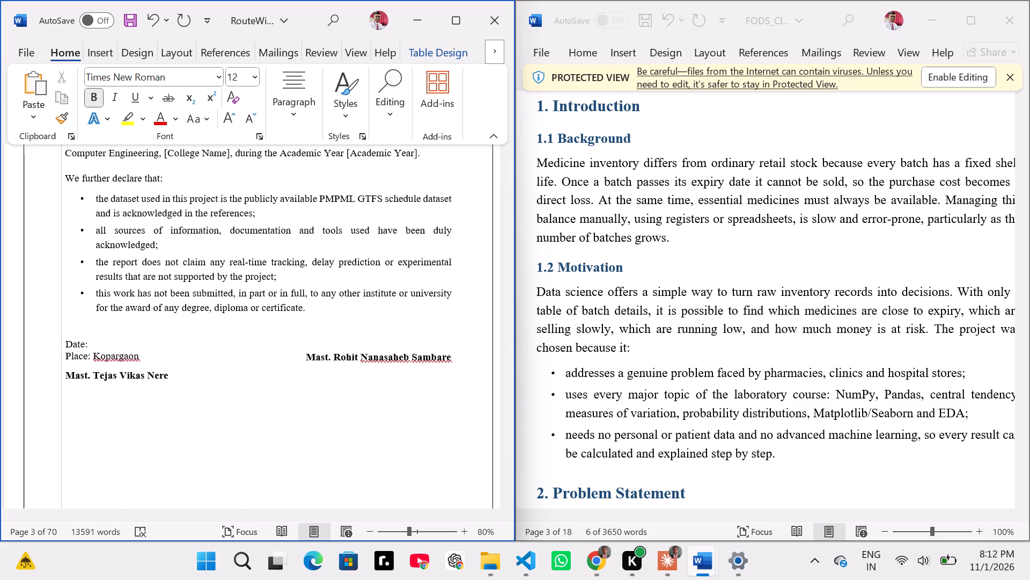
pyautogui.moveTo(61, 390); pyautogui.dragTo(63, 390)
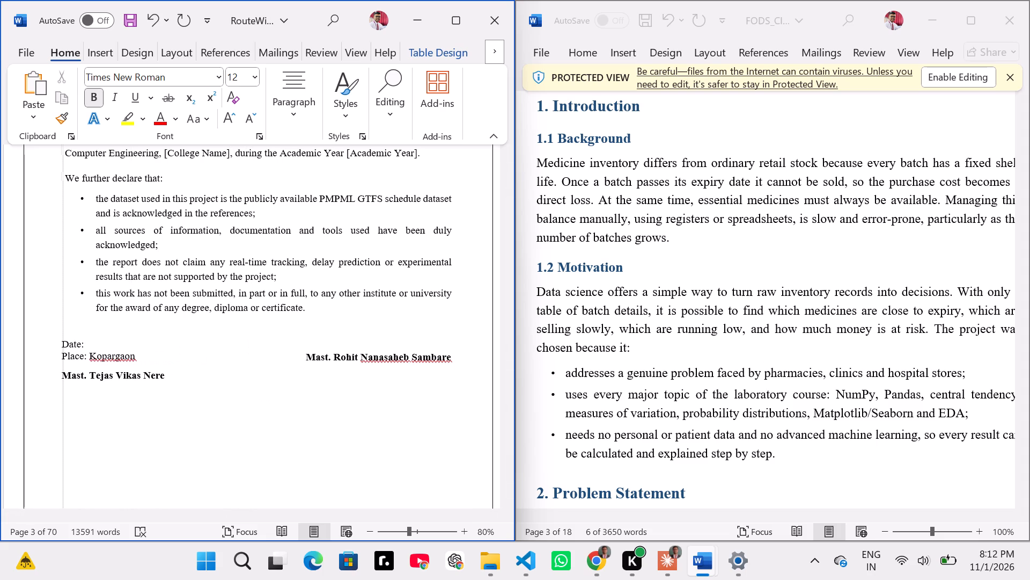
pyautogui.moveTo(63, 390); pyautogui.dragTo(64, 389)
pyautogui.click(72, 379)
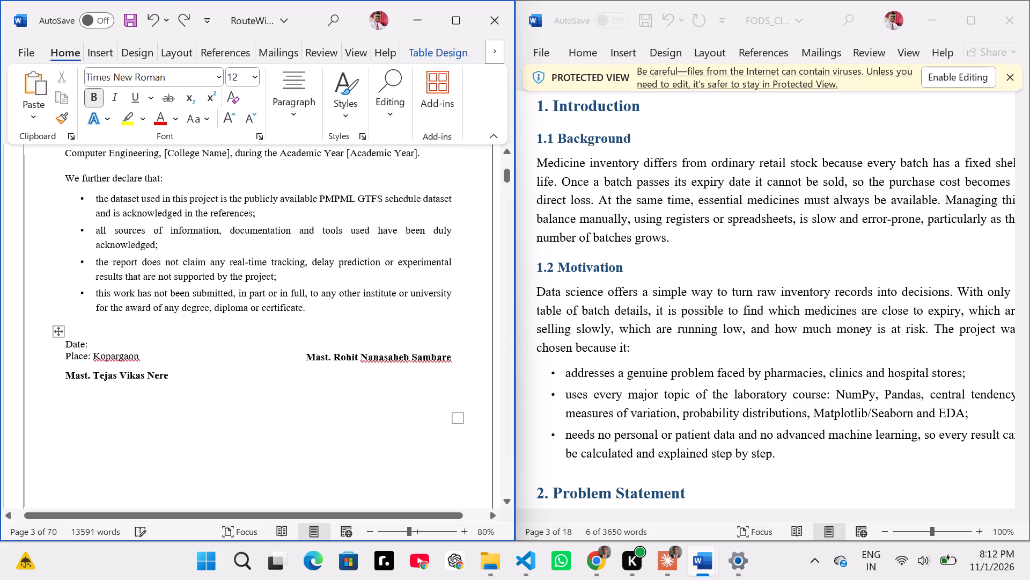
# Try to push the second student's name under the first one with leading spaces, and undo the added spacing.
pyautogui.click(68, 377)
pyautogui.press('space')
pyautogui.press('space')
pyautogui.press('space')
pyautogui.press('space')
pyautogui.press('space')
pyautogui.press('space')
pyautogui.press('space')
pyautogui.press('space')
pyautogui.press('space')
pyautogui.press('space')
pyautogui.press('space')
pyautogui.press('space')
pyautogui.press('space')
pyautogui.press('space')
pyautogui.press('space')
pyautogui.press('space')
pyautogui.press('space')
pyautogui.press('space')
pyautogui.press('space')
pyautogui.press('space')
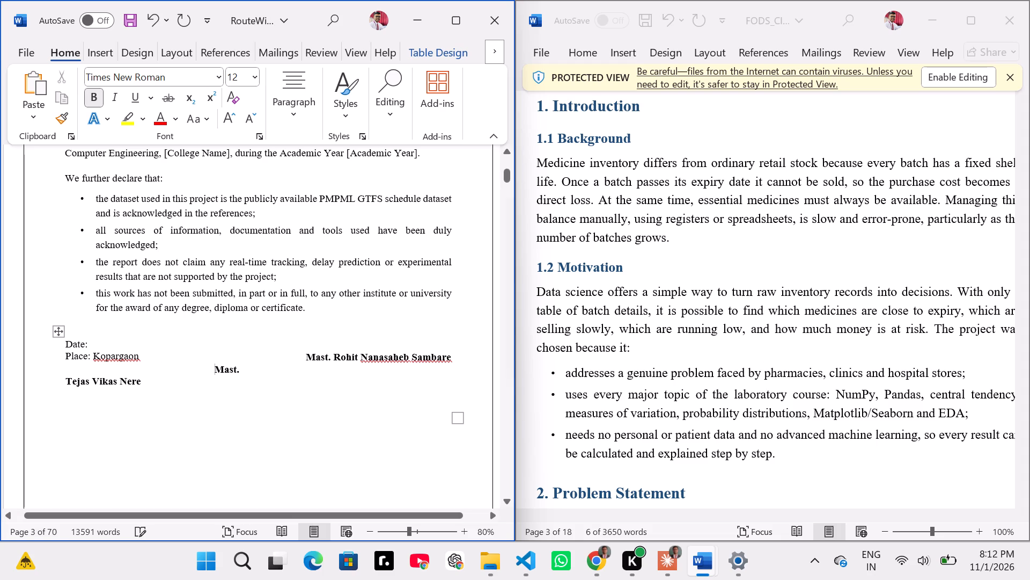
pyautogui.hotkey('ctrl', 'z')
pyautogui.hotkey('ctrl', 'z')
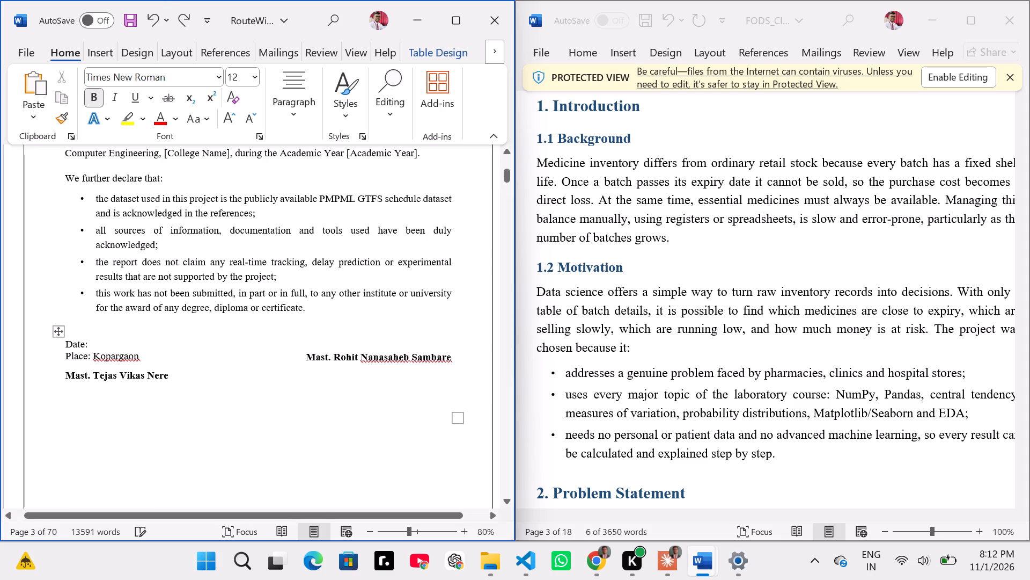
# Copy the second student's name from the row below Place in the declaration and delete it there.
pyautogui.moveTo(170, 375); pyautogui.dragTo(70, 375)
pyautogui.hotkey('ctrl', 'c')
pyautogui.press('BackSpace')
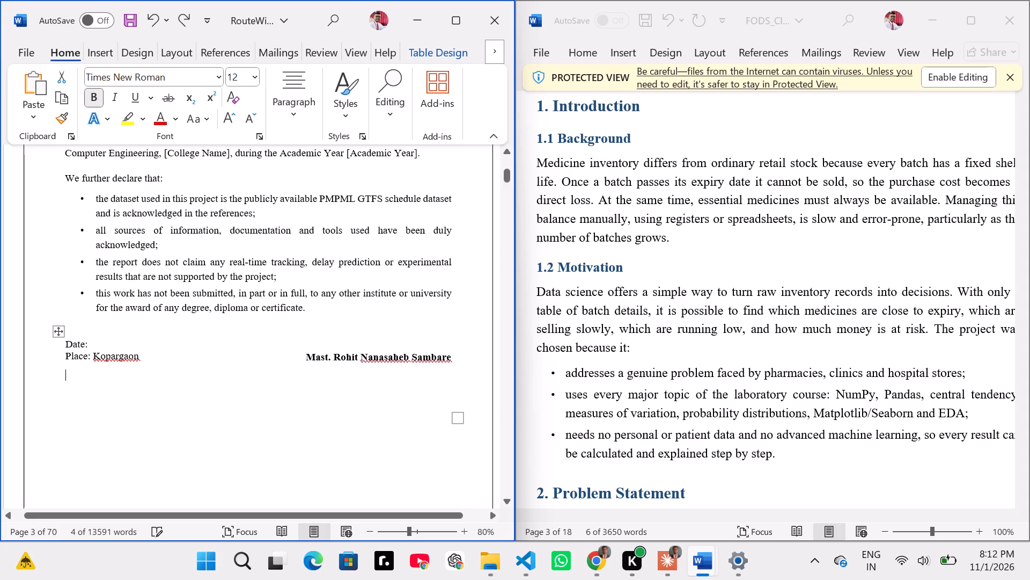
# Paste the second student's name on its own line directly below the first student's name, in the same cell of the declaration's signature table.
pyautogui.click(99, 376)
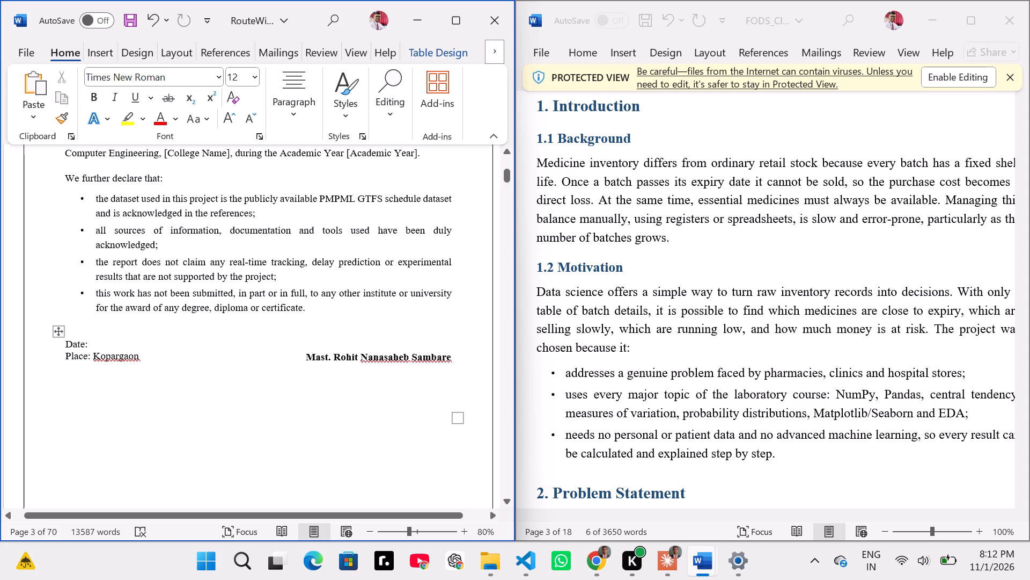
pyautogui.click(328, 367)
pyautogui.click(318, 375)
pyautogui.click(451, 353)
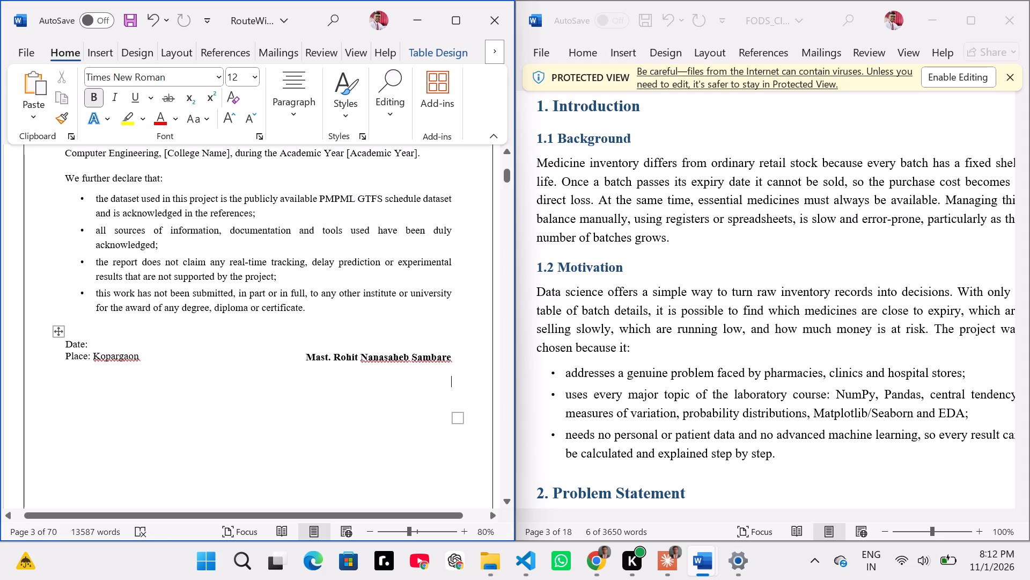
pyautogui.click(440, 352)
pyautogui.click(337, 371)
pyautogui.scroll(2, 337, 371)
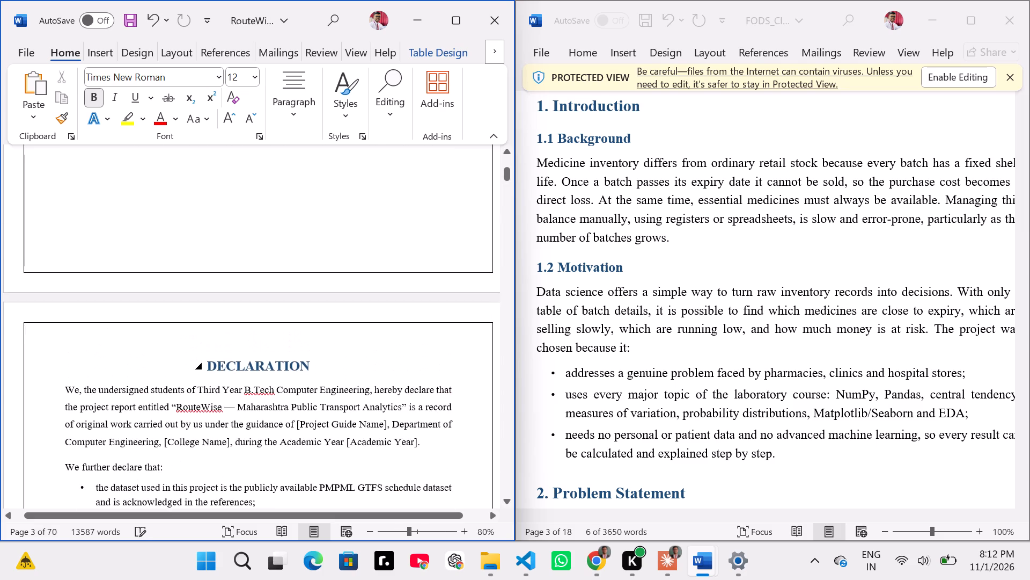
pyautogui.scroll(-3, 337, 371)
pyautogui.click(452, 283)
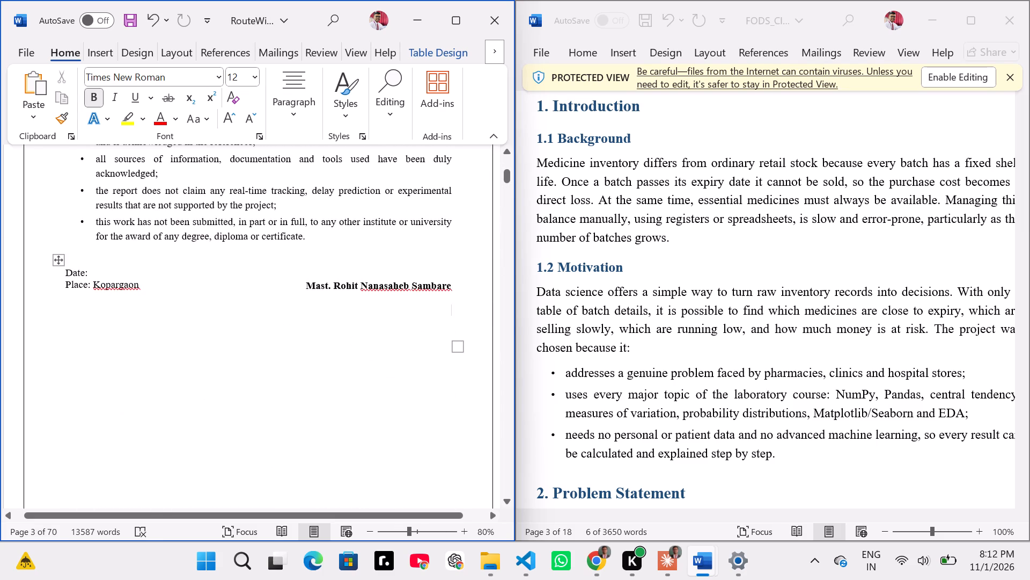
pyautogui.click(451, 284)
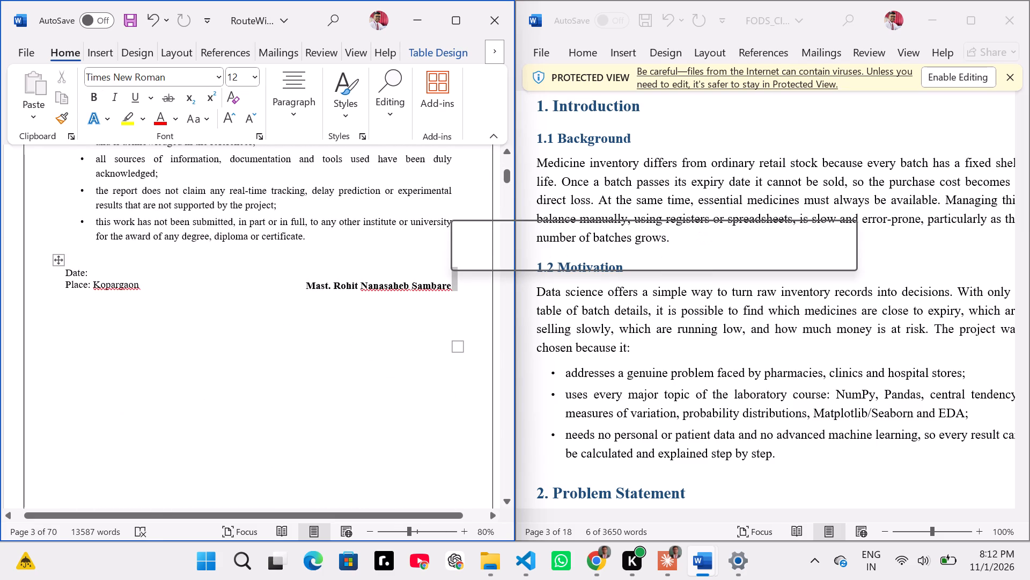
pyautogui.click(447, 284)
pyautogui.click(450, 284)
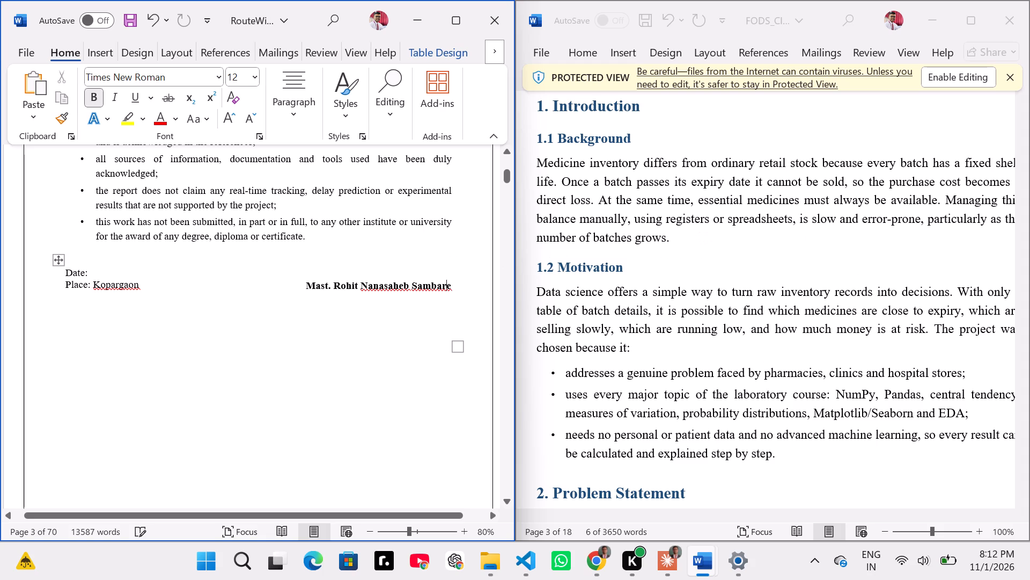
pyautogui.press('Right')
pyautogui.hotkey('shift', 'Return')
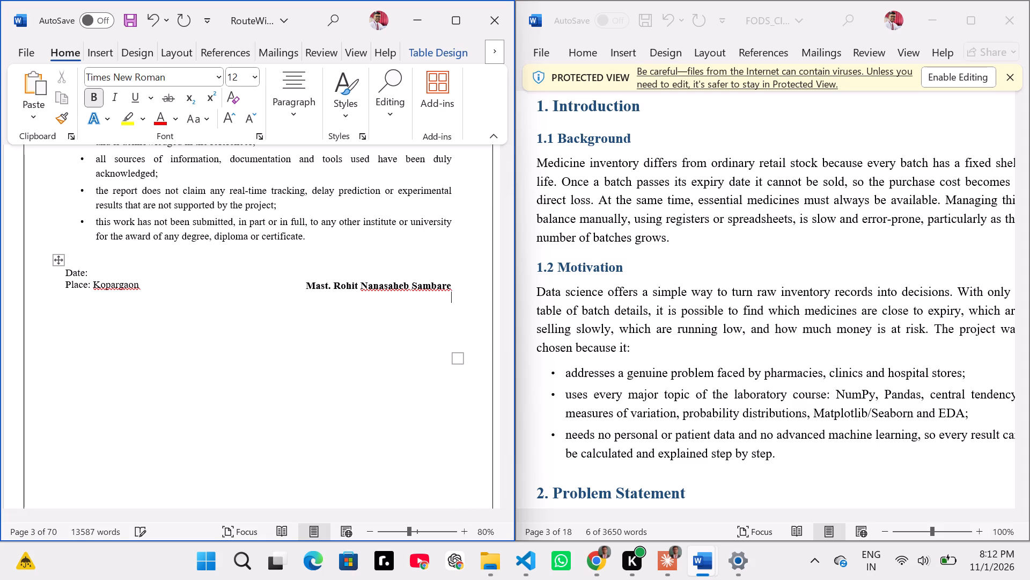
pyautogui.hotkey('ctrl', 'v')
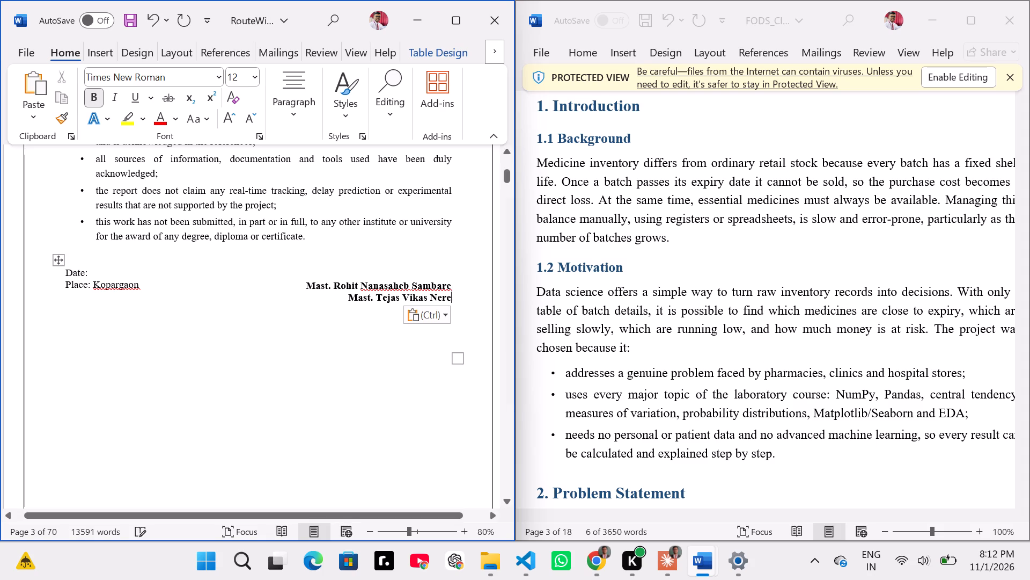
pyautogui.click(347, 294)
pyautogui.press('BackSpace')
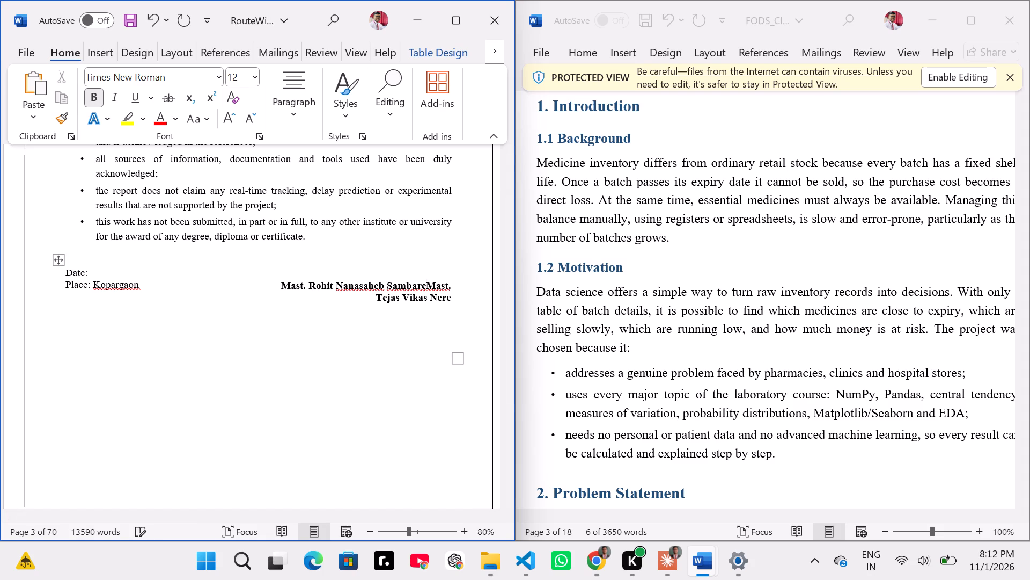
pyautogui.hotkey('shift', 'Return')
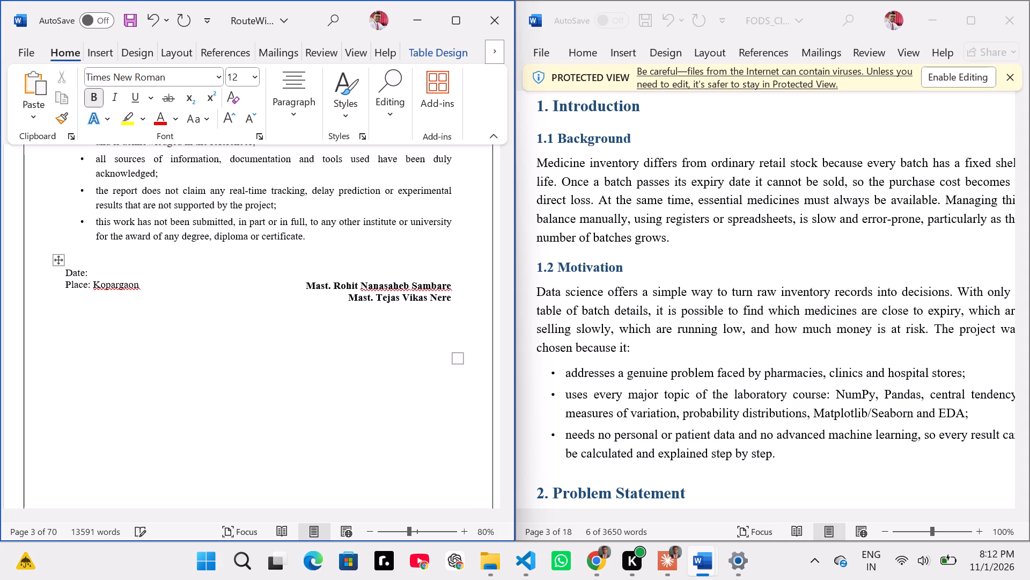
# Left-align both student names in the declaration's signature table and indent them by one level.
pyautogui.moveTo(306, 284); pyautogui.dragTo(451, 299)
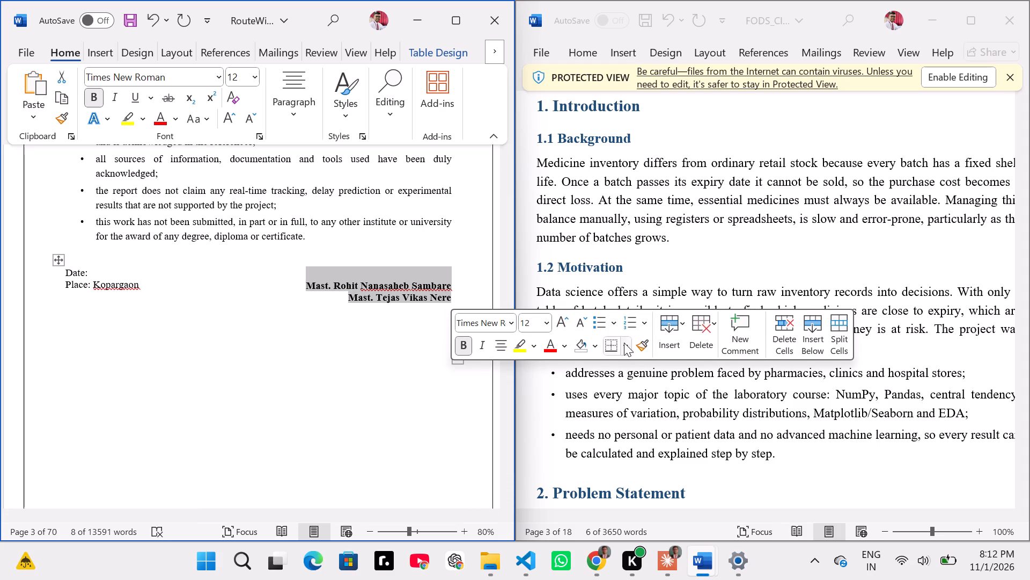
pyautogui.click(303, 112)
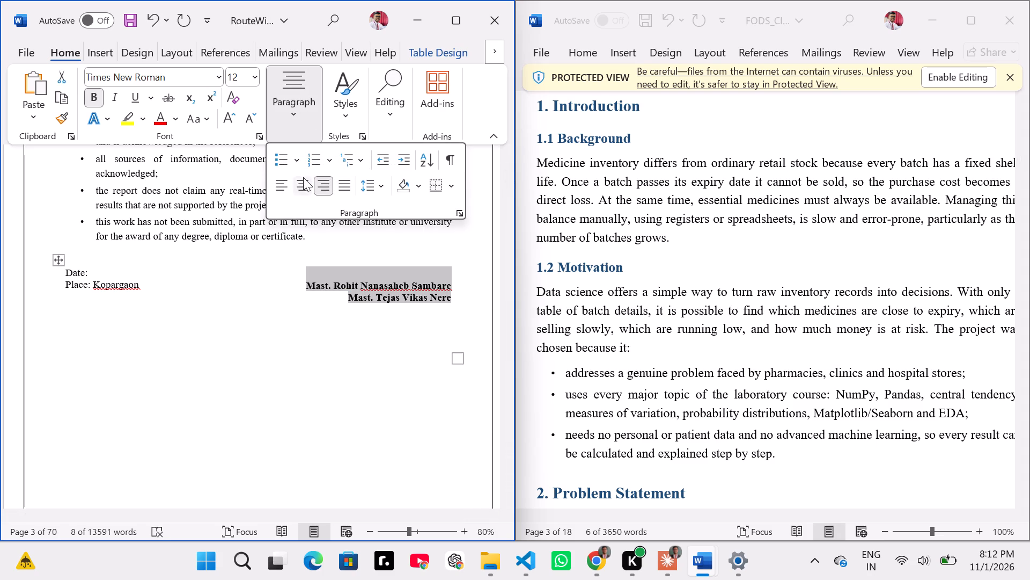
pyautogui.click(286, 181)
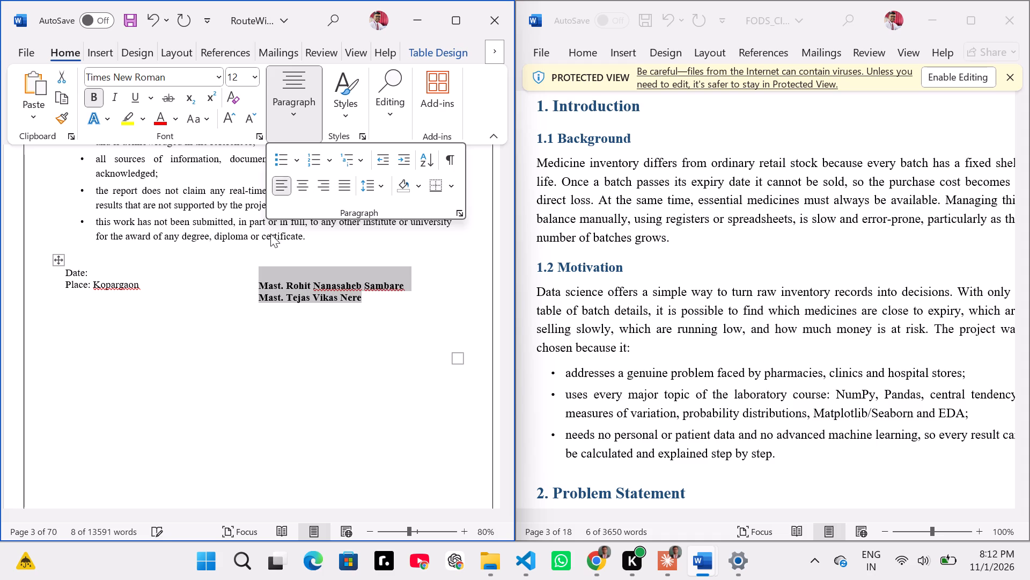
pyautogui.click(405, 156)
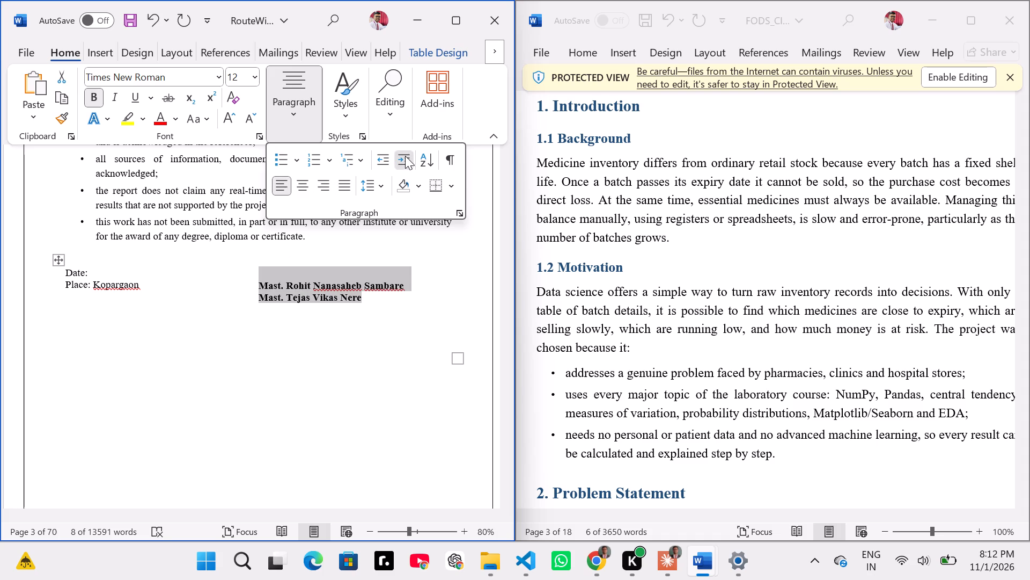
pyautogui.click(405, 156)
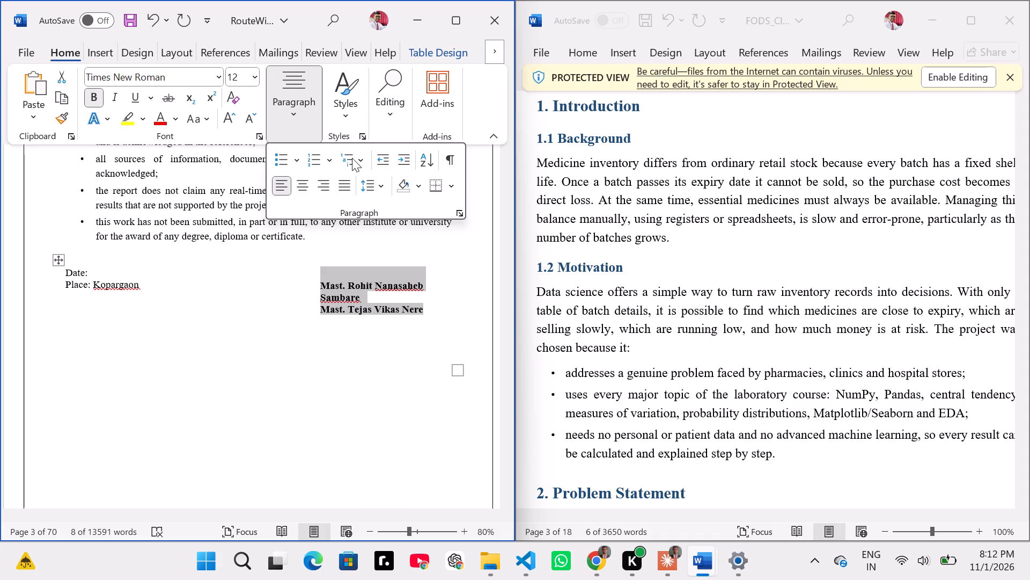
pyautogui.click(380, 161)
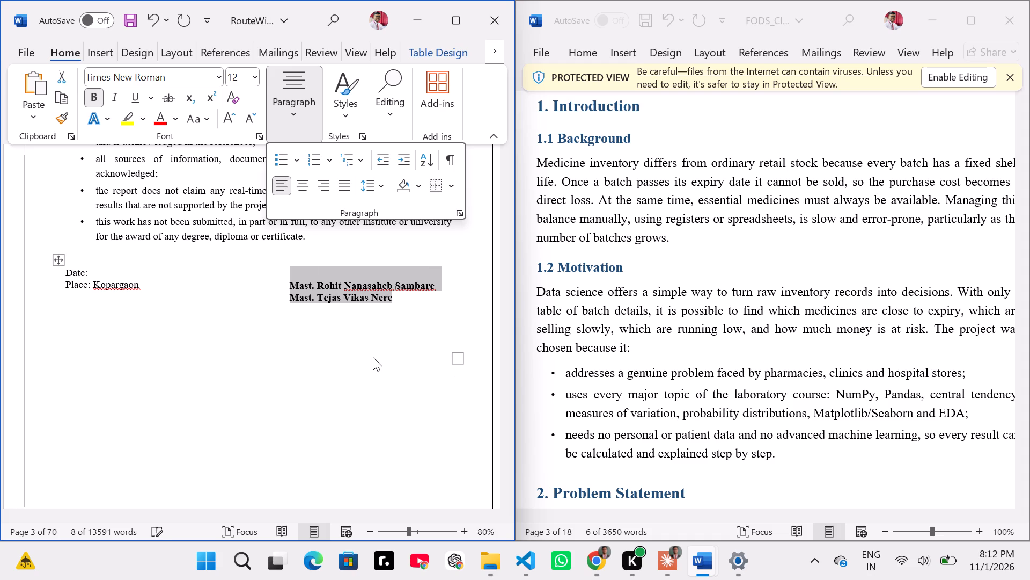
pyautogui.click(380, 329)
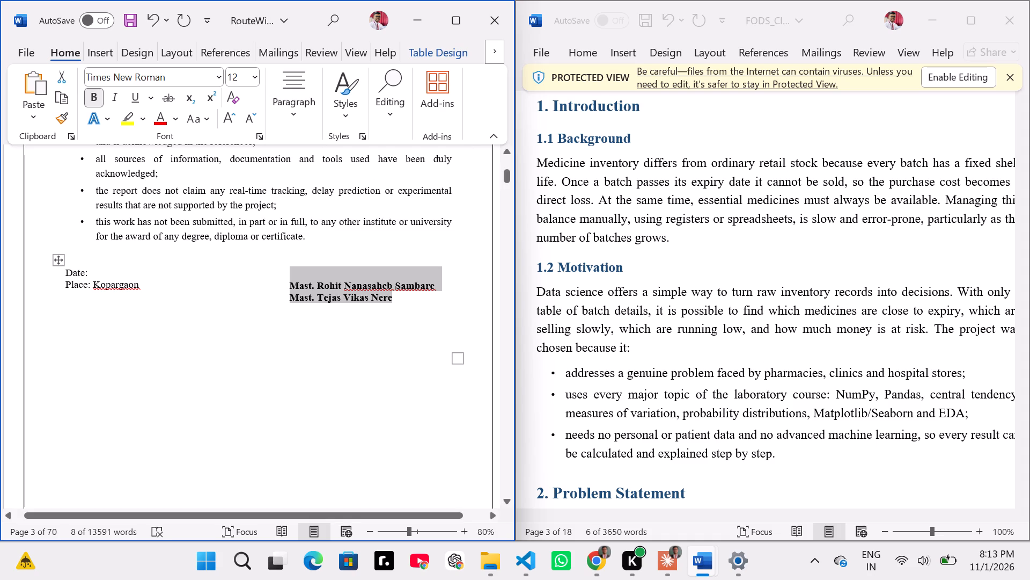
# Set the line spacing of the two student names in the declaration's signature table to 1.5.
pyautogui.click(397, 293)
pyautogui.moveTo(393, 299); pyautogui.dragTo(293, 284)
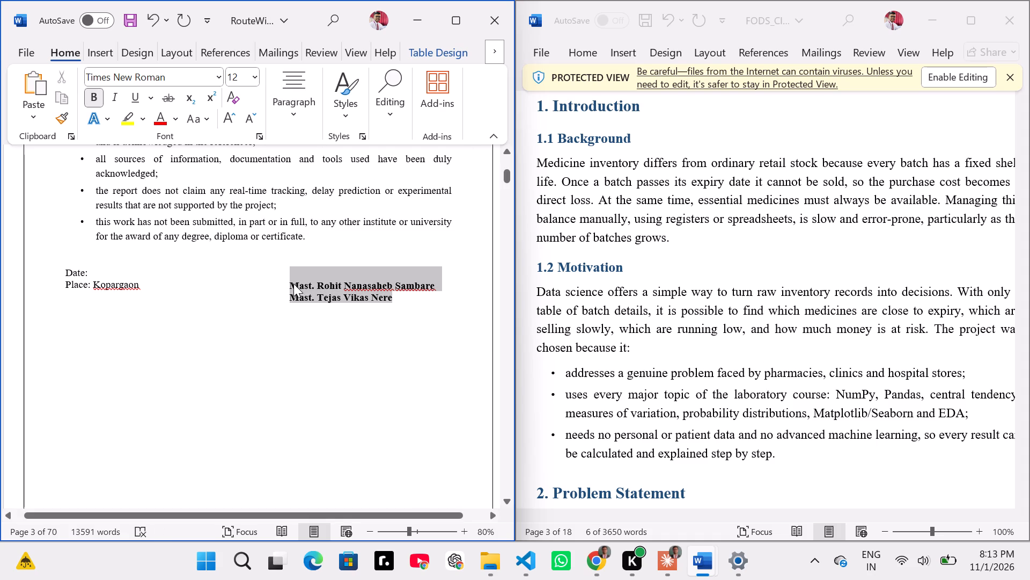
pyautogui.moveTo(293, 284); pyautogui.dragTo(293, 283)
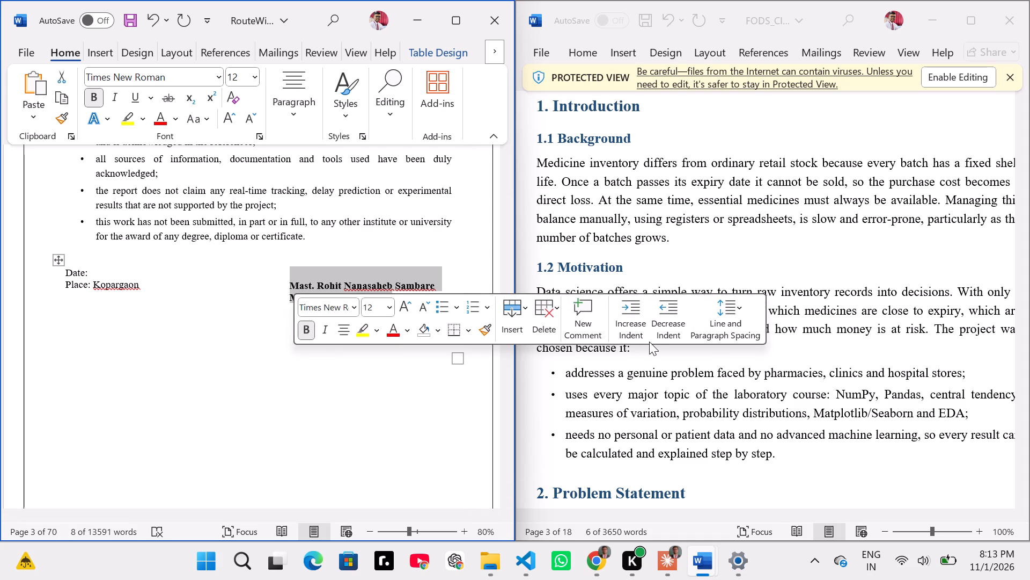
pyautogui.click(733, 311)
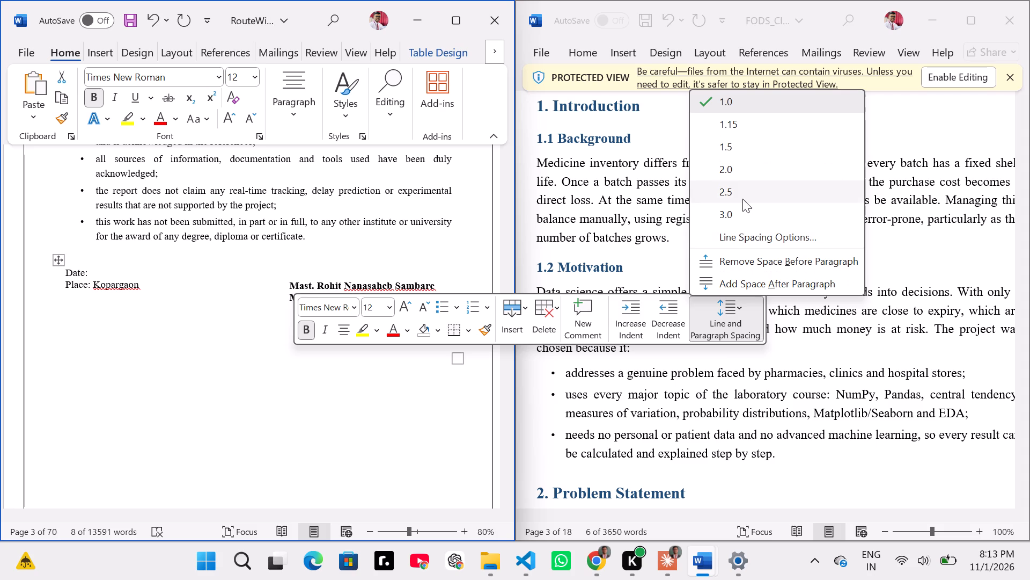
pyautogui.click(739, 143)
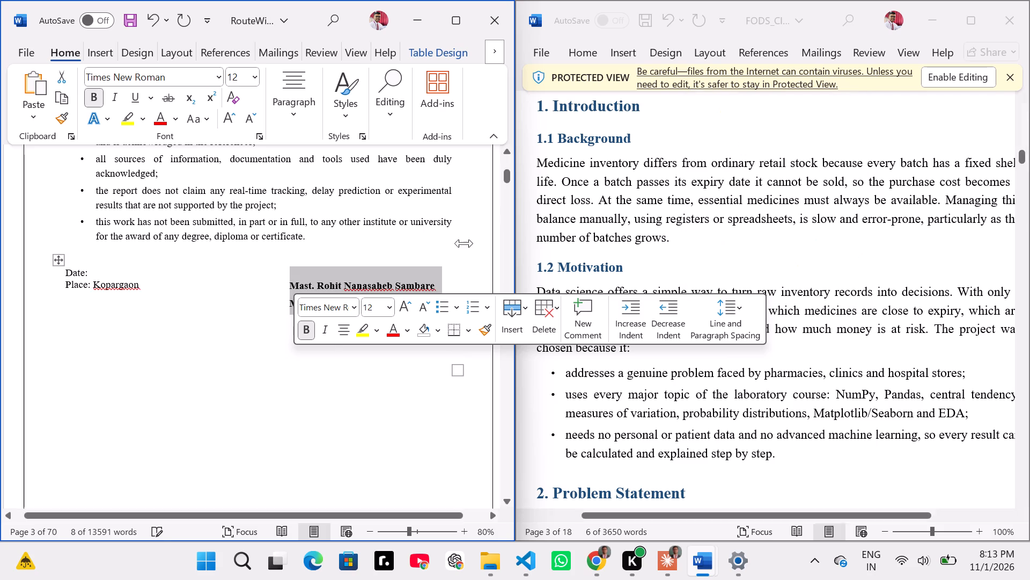
pyautogui.click(292, 408)
# Examine the pages from the declaration through the acknowledgement to the abstract, and compare them with the reference document's opening pages.
pyautogui.scroll(-1, 317, 366)
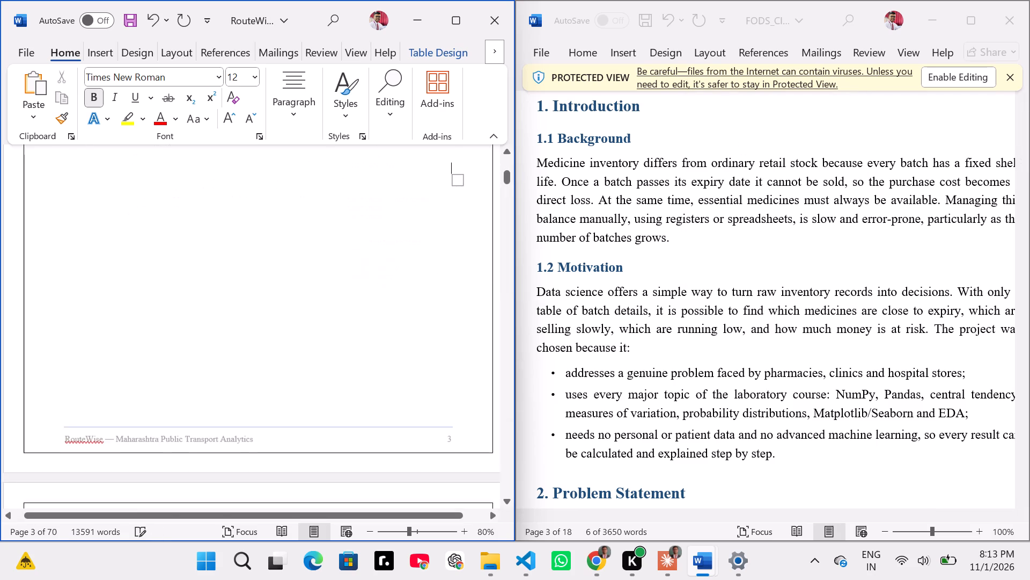
pyautogui.scroll(-1, 317, 366)
pyautogui.scroll(1, 317, 366)
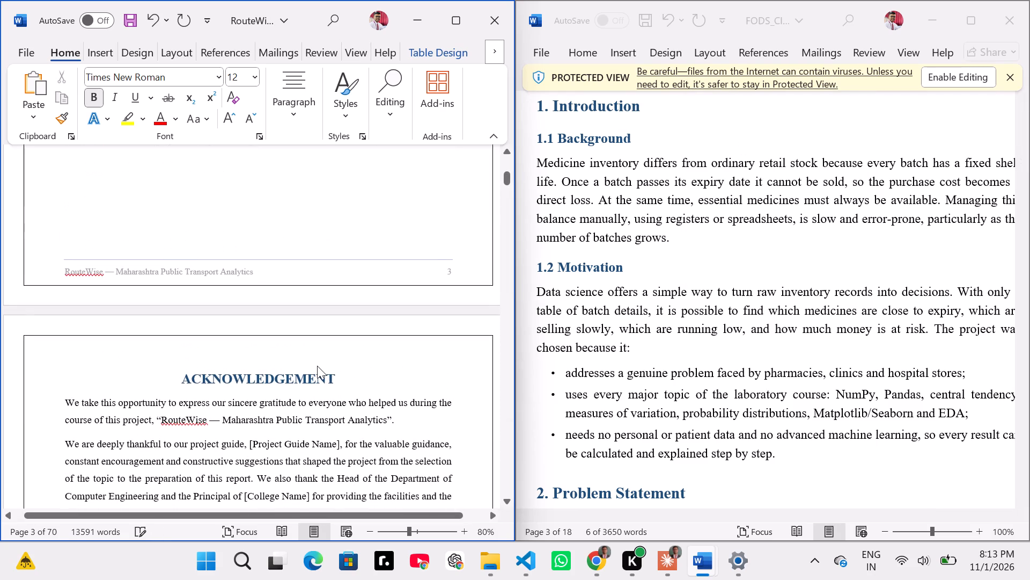
pyautogui.scroll(2, 317, 366)
pyautogui.scroll(-1, 344, 380)
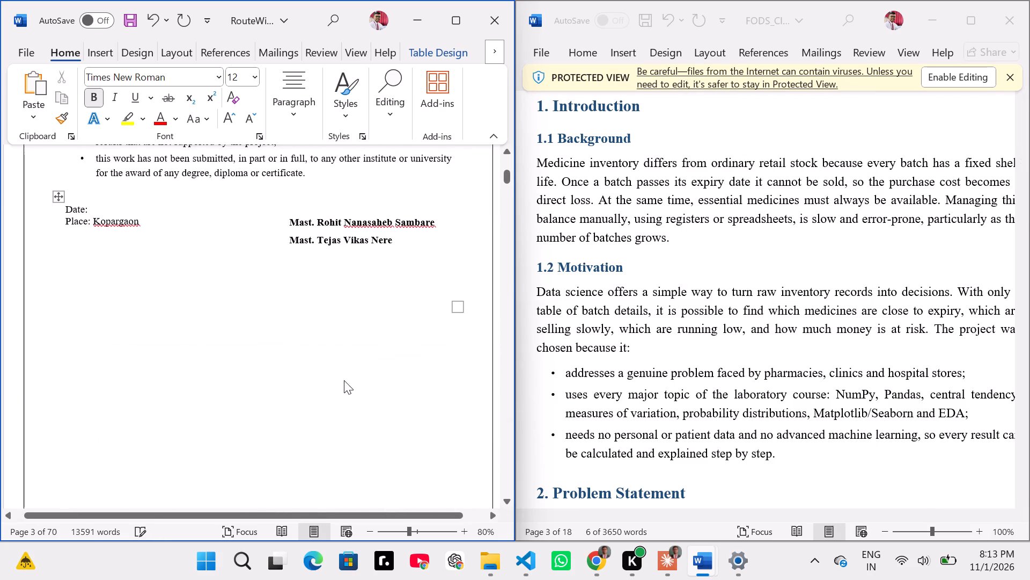
pyautogui.scroll(-2, 344, 380)
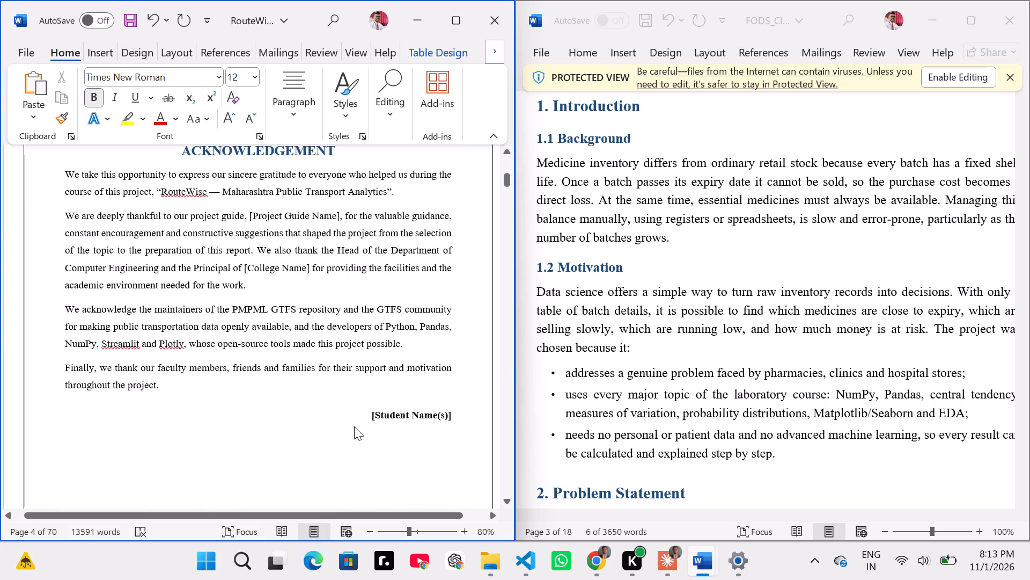
pyautogui.scroll(5, 733, 344)
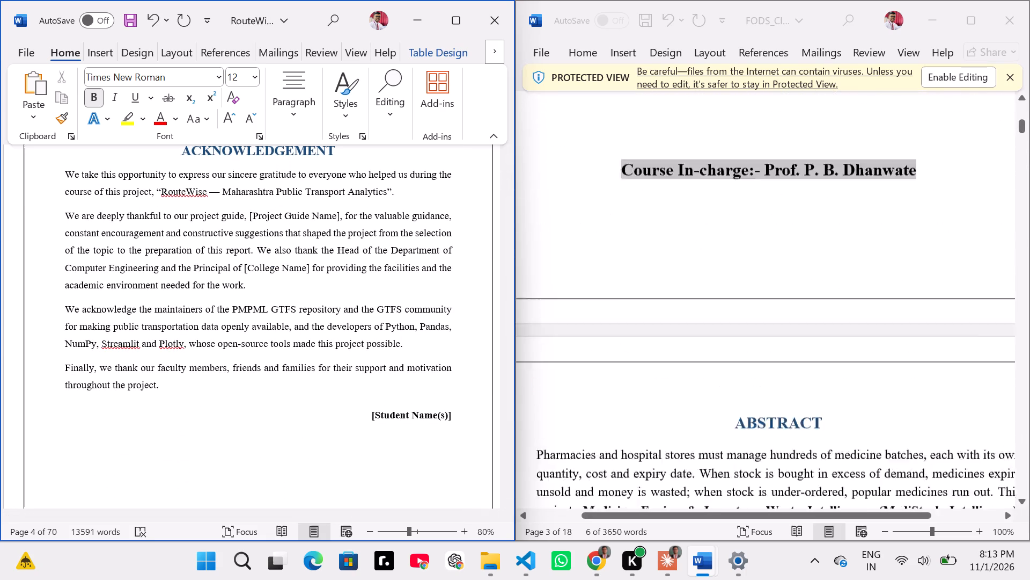
pyautogui.scroll(-1, 733, 344)
pyautogui.scroll(2, 349, 372)
pyautogui.scroll(-3, 349, 372)
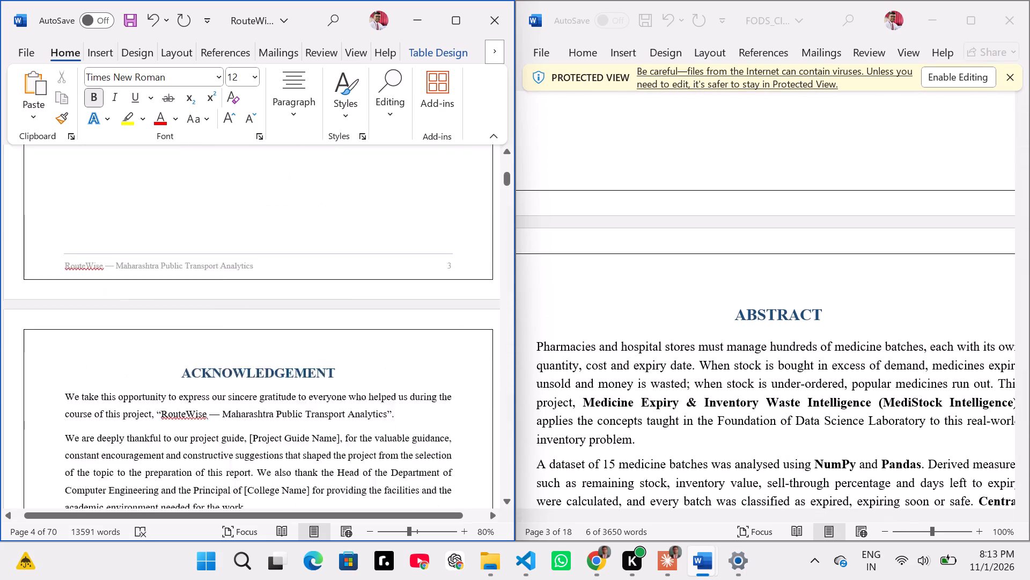
pyautogui.scroll(-2, 349, 372)
pyautogui.scroll(1, 349, 372)
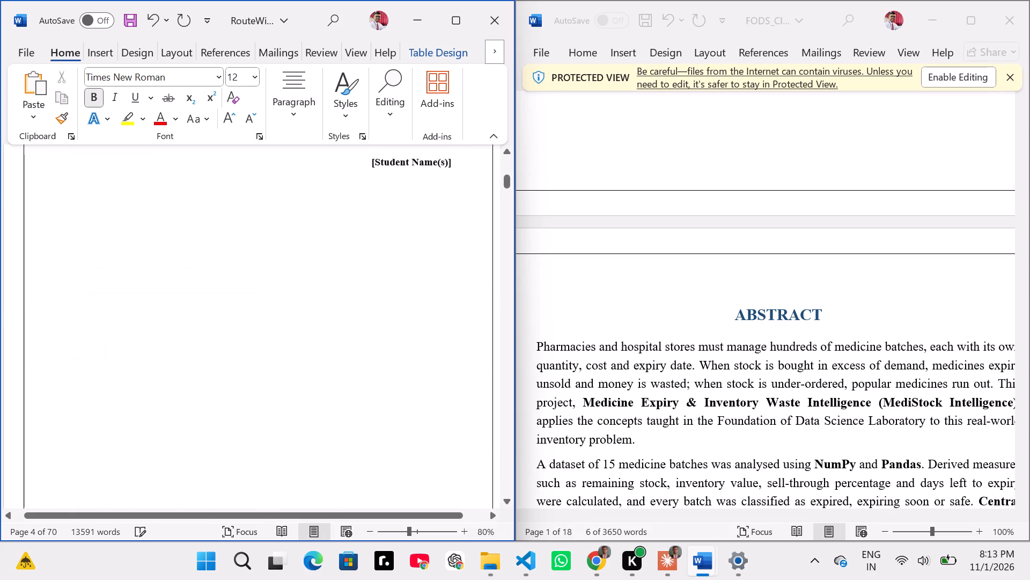
pyautogui.scroll(-2, 349, 372)
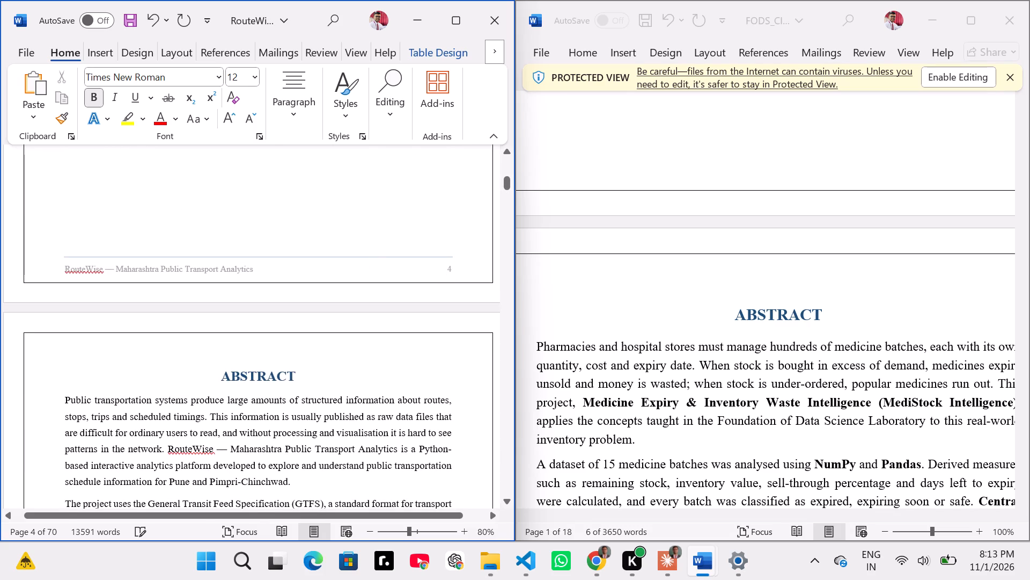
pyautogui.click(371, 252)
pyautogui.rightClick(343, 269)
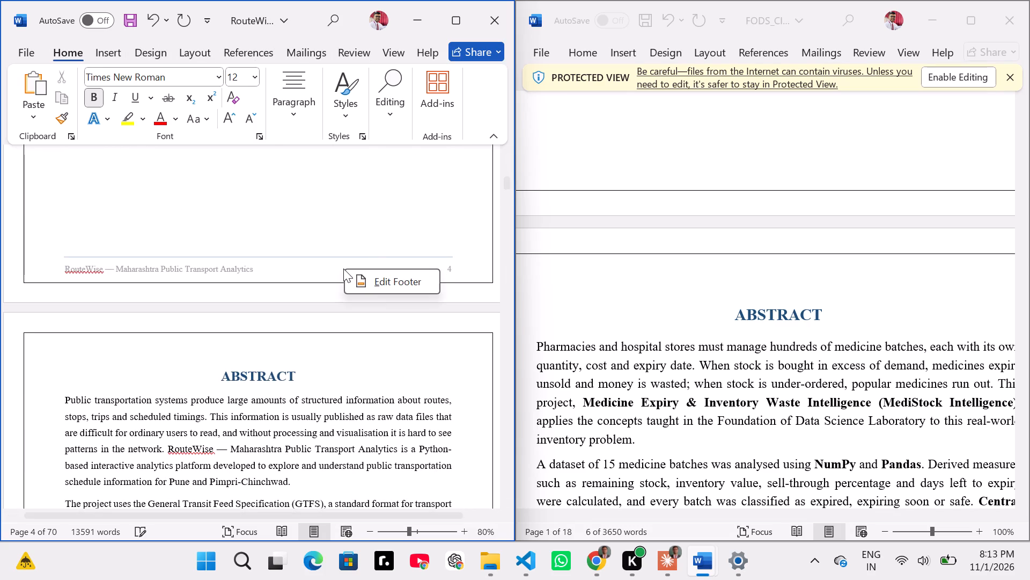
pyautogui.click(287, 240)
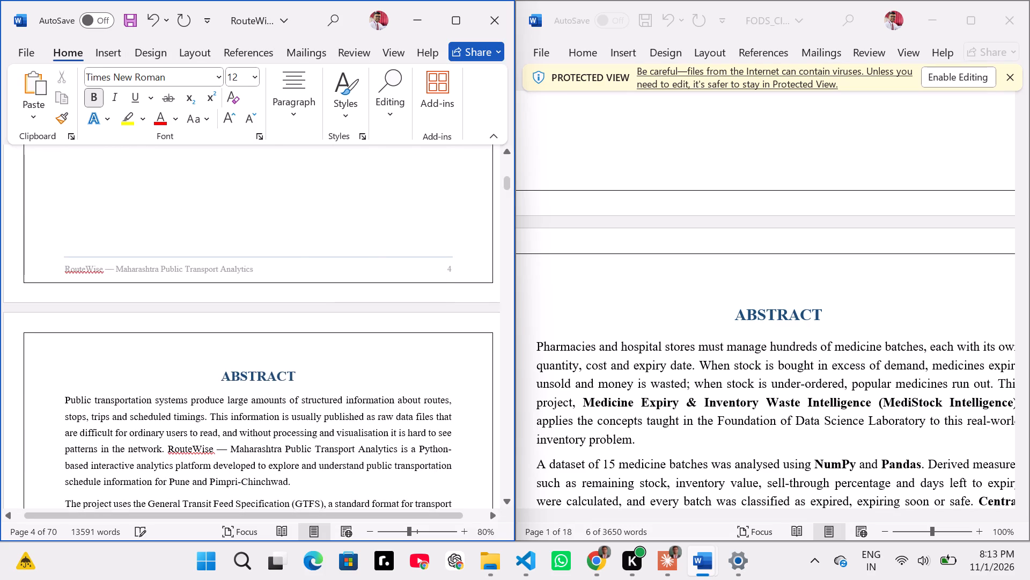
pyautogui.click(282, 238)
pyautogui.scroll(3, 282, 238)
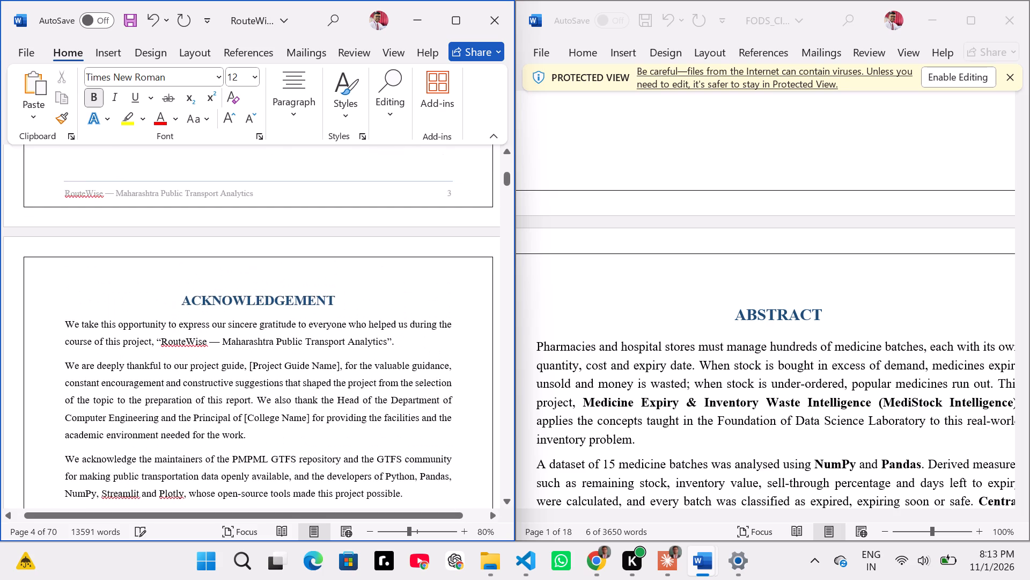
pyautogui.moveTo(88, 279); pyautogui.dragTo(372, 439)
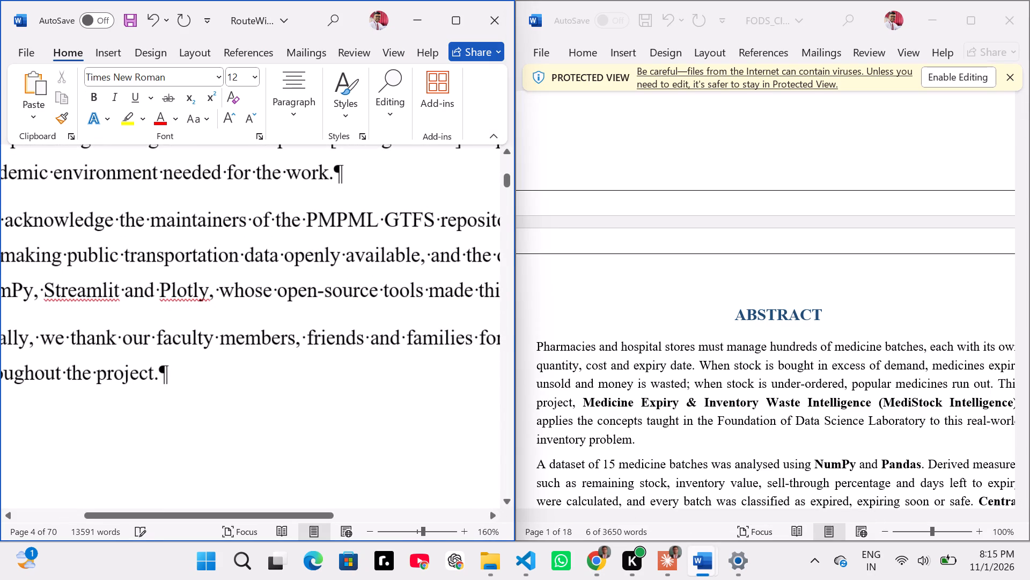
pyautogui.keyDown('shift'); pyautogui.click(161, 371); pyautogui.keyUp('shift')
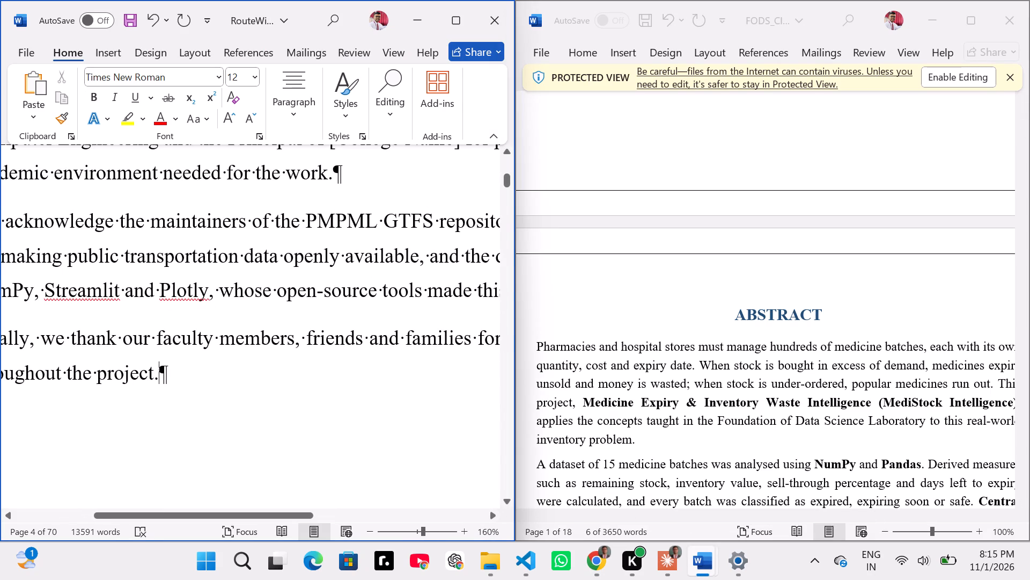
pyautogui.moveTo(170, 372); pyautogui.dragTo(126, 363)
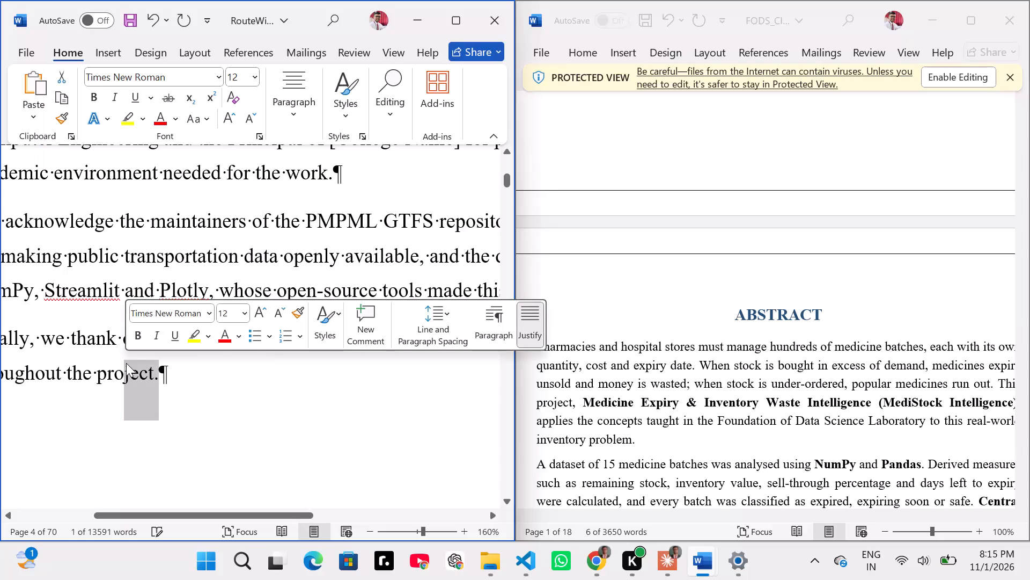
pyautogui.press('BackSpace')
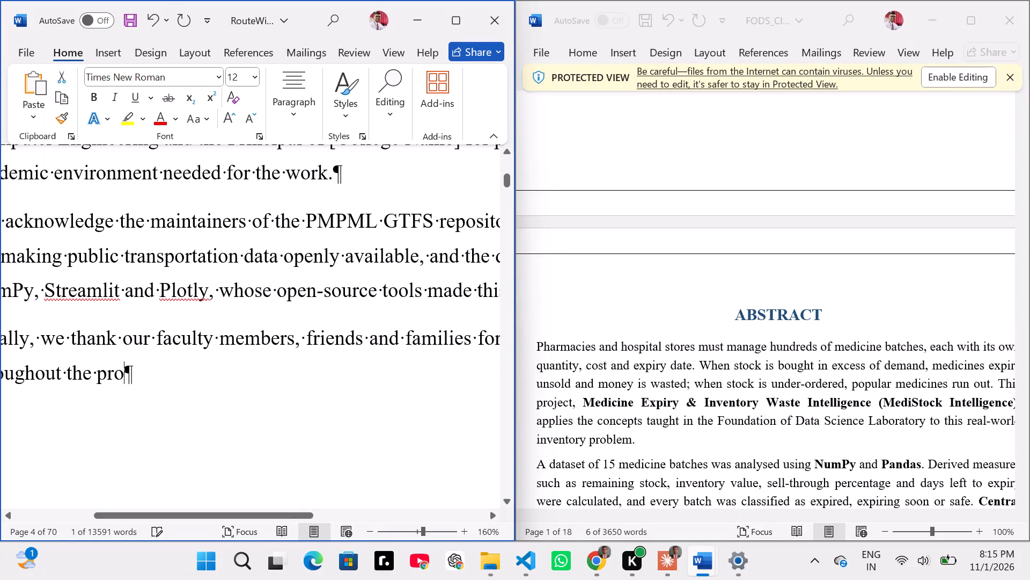
# Hide the formatting marks in the RouteWise report.
pyautogui.keyDown('ctrl'); pyautogui.scroll(-10, 194, 360); pyautogui.keyUp('ctrl')
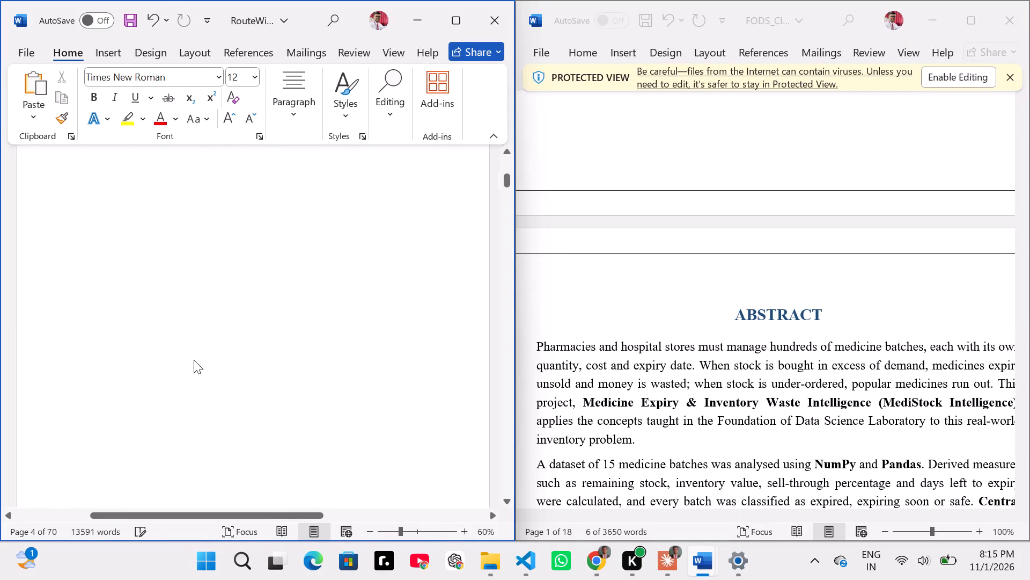
pyautogui.scroll(2, 194, 360)
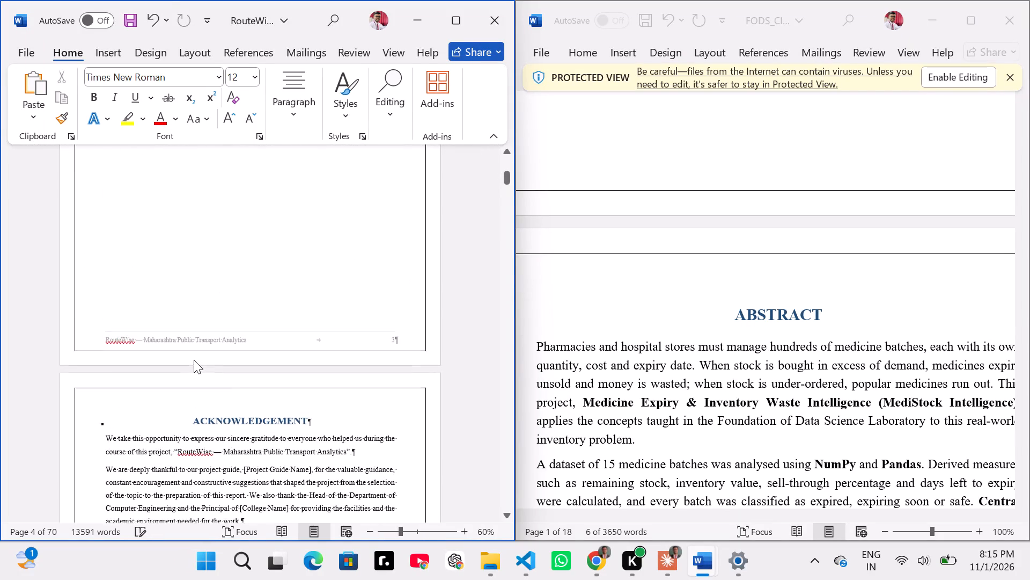
pyautogui.scroll(-2, 194, 360)
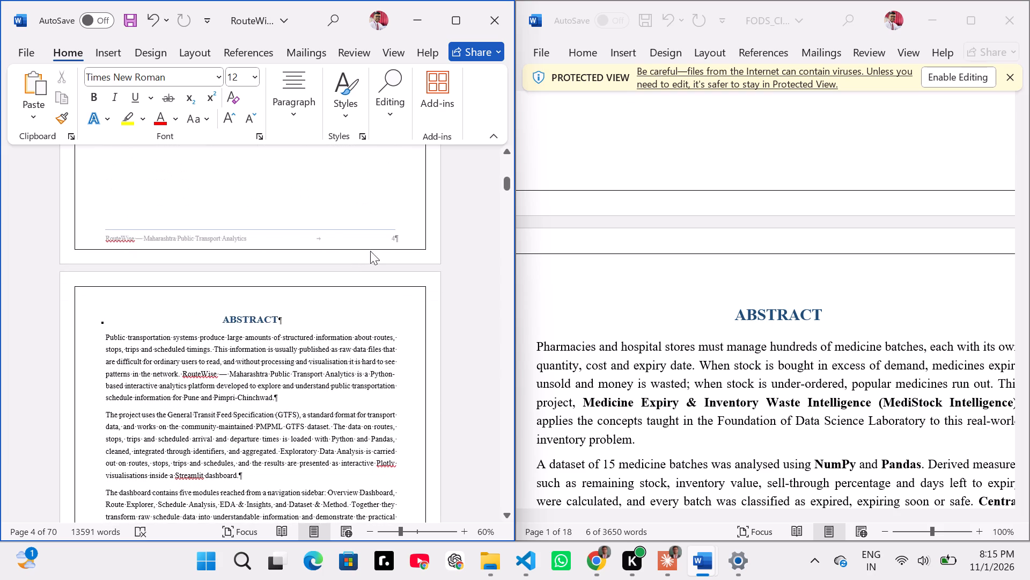
pyautogui.click(400, 237)
pyautogui.hotkey('ctrl', 'shift', '8')
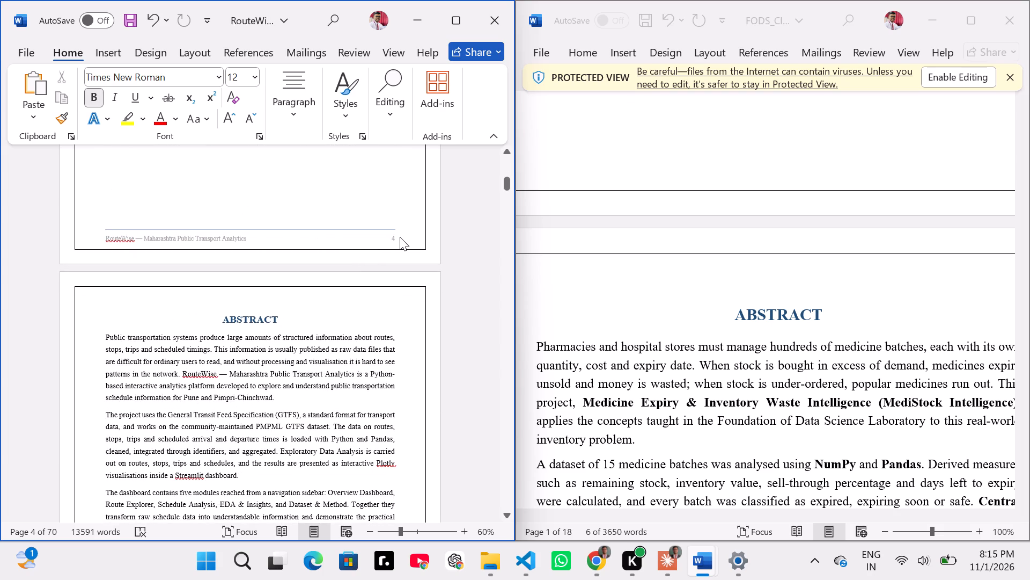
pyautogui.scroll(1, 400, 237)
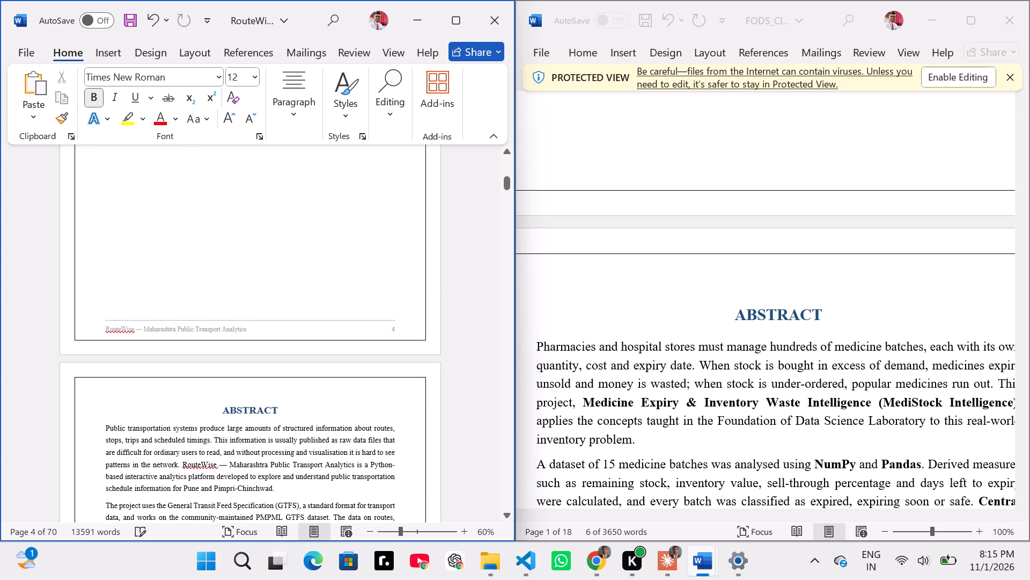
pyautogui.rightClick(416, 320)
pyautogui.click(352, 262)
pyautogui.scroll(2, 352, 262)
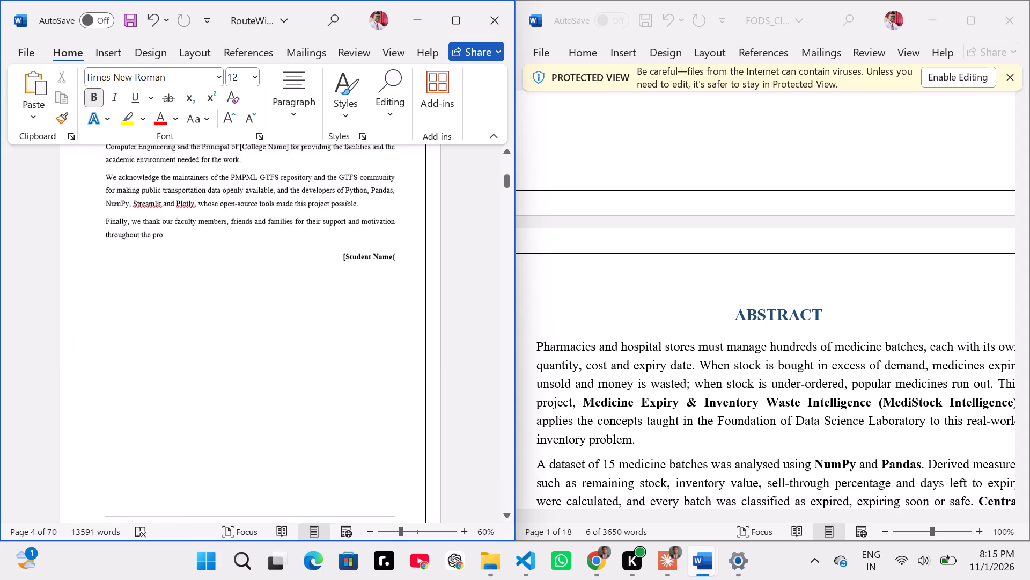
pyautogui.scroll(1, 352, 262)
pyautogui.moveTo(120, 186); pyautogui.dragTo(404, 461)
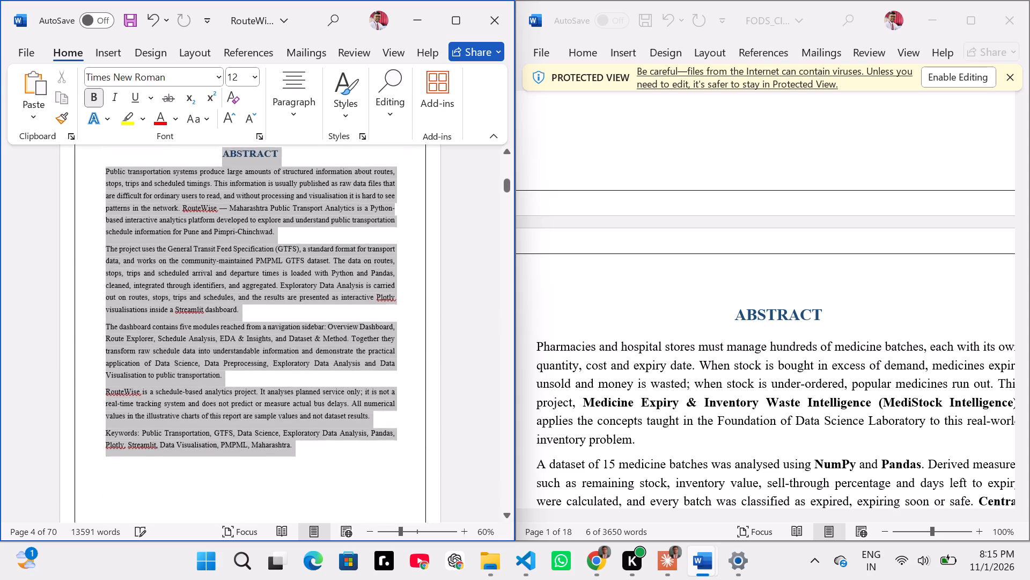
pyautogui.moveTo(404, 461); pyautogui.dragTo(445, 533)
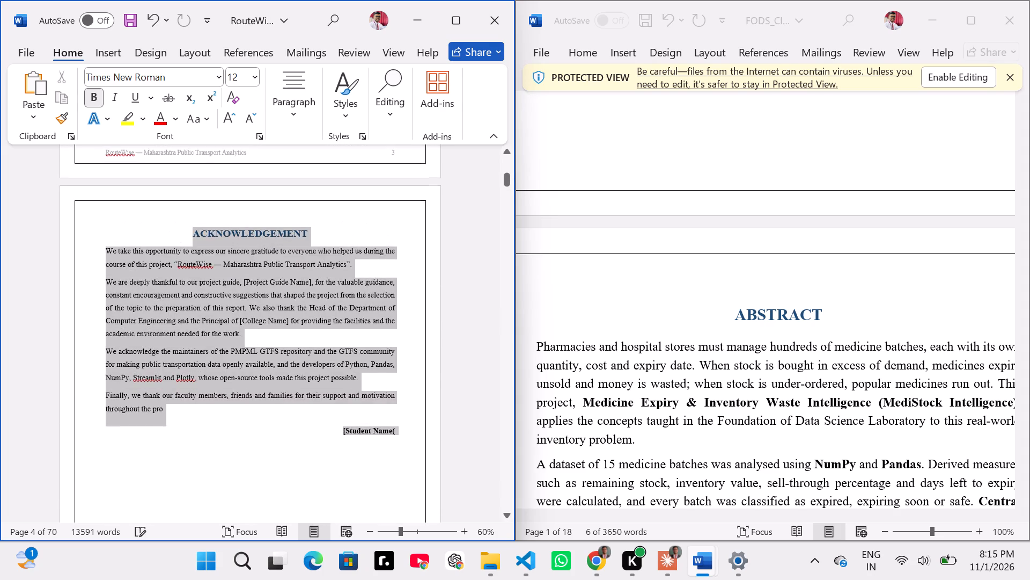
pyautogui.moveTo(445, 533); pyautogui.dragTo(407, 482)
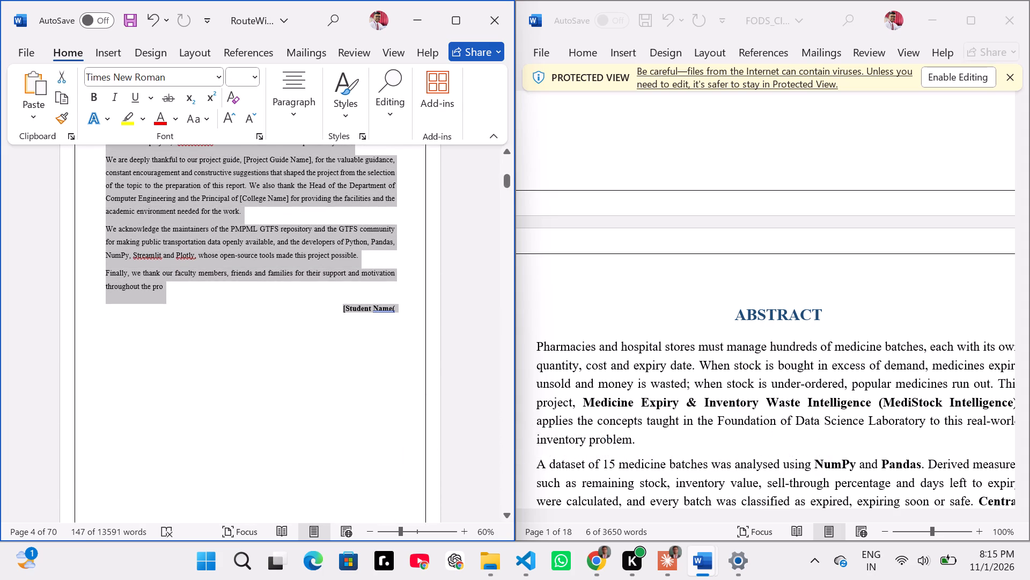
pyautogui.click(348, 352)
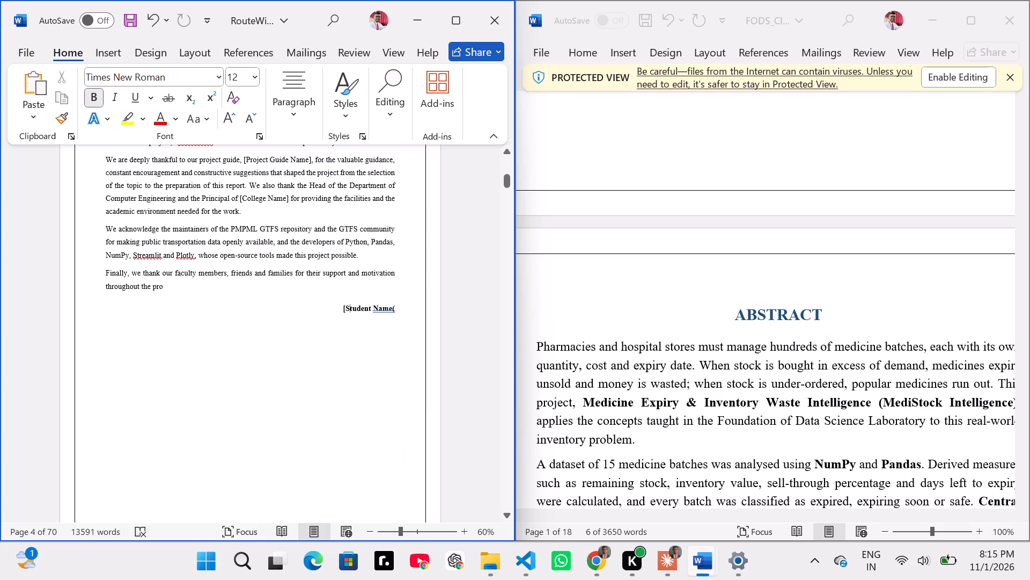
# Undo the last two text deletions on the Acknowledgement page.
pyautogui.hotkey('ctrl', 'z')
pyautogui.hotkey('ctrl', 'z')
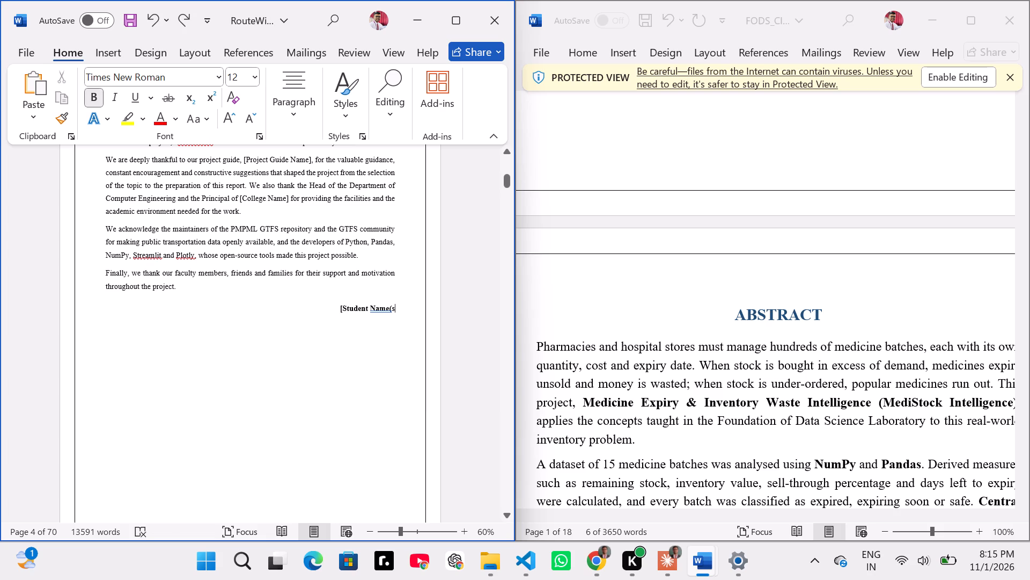
# Copy the two student names from the declaration's signature table.
pyautogui.scroll(5, 326, 363)
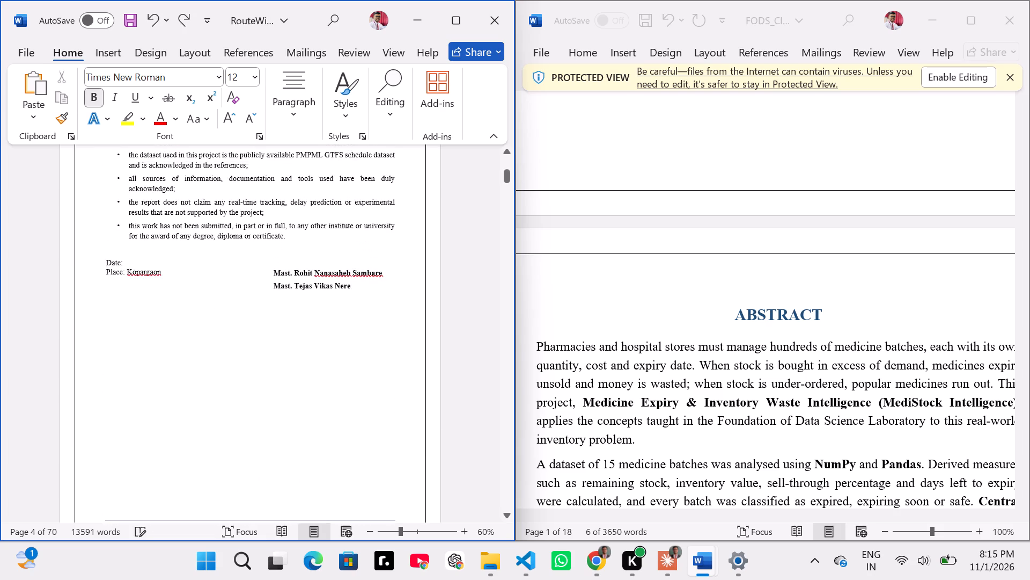
pyautogui.moveTo(273, 274); pyautogui.dragTo(362, 295)
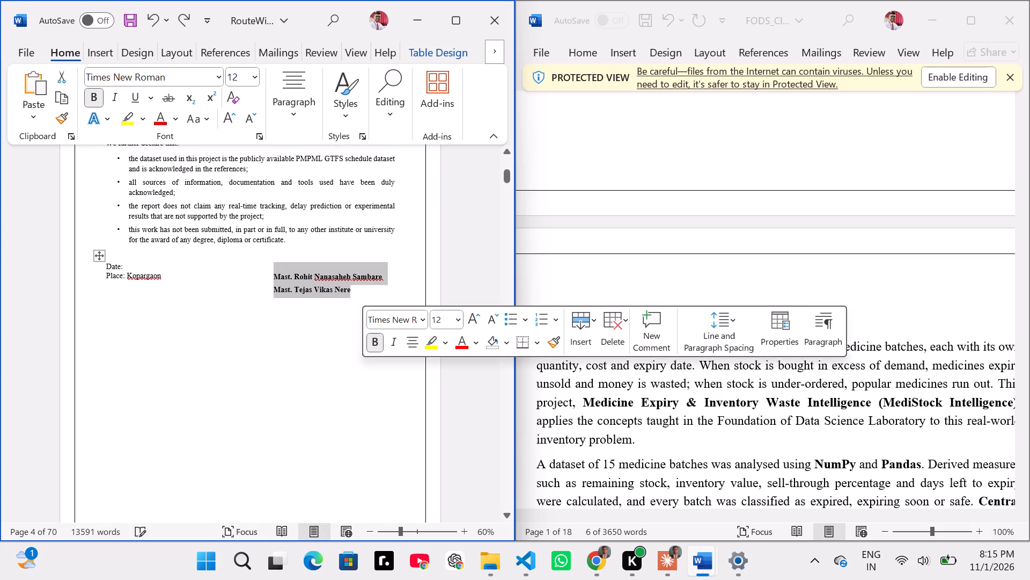
pyautogui.hotkey('ctrl', 'c')
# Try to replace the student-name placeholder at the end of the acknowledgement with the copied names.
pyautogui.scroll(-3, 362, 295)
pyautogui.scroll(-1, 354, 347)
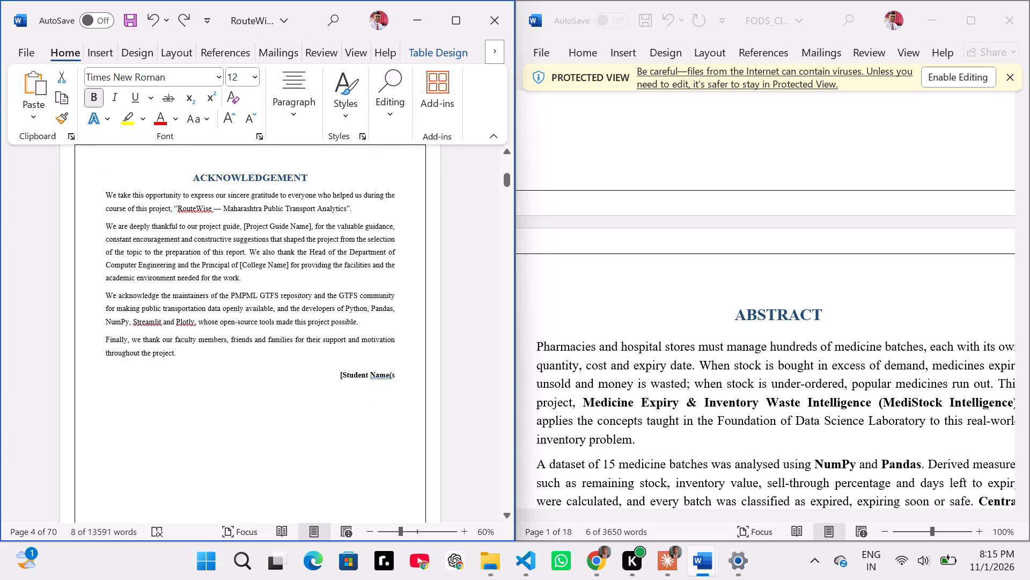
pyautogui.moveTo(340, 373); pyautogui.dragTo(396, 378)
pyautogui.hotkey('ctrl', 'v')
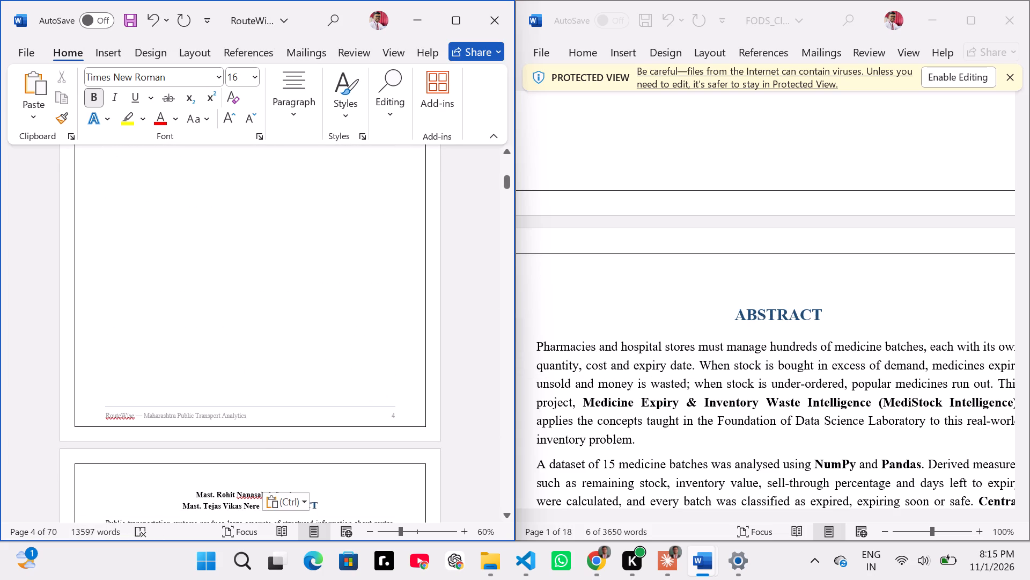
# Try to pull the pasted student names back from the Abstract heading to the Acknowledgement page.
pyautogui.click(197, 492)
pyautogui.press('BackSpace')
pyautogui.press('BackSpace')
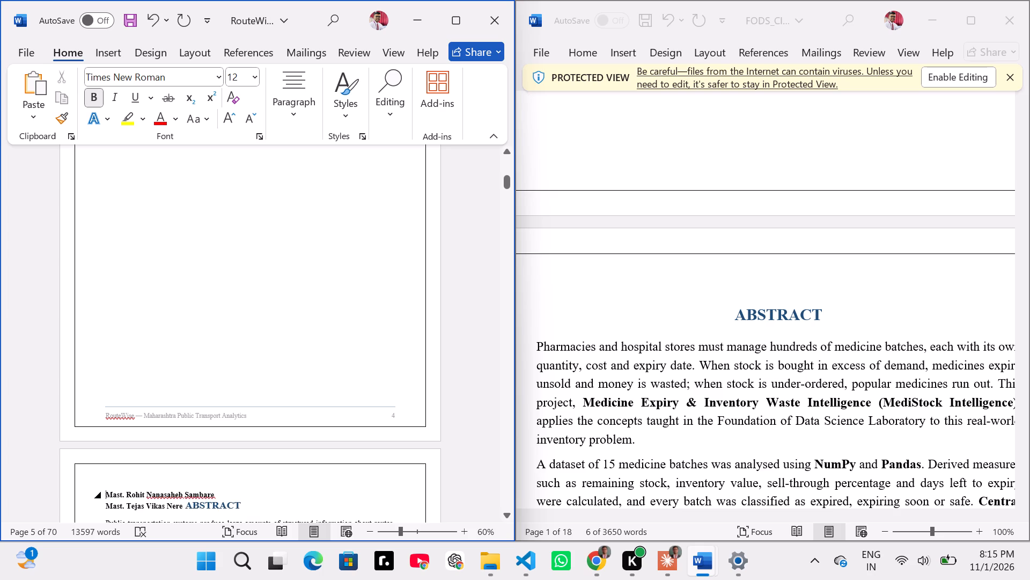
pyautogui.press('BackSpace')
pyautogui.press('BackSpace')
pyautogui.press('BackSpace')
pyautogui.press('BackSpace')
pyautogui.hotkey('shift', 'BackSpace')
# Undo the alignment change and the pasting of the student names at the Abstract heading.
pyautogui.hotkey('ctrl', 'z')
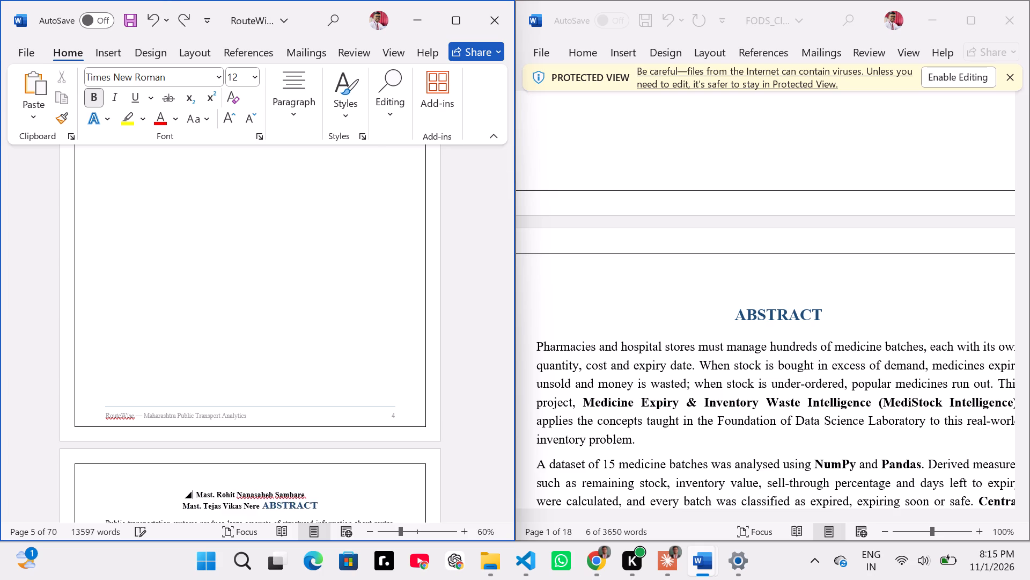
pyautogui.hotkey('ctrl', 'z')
# Paste the two copied student names on a new line beneath the acknowledgement's student-name placeholder.
pyautogui.scroll(2, 197, 492)
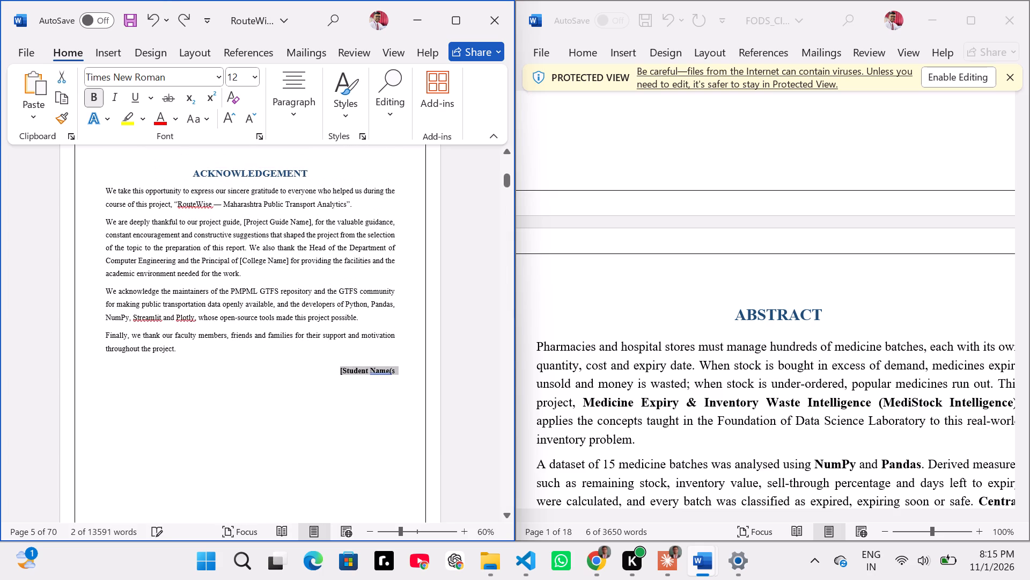
pyautogui.click(339, 357)
pyautogui.click(400, 369)
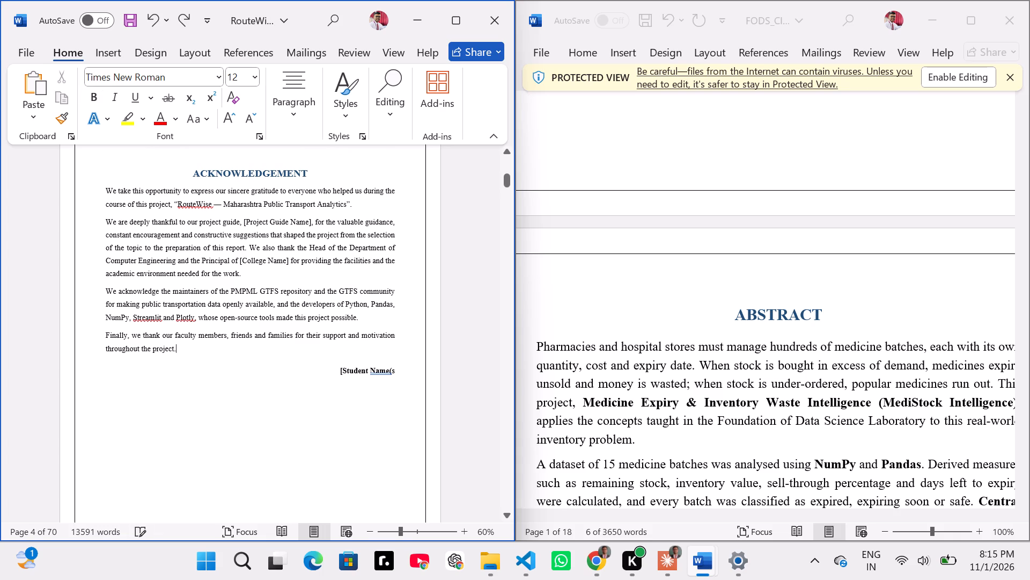
pyautogui.hotkey('shift', 'Return')
pyautogui.hotkey('ctrl', 'v')
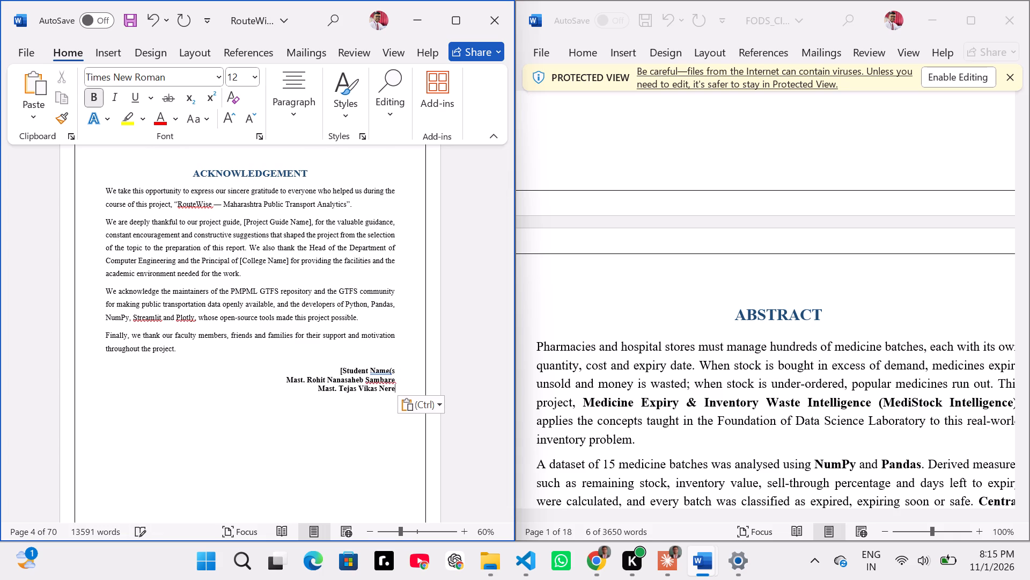
# Delete the remaining student-name placeholder text above the two pasted names.
pyautogui.moveTo(340, 368); pyautogui.dragTo(372, 368)
pyautogui.moveTo(372, 368); pyautogui.dragTo(395, 371)
pyautogui.press('BackSpace')
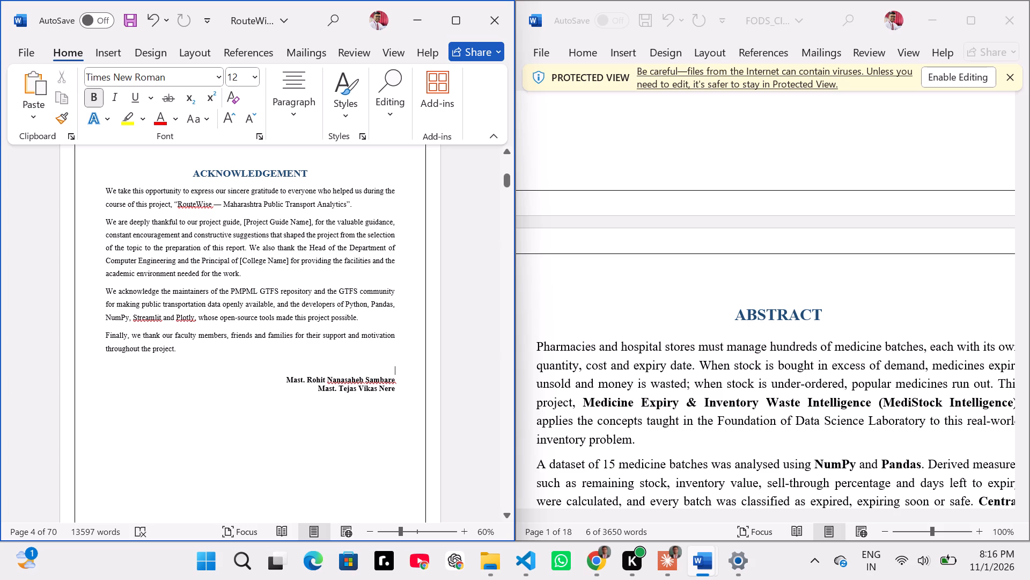
# Left-align the two student names beneath the acknowledgement and set their line spacing to 1.5.
pyautogui.moveTo(288, 379); pyautogui.dragTo(399, 390)
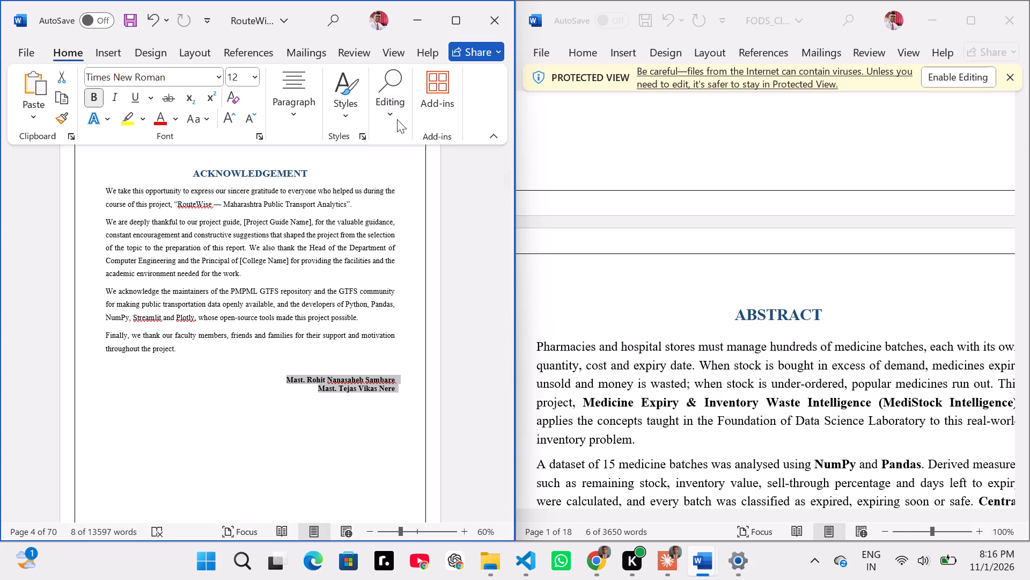
pyautogui.click(301, 114)
pyautogui.click(278, 185)
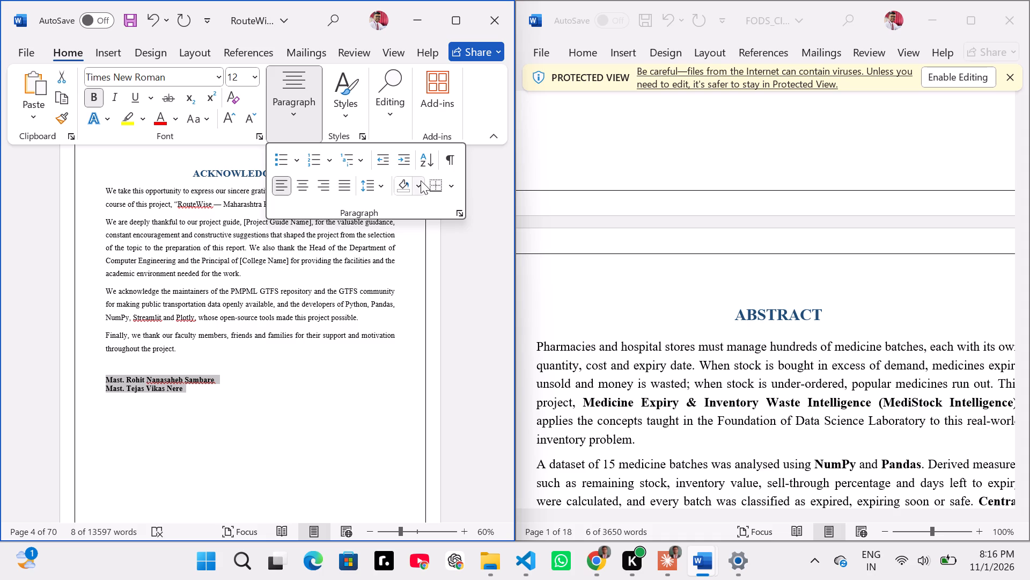
pyautogui.click(304, 121)
pyautogui.click(304, 121)
pyautogui.click(381, 188)
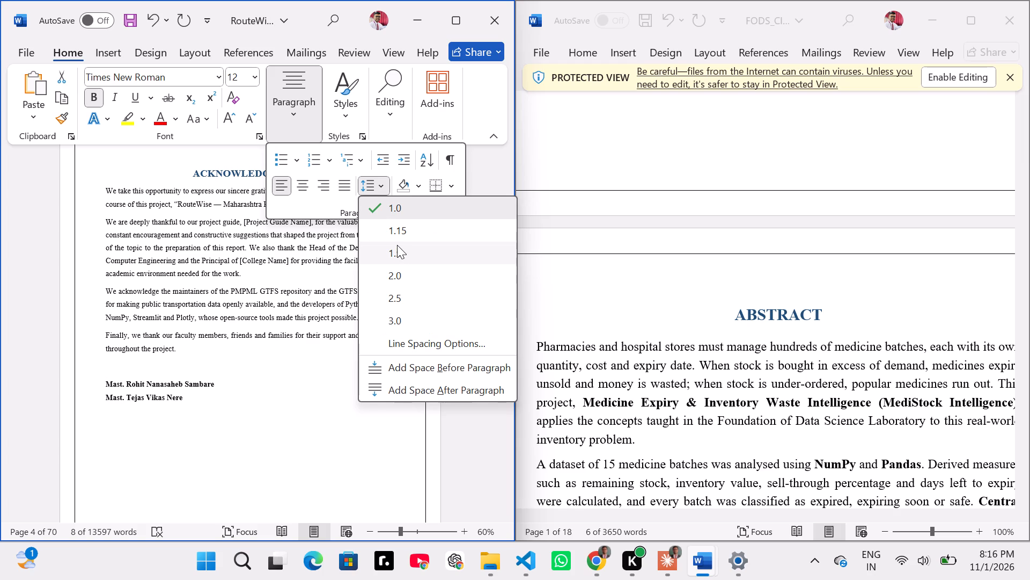
pyautogui.click(400, 257)
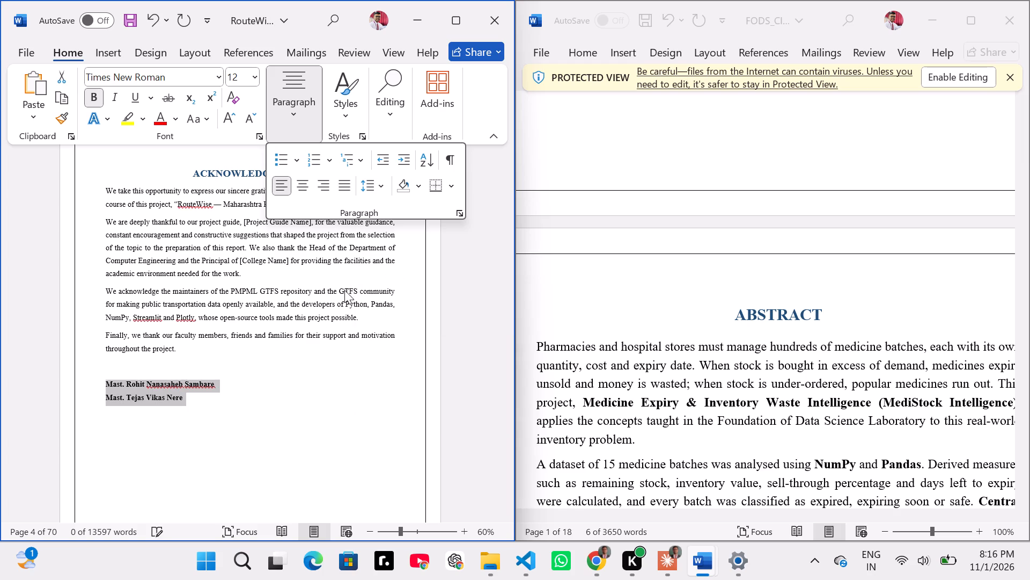
pyautogui.click(275, 382)
pyautogui.click(275, 382)
# Review the RouteWise report's Abstract page, from its heading through the keywords.
pyautogui.scroll(-1, 275, 382)
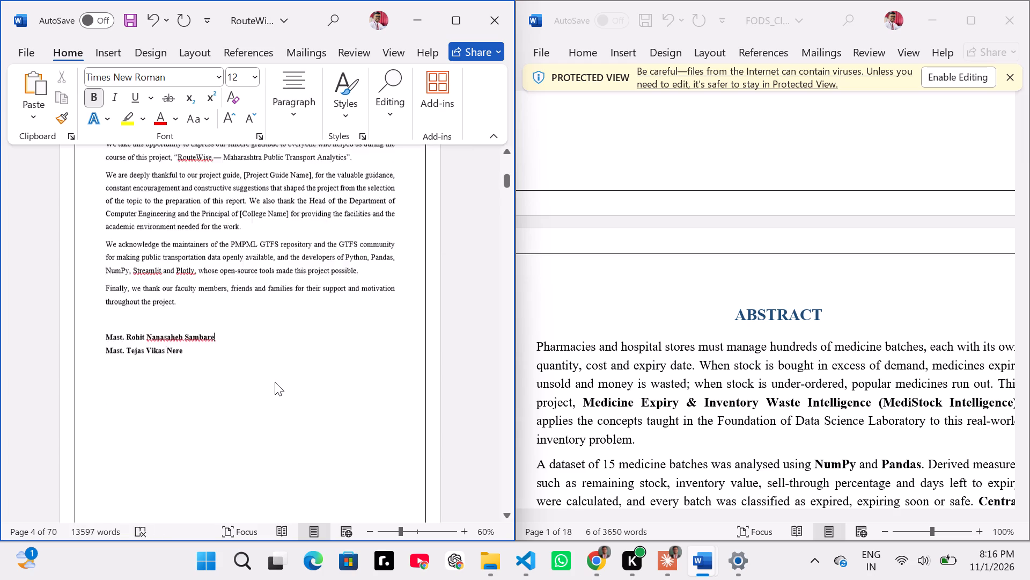
pyautogui.scroll(-5, 275, 382)
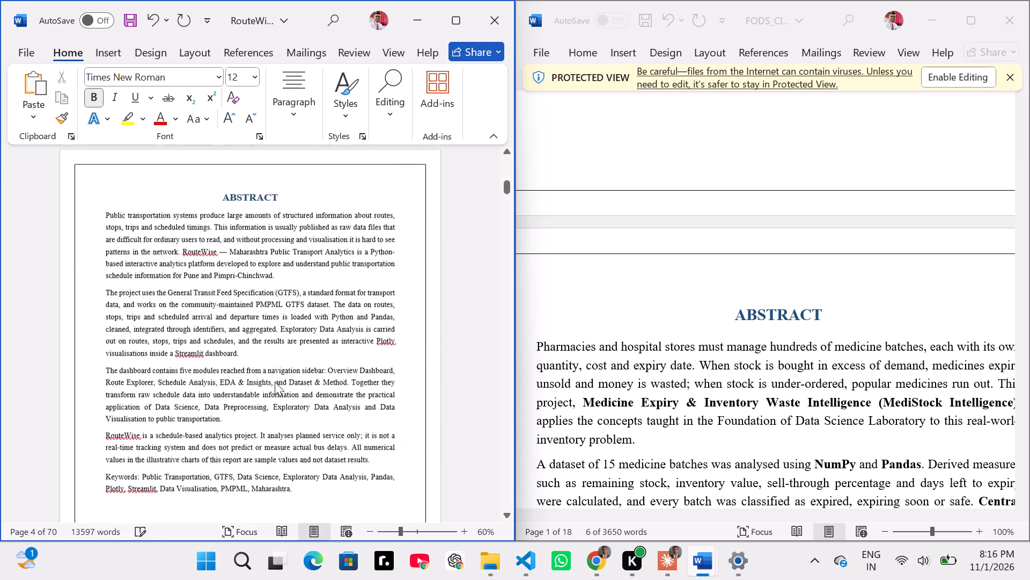
pyautogui.scroll(-1, 275, 382)
pyautogui.scroll(2, 275, 382)
pyautogui.scroll(-1, 275, 382)
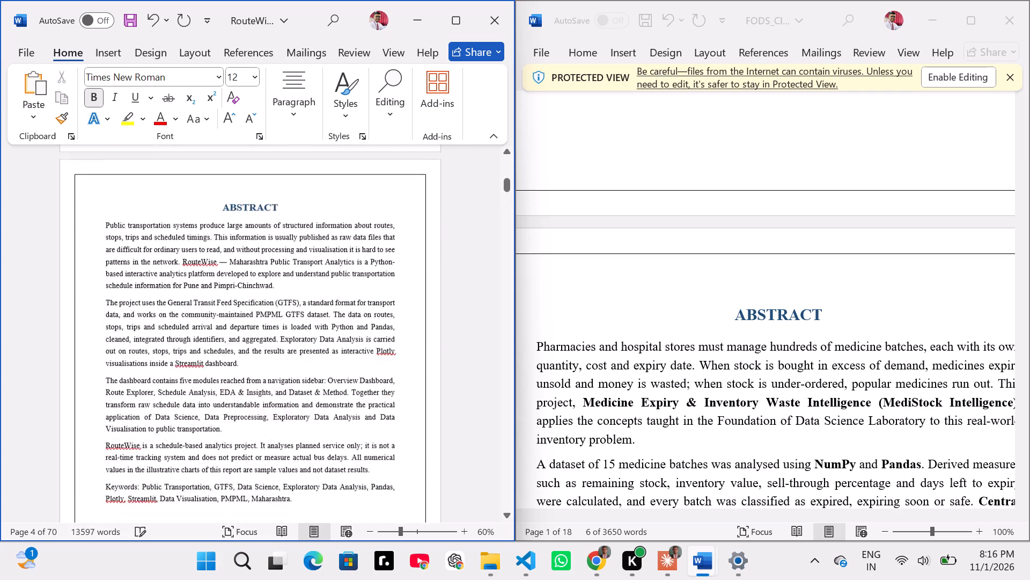
pyautogui.scroll(-2, 275, 382)
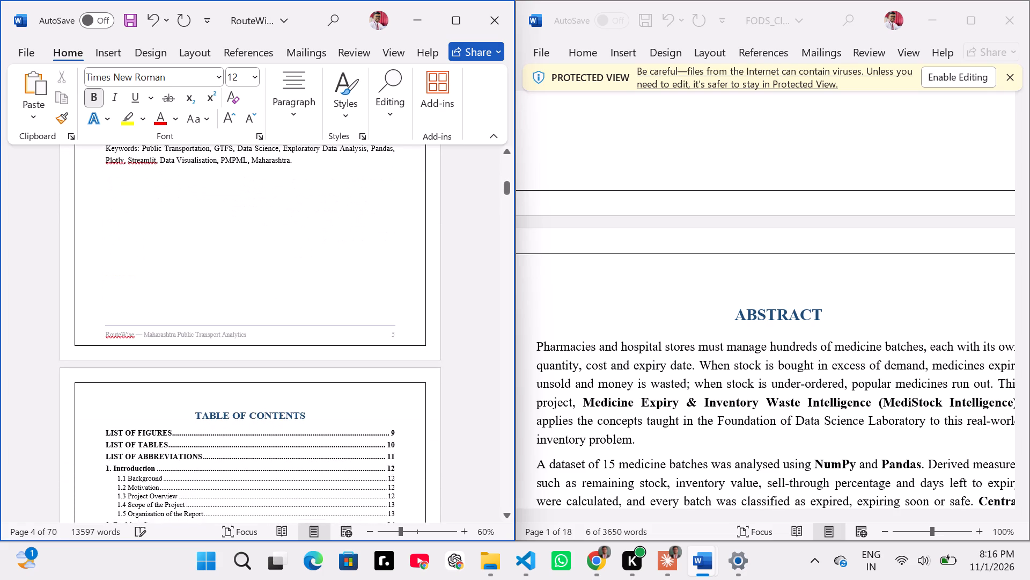
pyautogui.scroll(2, 275, 382)
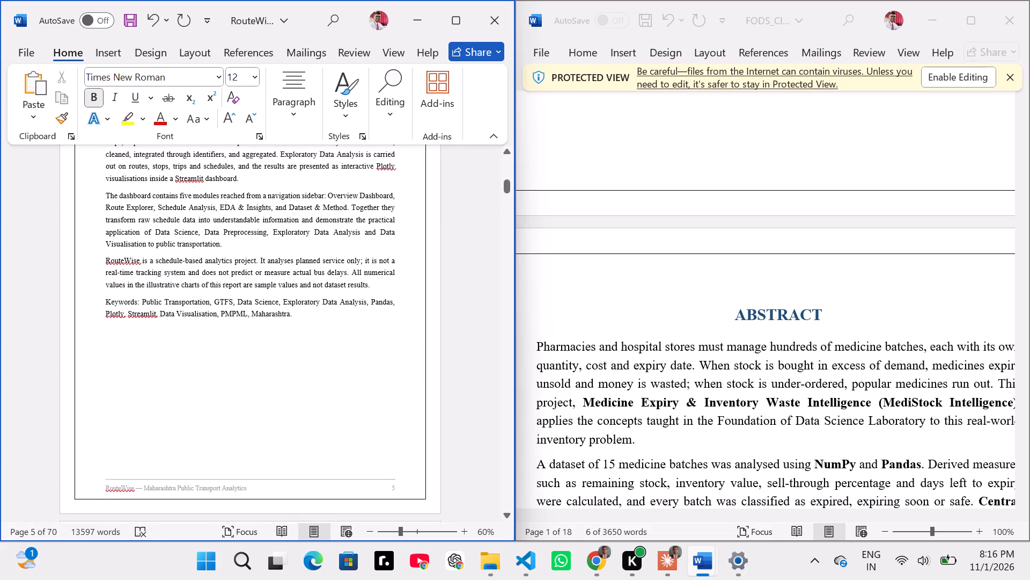
# Look through the report's table of contents and its lists of figures, tables and abbreviations.
pyautogui.scroll(-3, 295, 315)
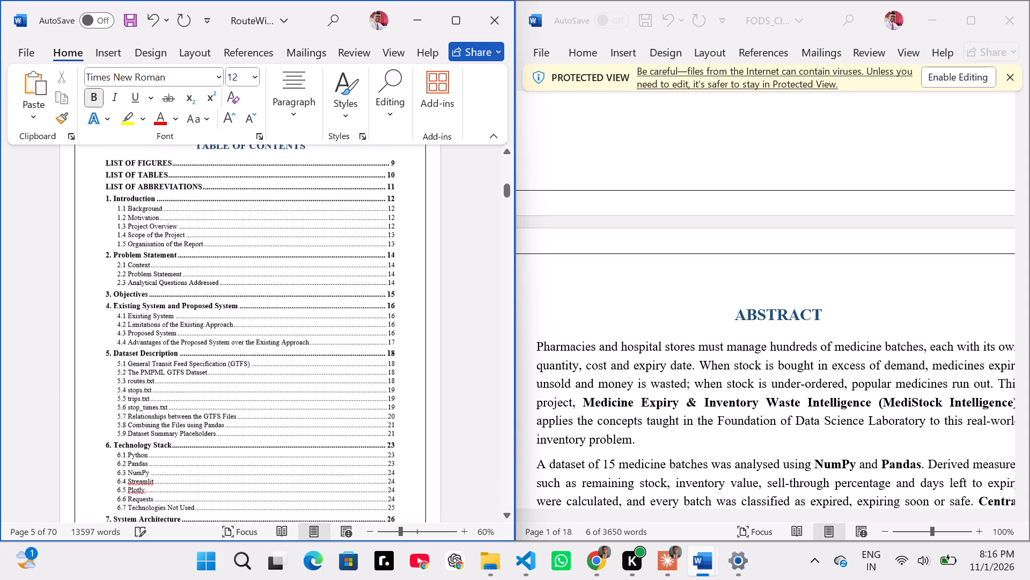
pyautogui.scroll(-1, 295, 315)
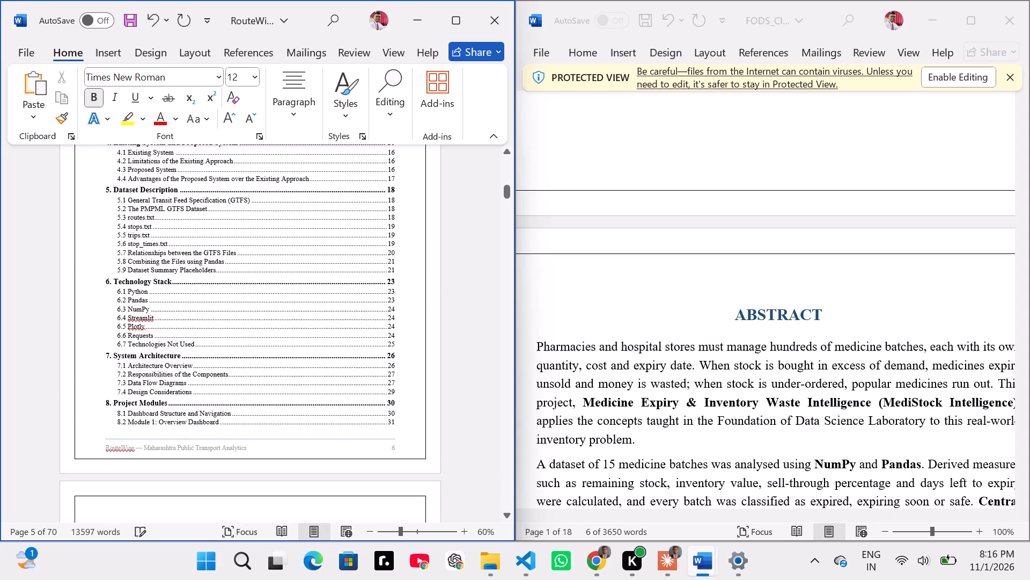
pyautogui.scroll(3, 295, 315)
pyautogui.scroll(-3, 295, 315)
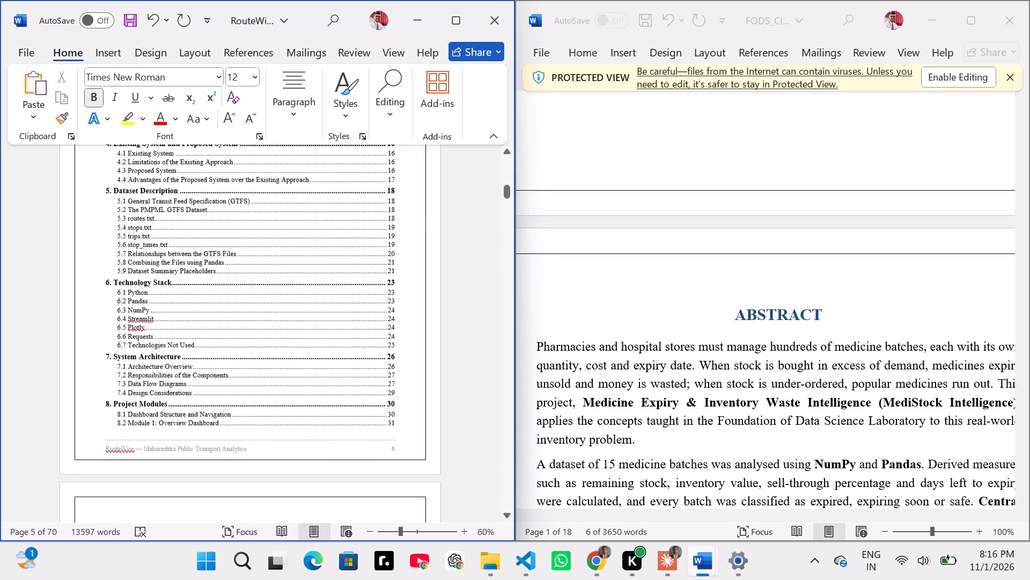
pyautogui.scroll(2, 295, 315)
pyautogui.scroll(-2, 295, 315)
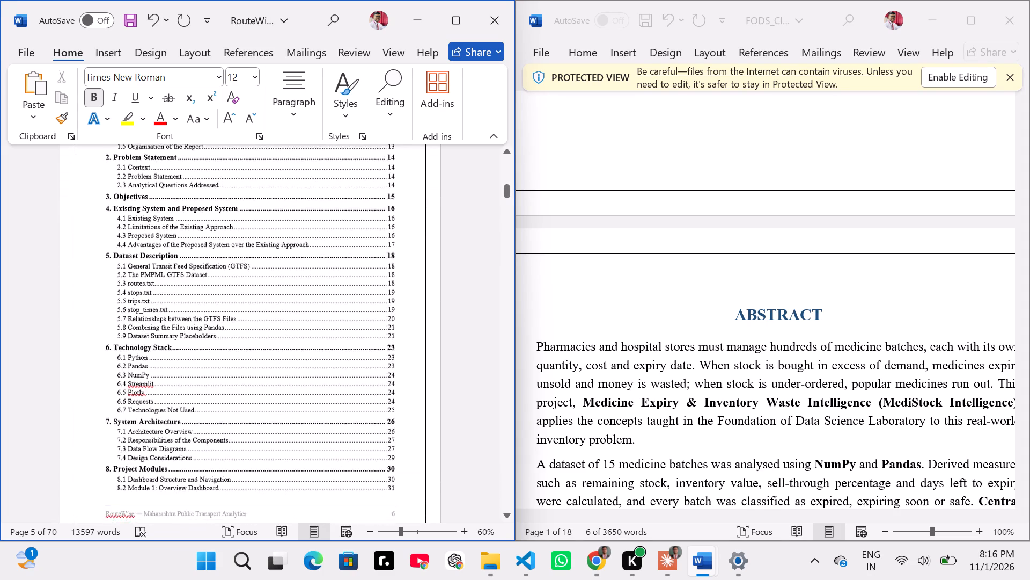
pyautogui.scroll(-3, 295, 315)
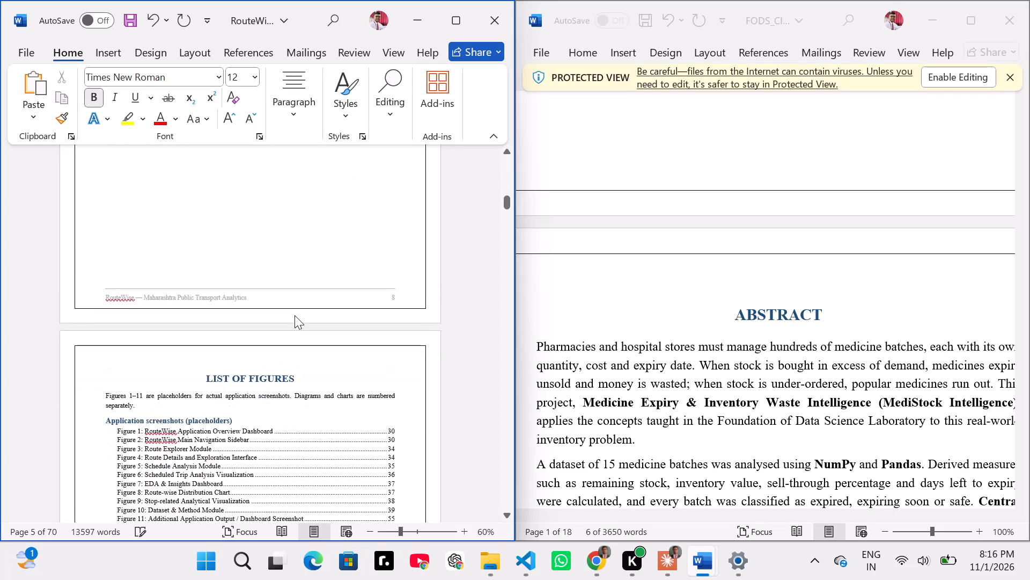
pyautogui.scroll(-2, 295, 315)
pyautogui.scroll(5, 295, 315)
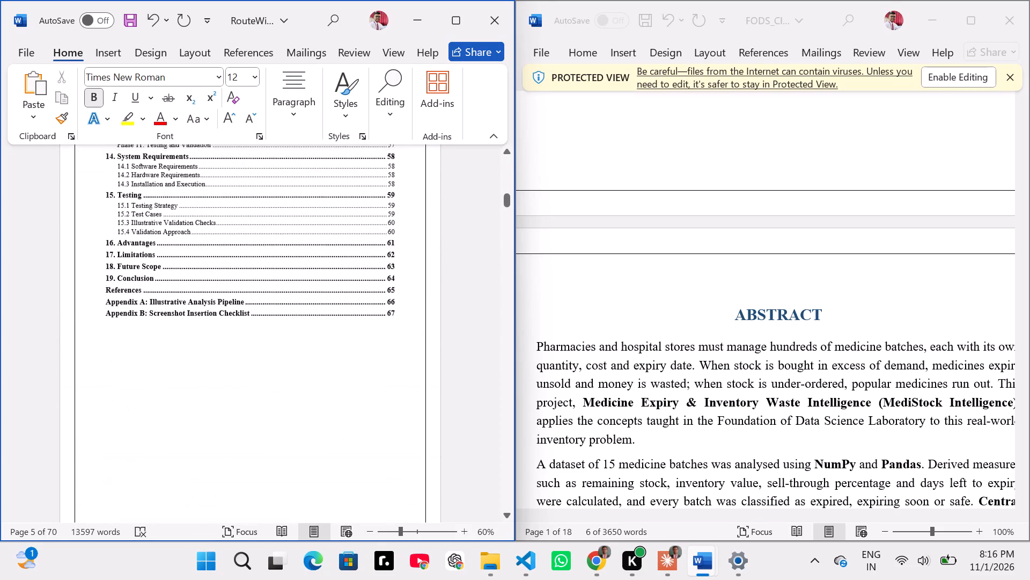
pyautogui.scroll(2, 295, 315)
pyautogui.scroll(-4, 295, 315)
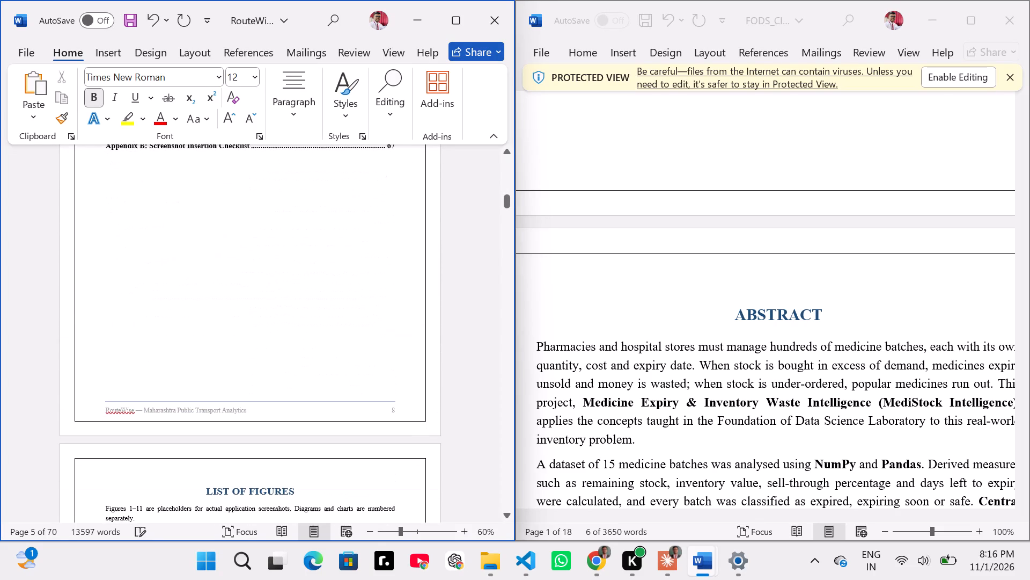
pyautogui.scroll(7, 295, 315)
pyautogui.scroll(-3, 295, 315)
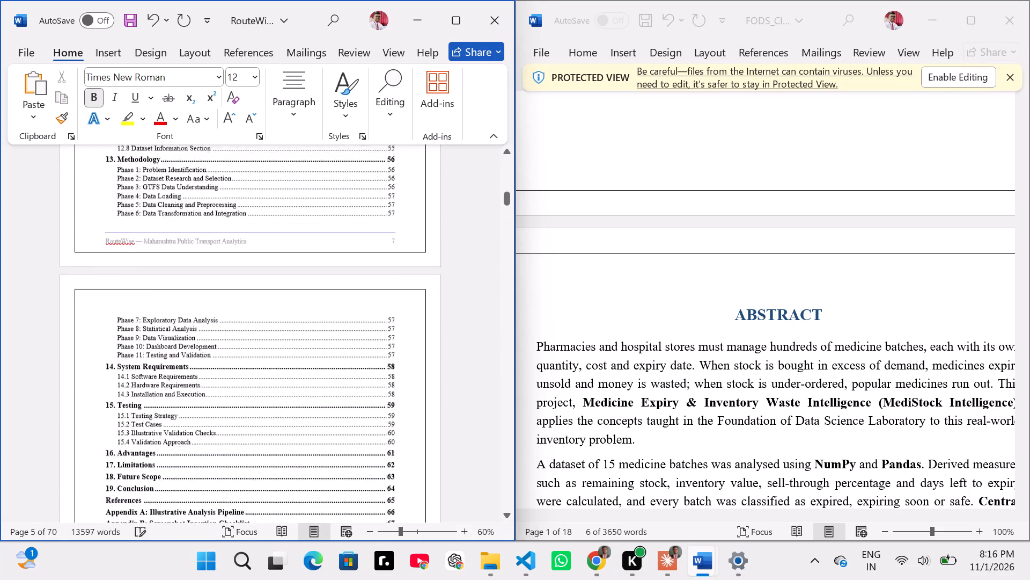
pyautogui.scroll(-7, 295, 315)
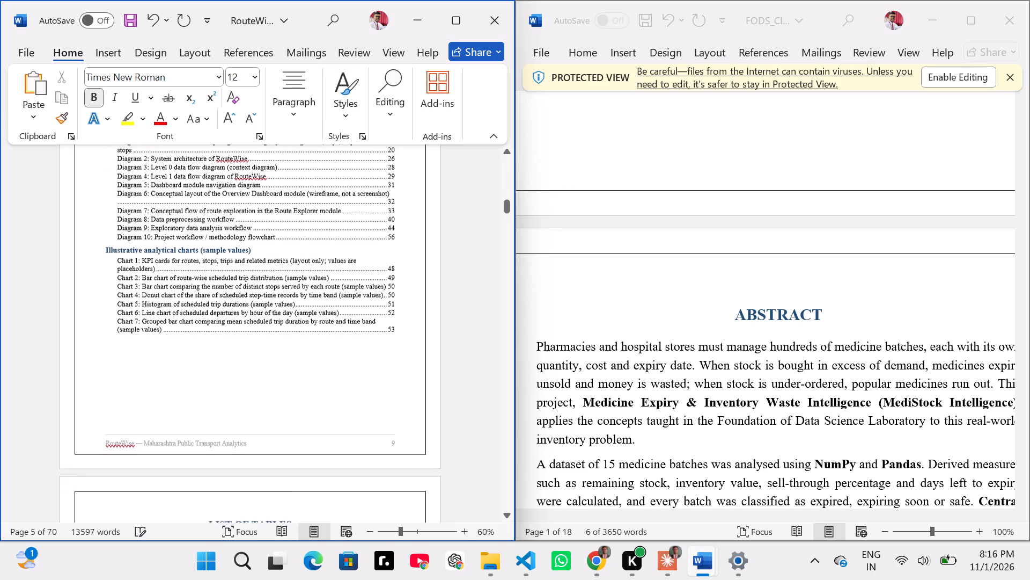
pyautogui.scroll(-7, 295, 315)
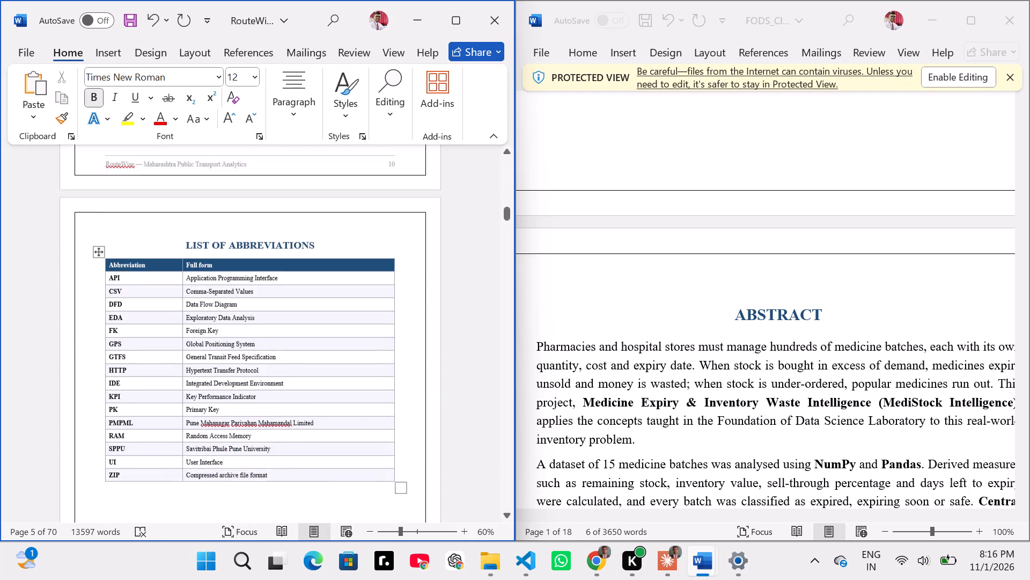
pyautogui.scroll(-4, 295, 315)
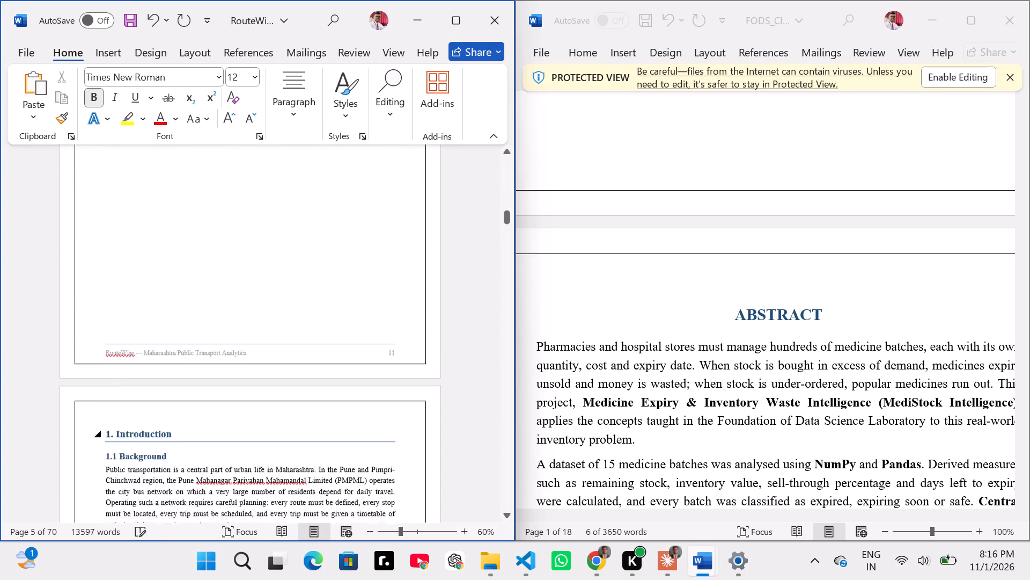
# Review the RouteWise report's Introduction, Problem Statement and Objectives chapters for content and page layout.
pyautogui.scroll(-4, 295, 315)
pyautogui.scroll(1, 295, 315)
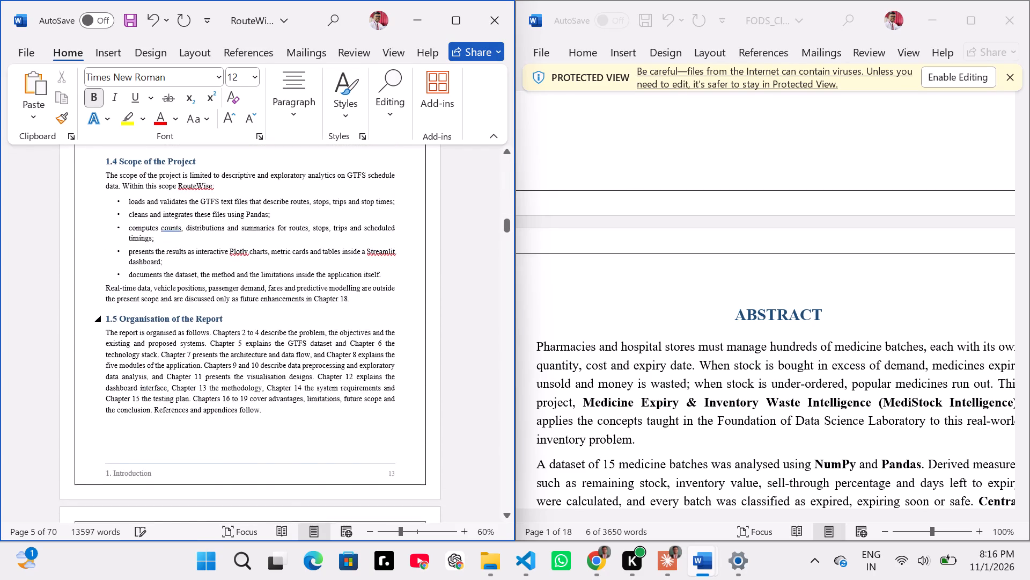
pyautogui.scroll(2, 295, 315)
pyautogui.scroll(-1, 295, 315)
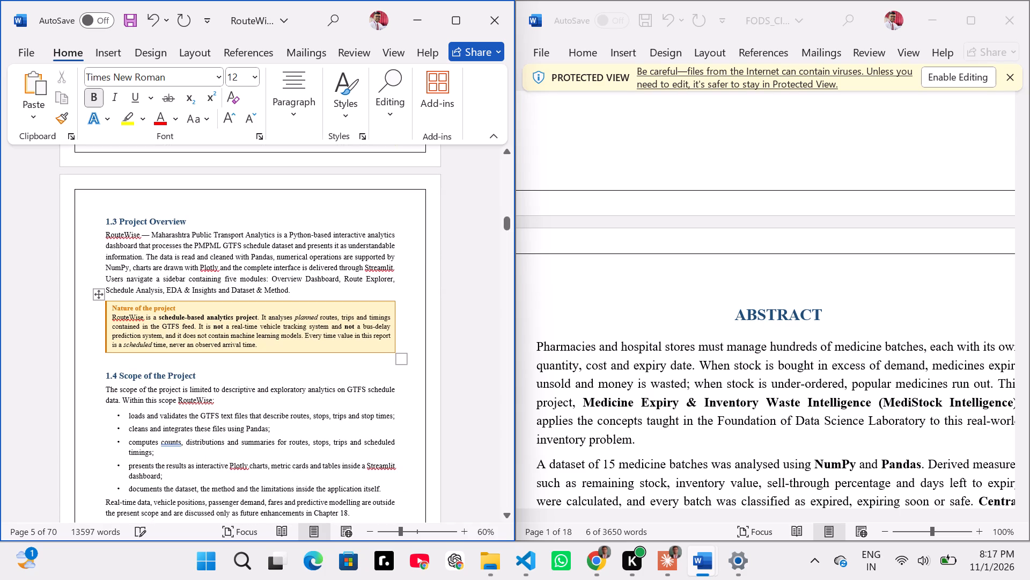
pyautogui.scroll(-4, 295, 315)
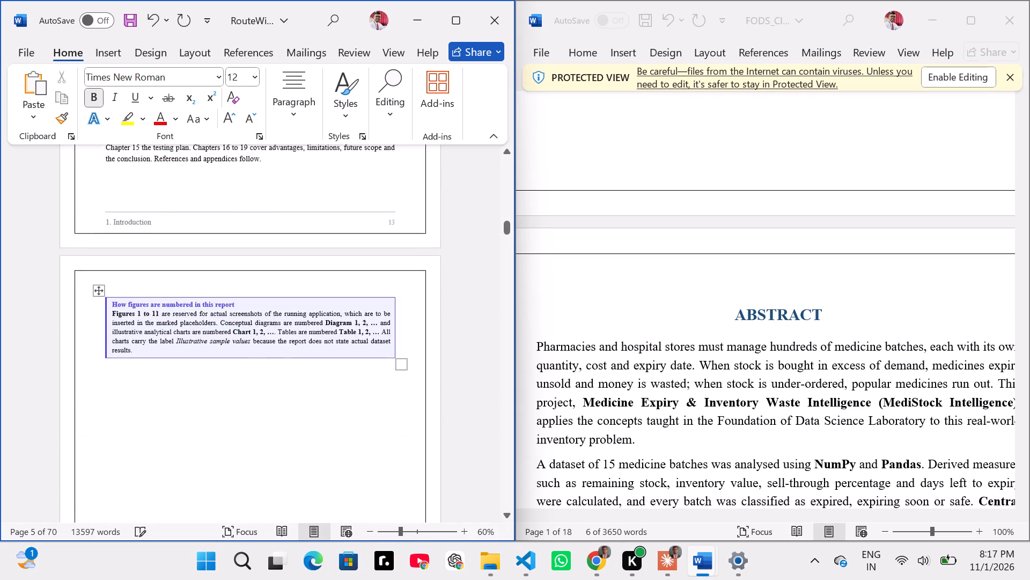
pyautogui.scroll(-4, 295, 315)
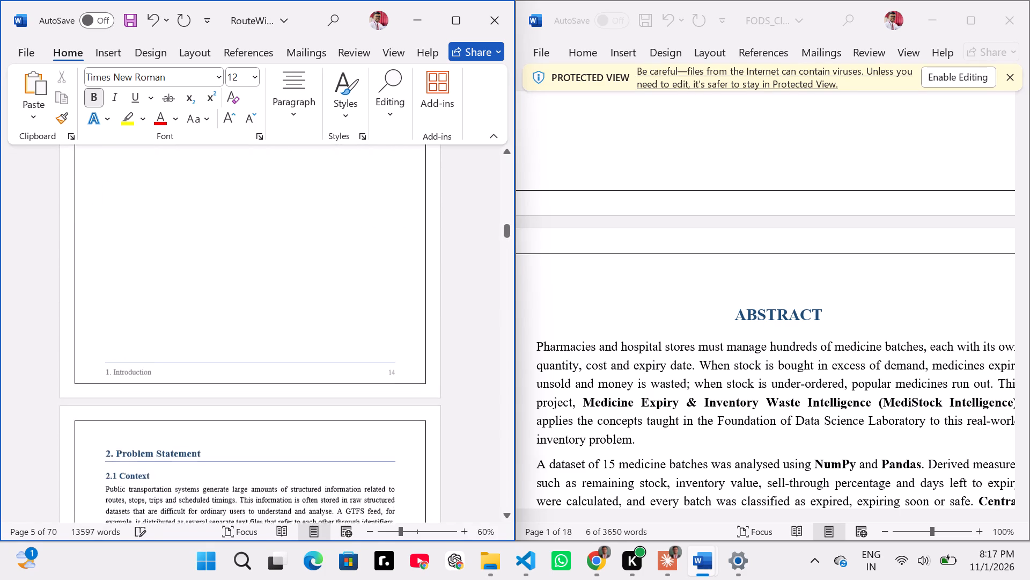
pyautogui.scroll(-5, 295, 315)
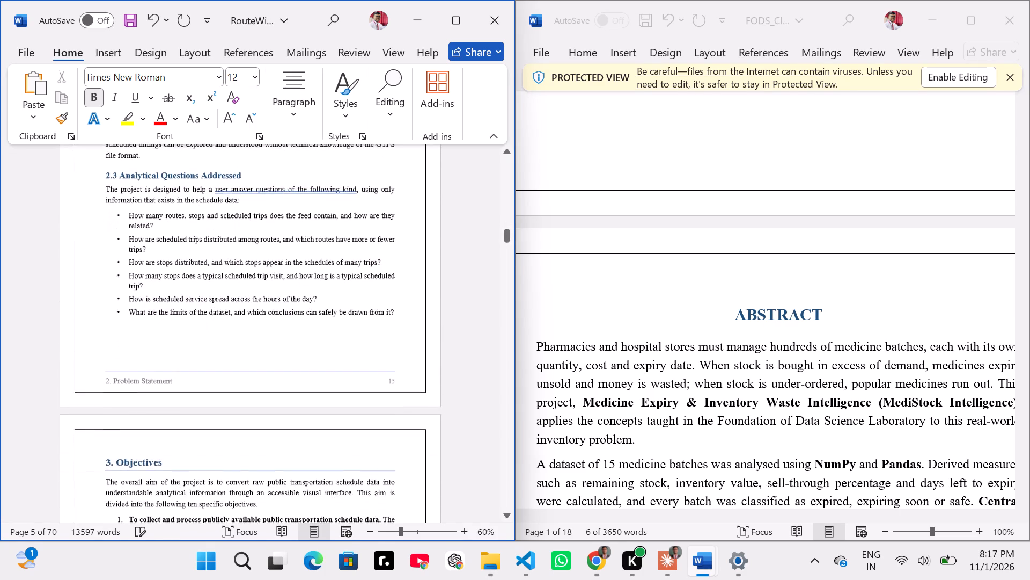
pyautogui.scroll(-2, 295, 315)
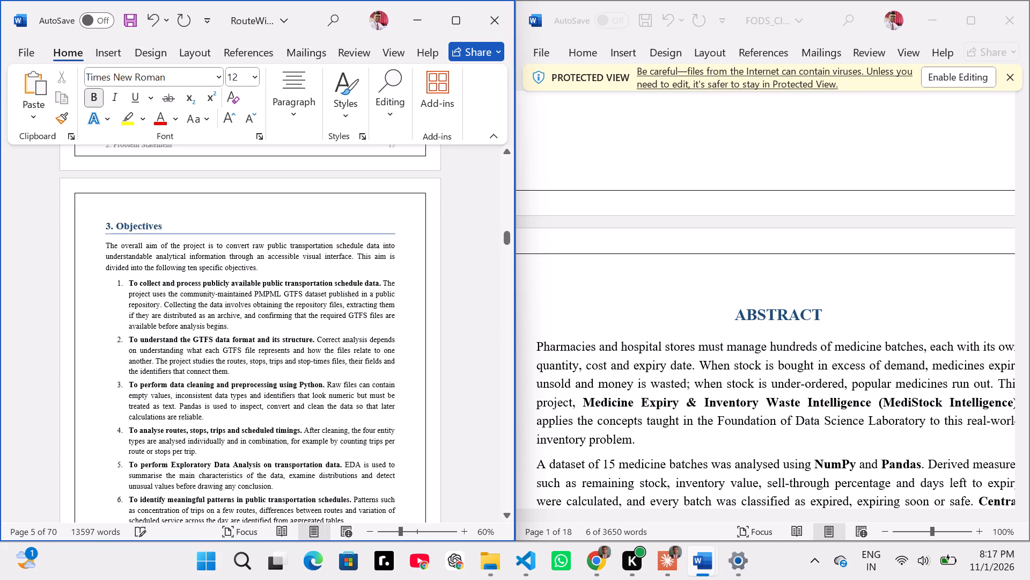
pyautogui.scroll(-4, 295, 315)
# Review the Existing System and Proposed System chapter and the Dataset Description chapter, including their tables and the GTFS relationship diagram.
pyautogui.scroll(-1, 295, 315)
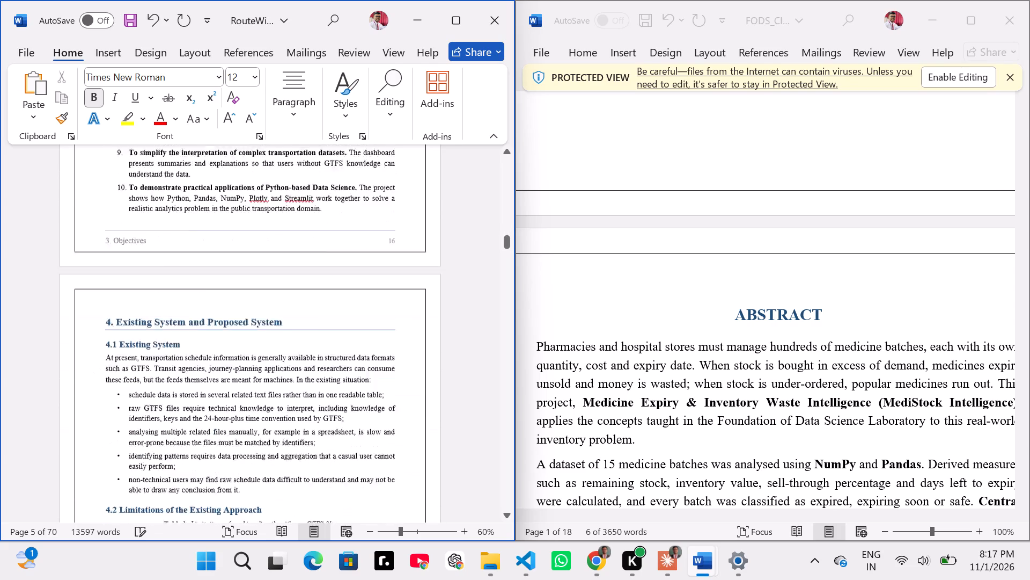
pyautogui.scroll(-2, 295, 315)
pyautogui.scroll(1, 295, 315)
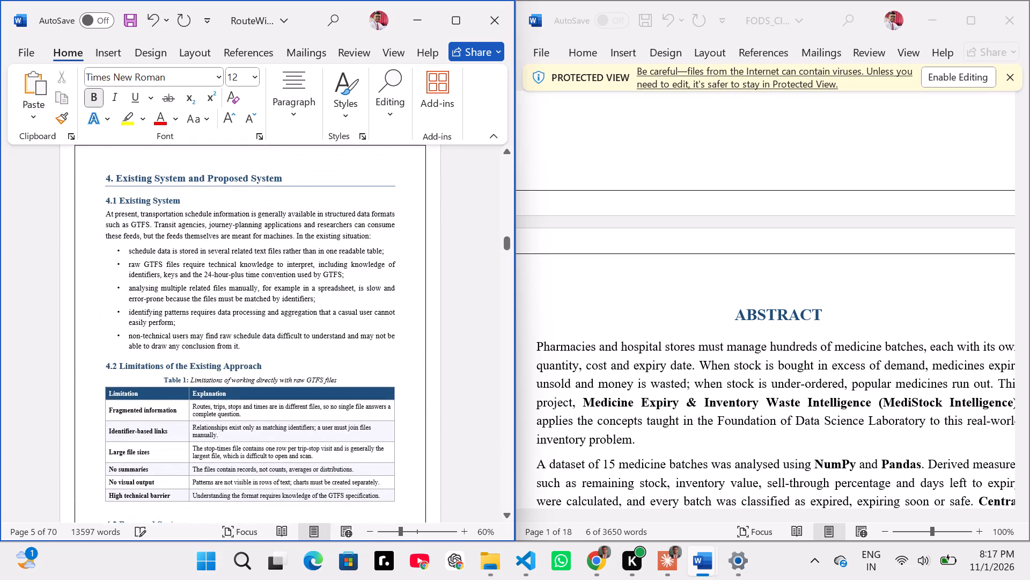
pyautogui.scroll(-5, 295, 315)
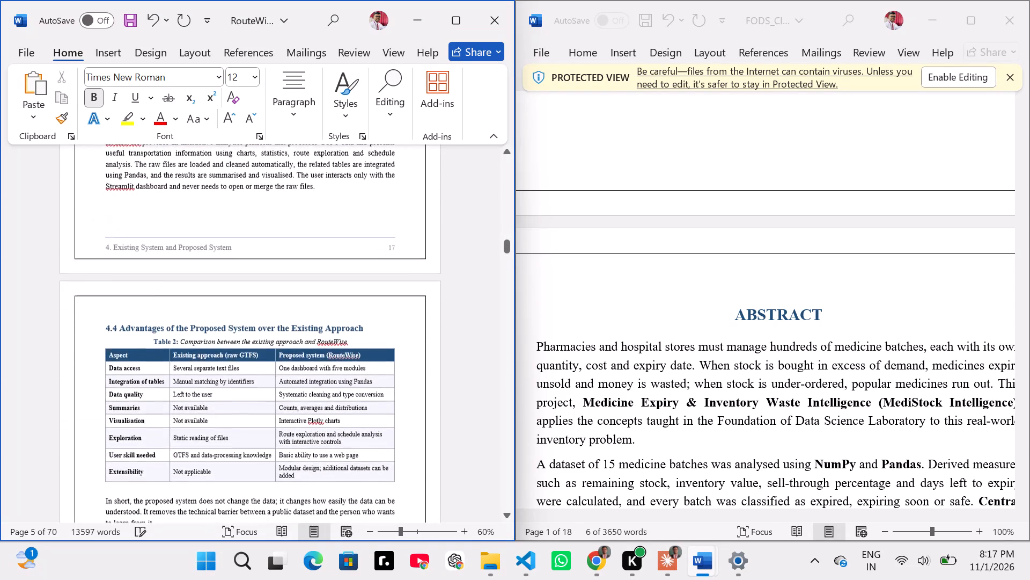
pyautogui.scroll(-2, 295, 315)
pyautogui.scroll(1, 295, 315)
pyautogui.scroll(-1, 295, 315)
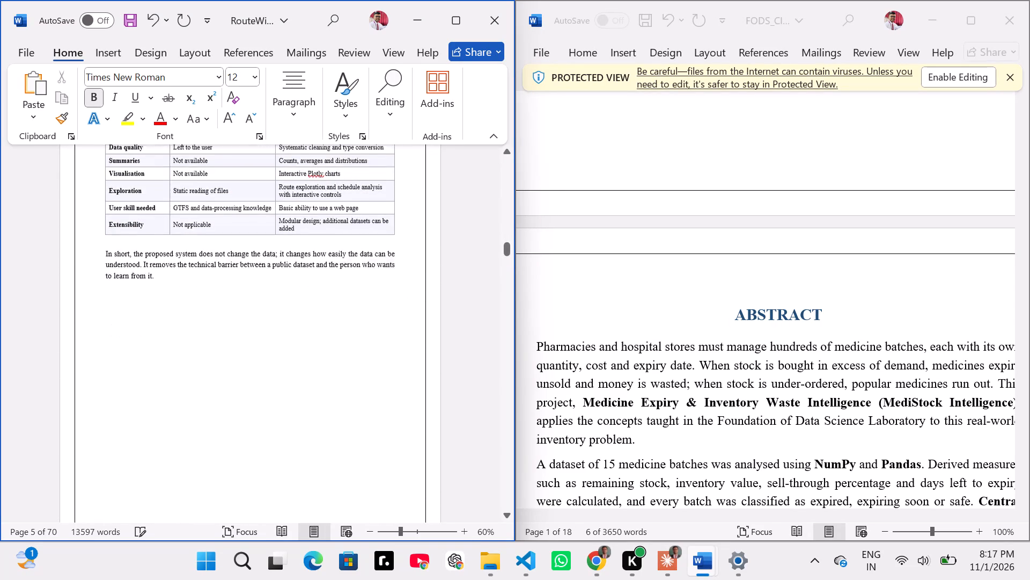
pyautogui.scroll(-4, 295, 315)
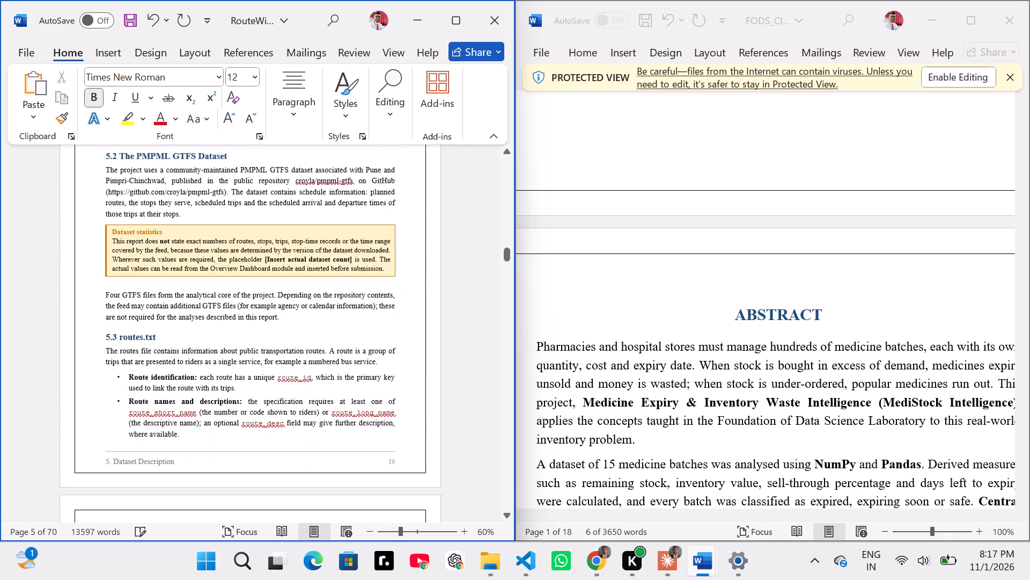
pyautogui.scroll(-3, 295, 315)
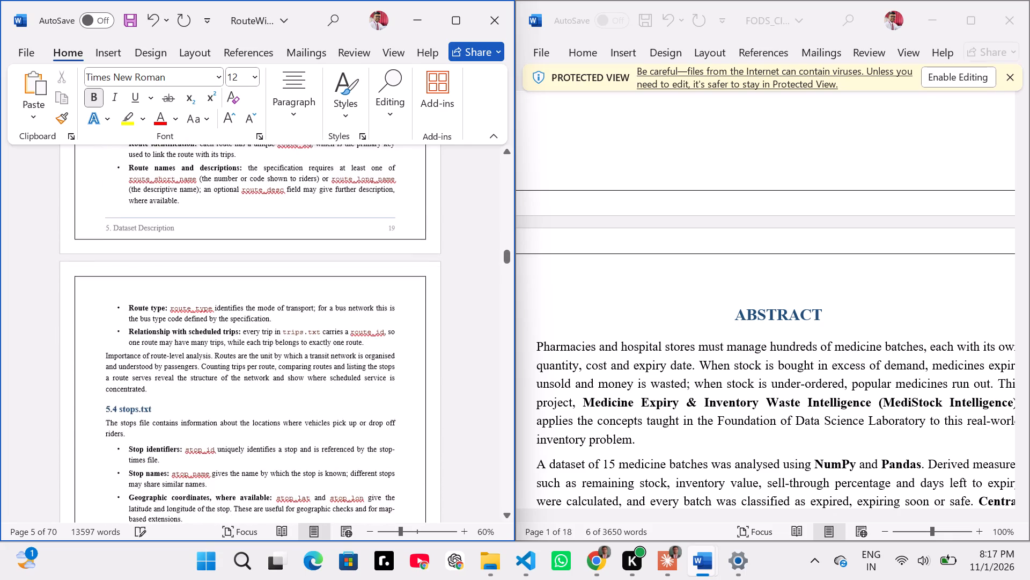
pyautogui.scroll(-4, 295, 315)
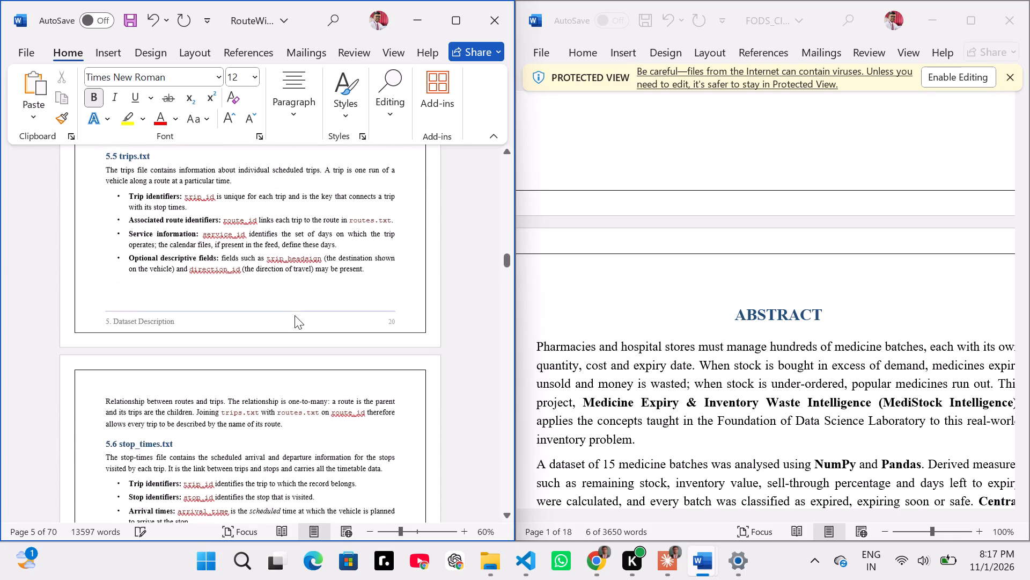
pyautogui.scroll(-7, 295, 315)
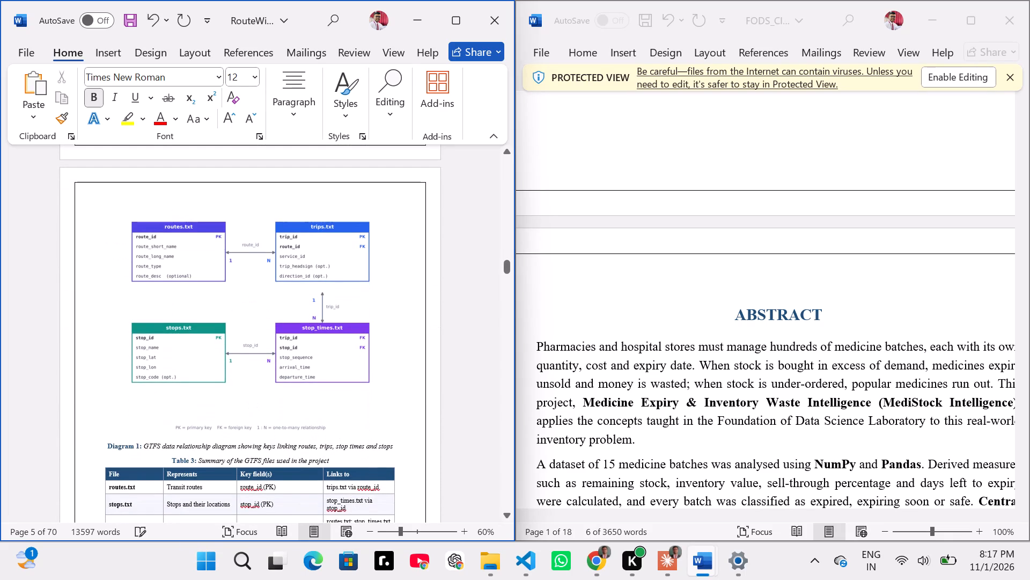
pyautogui.scroll(-2, 295, 315)
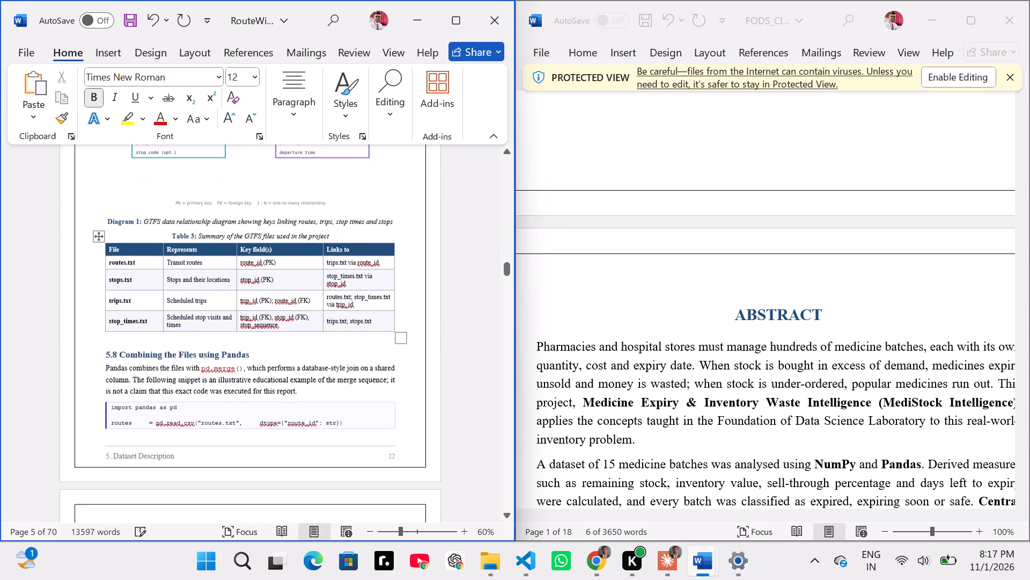
# Review the Technology Stack and System Architecture chapters, including the component table and the data flow diagrams.
pyautogui.scroll(-5, 295, 315)
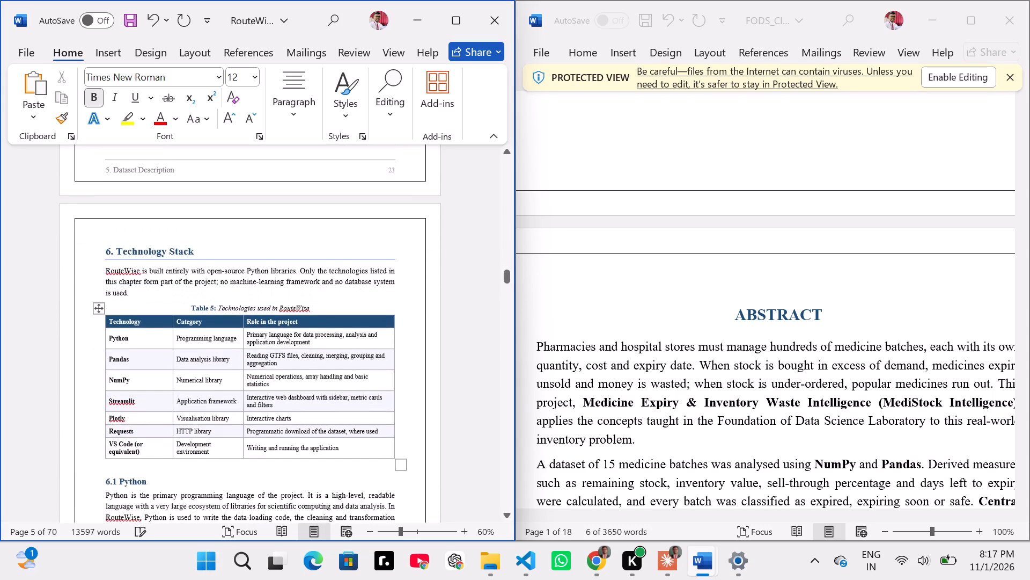
pyautogui.scroll(-5, 295, 315)
pyautogui.scroll(1, 295, 315)
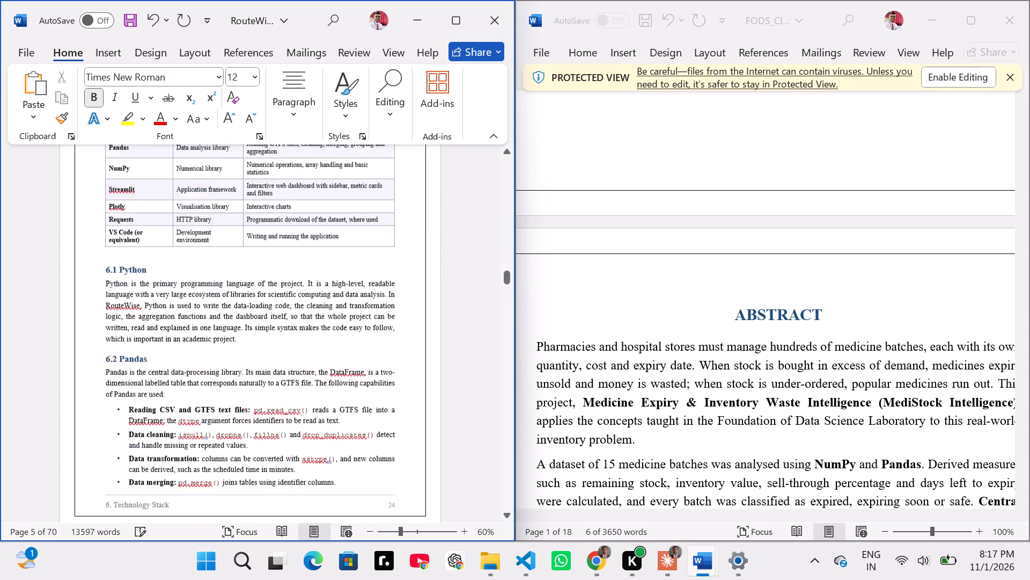
pyautogui.scroll(1, 295, 315)
pyautogui.scroll(-4, 295, 315)
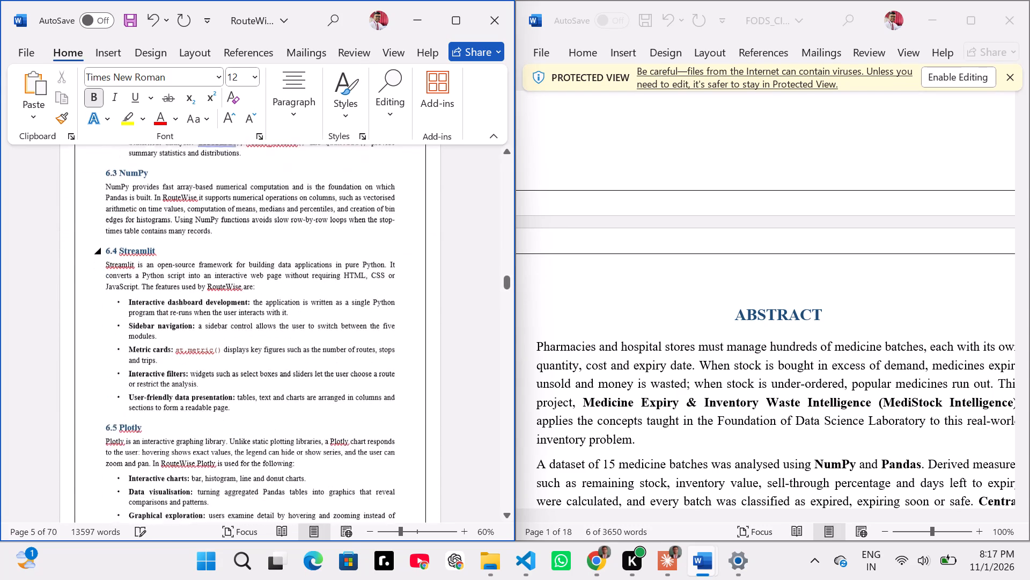
pyautogui.scroll(-6, 295, 315)
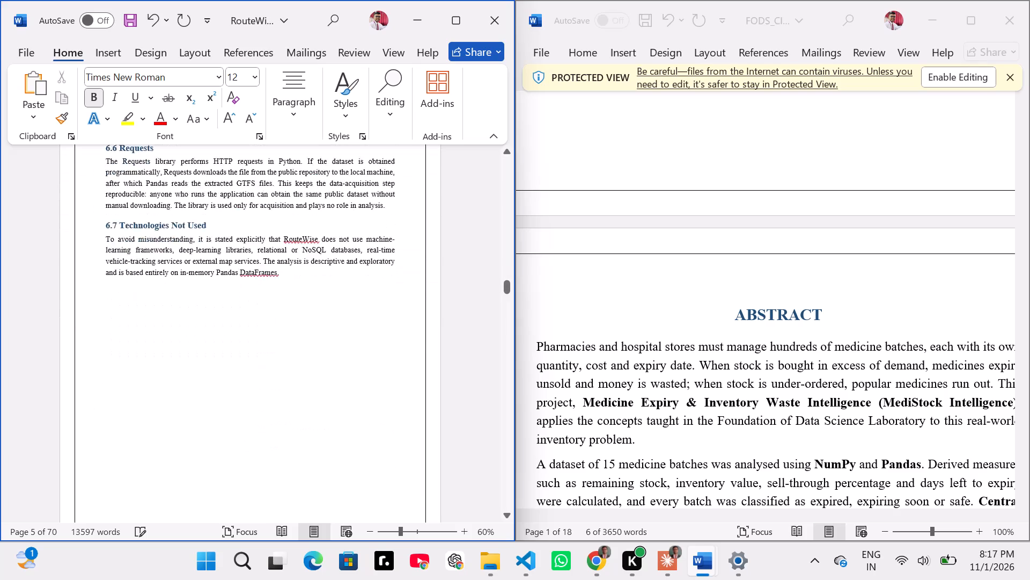
pyautogui.scroll(-6, 295, 315)
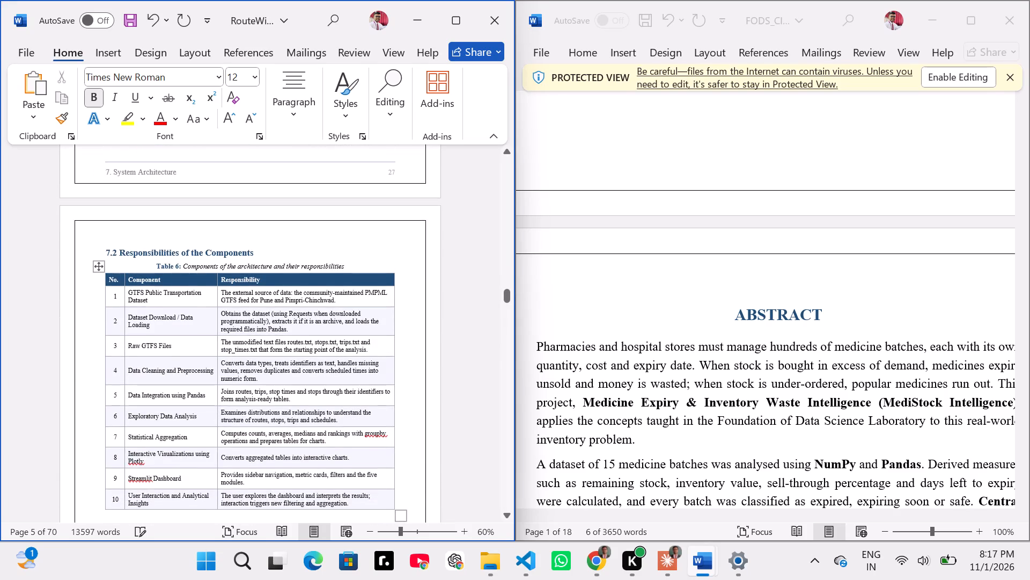
pyautogui.scroll(-5, 295, 315)
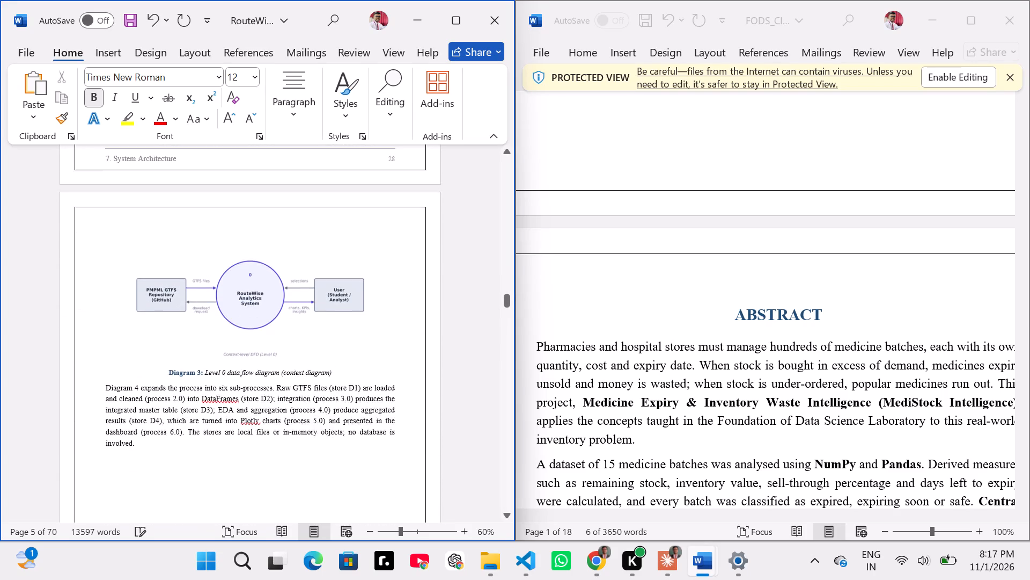
pyautogui.scroll(-5, 295, 315)
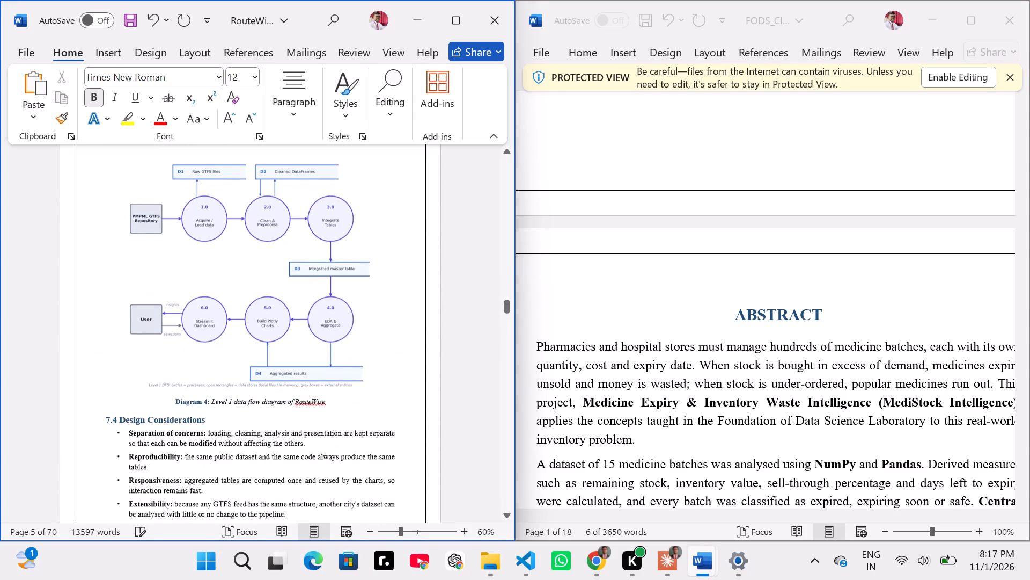
pyautogui.scroll(-3, 295, 315)
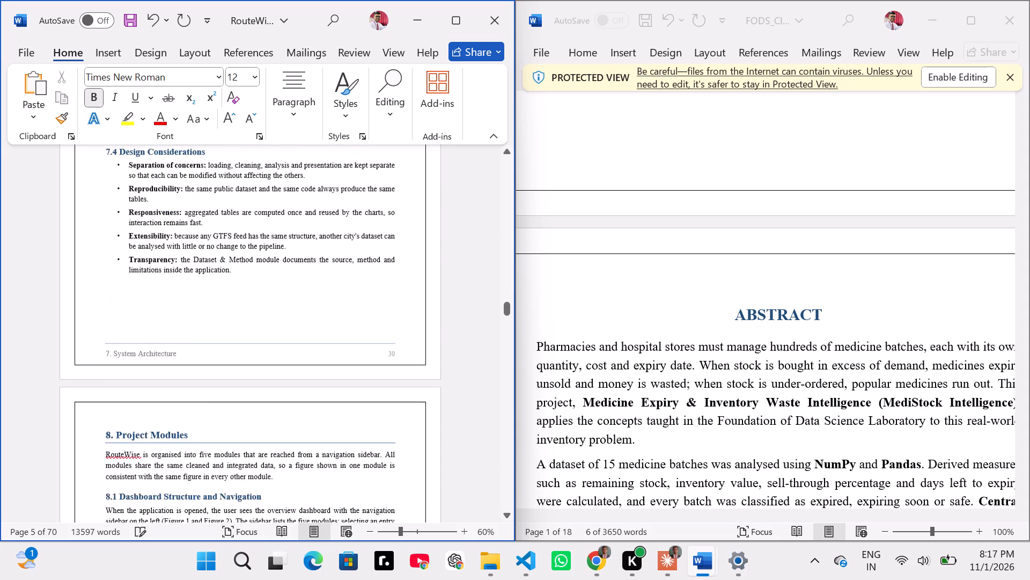
# Examine the start of the Project Modules chapter and its screenshot placeholders for Figures 1 and 2.
pyautogui.scroll(-3, 295, 315)
pyautogui.scroll(1, 295, 315)
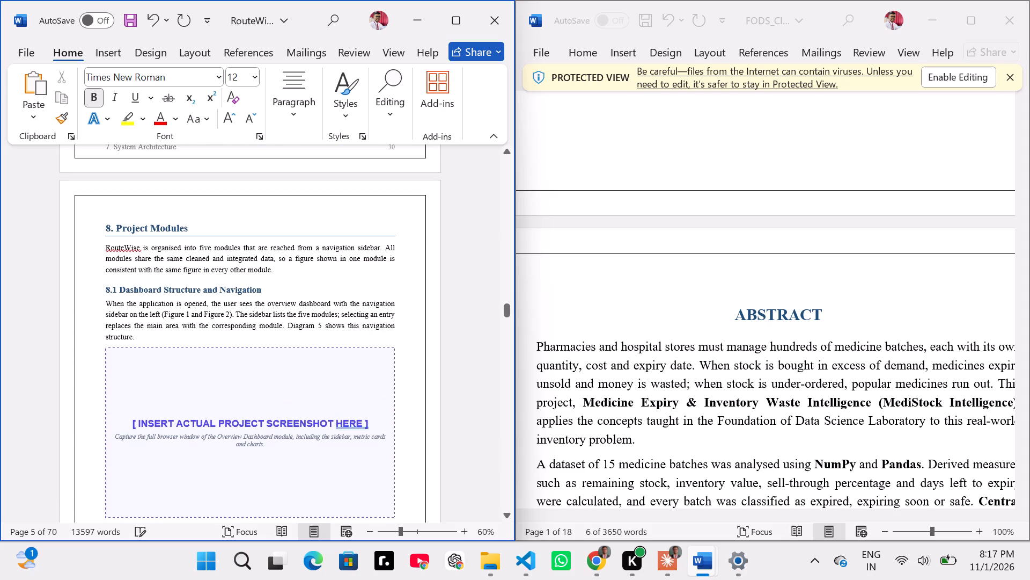
pyautogui.scroll(-1, 241, 281)
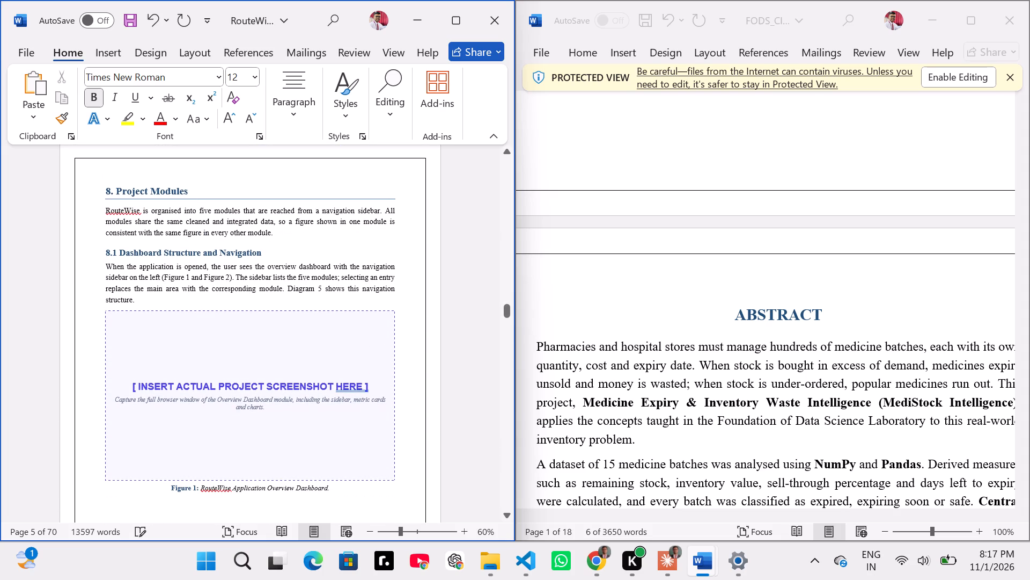
pyautogui.scroll(-1, 241, 281)
pyautogui.scroll(-2, 249, 442)
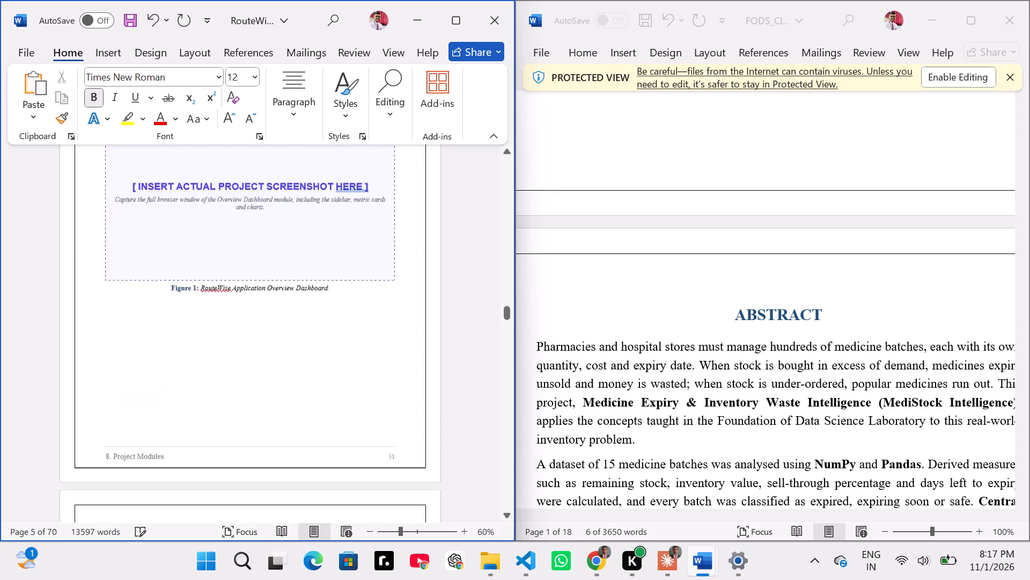
pyautogui.scroll(-1, 249, 442)
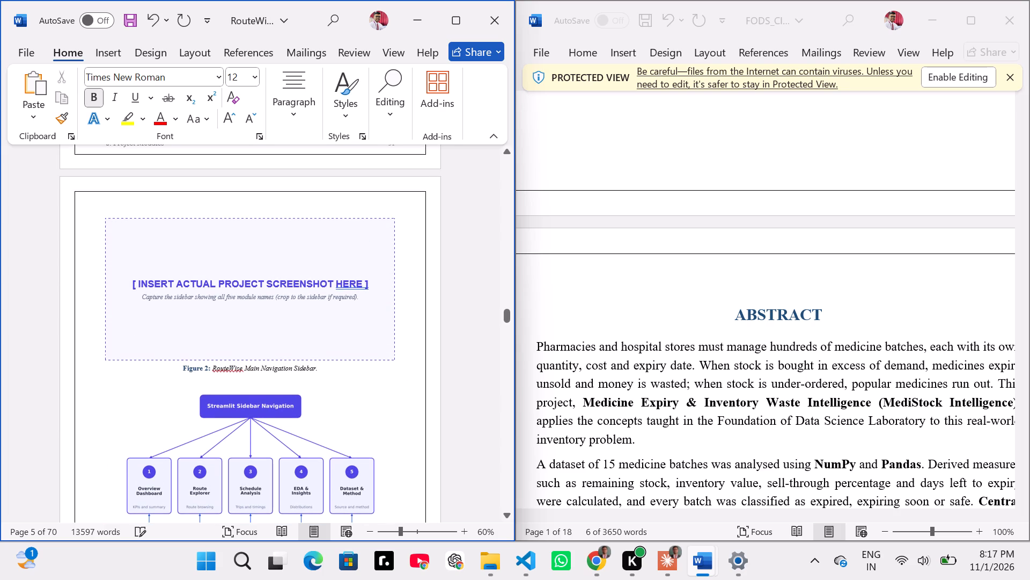
pyautogui.scroll(2, 323, 407)
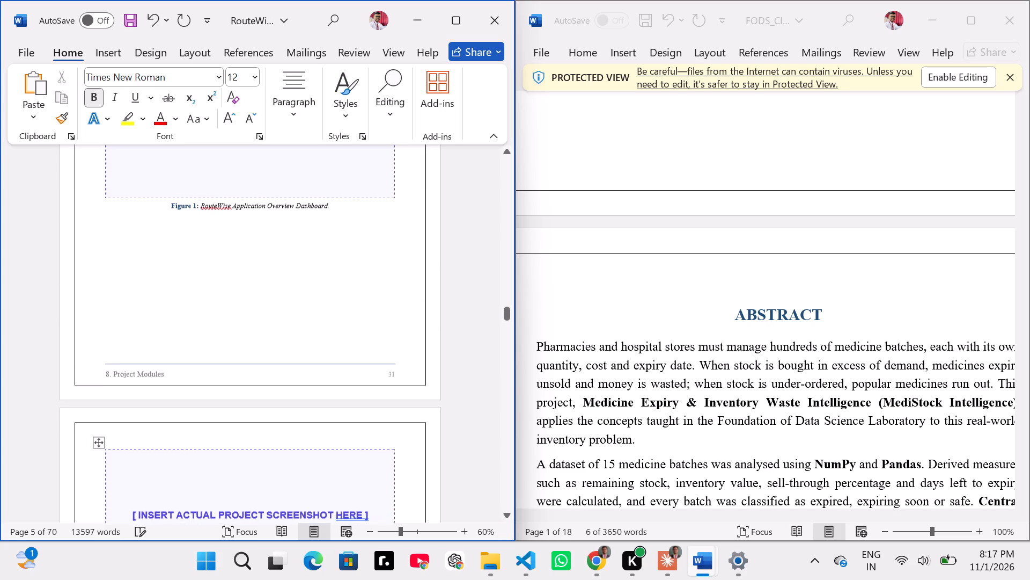
pyautogui.scroll(2, 323, 407)
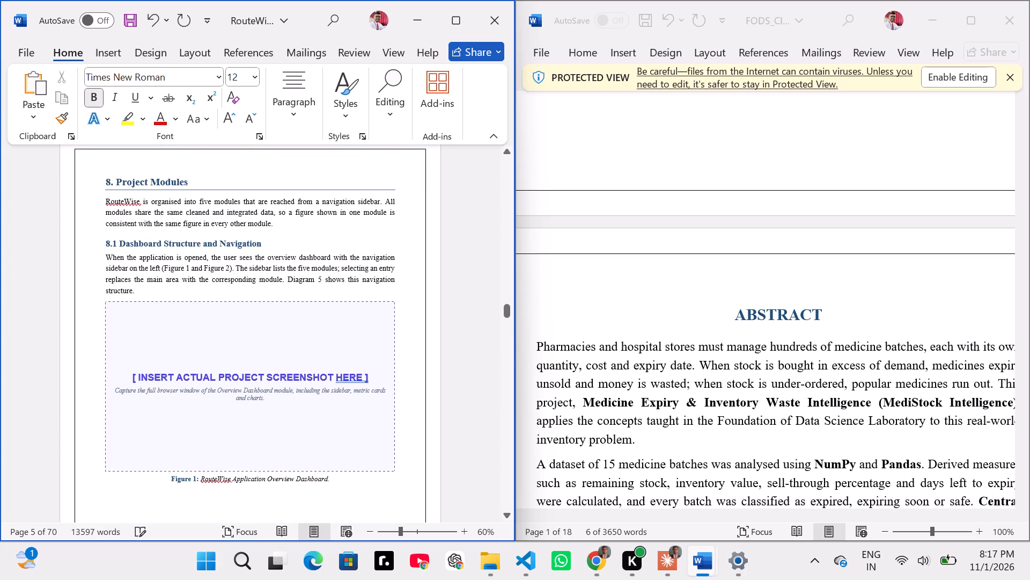
pyautogui.click(281, 379)
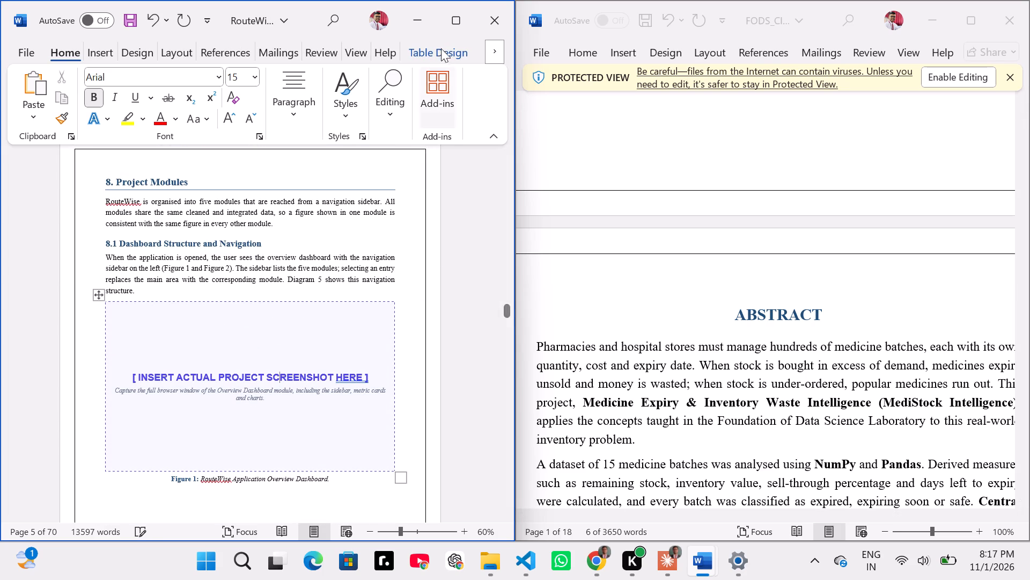
pyautogui.click(470, 23)
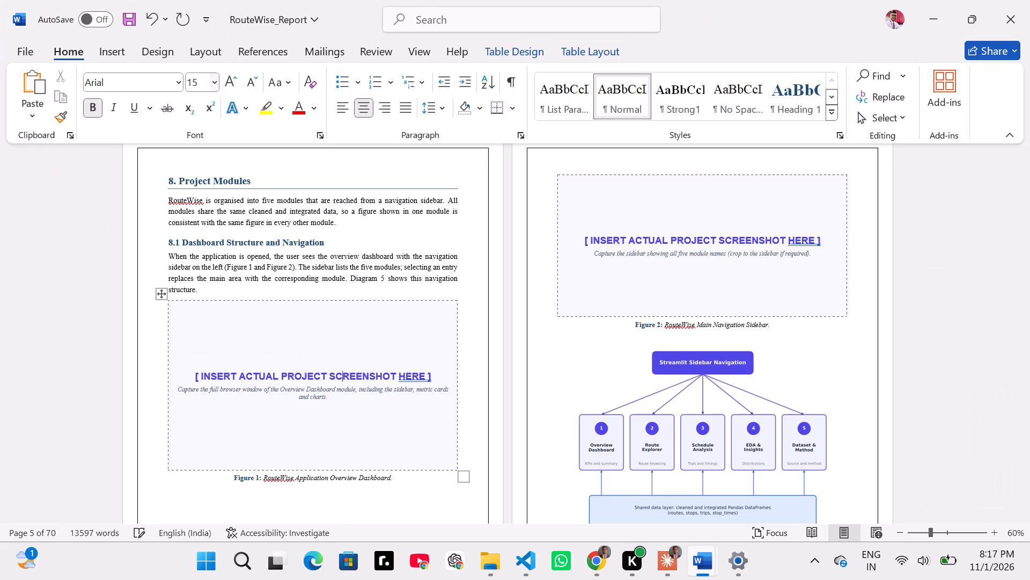
pyautogui.keyDown('ctrl'); pyautogui.scroll(3, 205, 201); pyautogui.keyUp('ctrl')
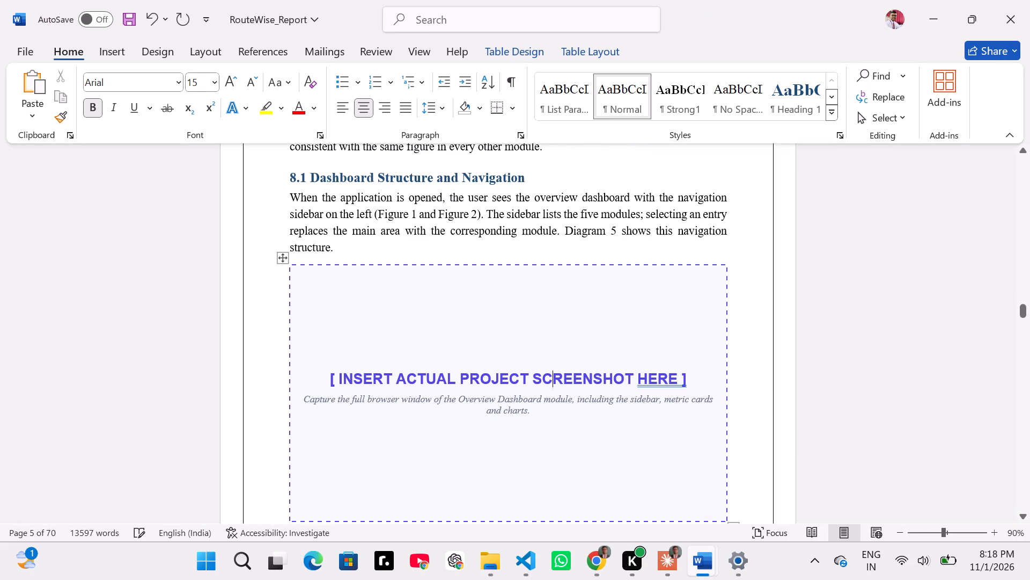
pyautogui.scroll(1, 192, 250)
pyautogui.scroll(-1, 175, 218)
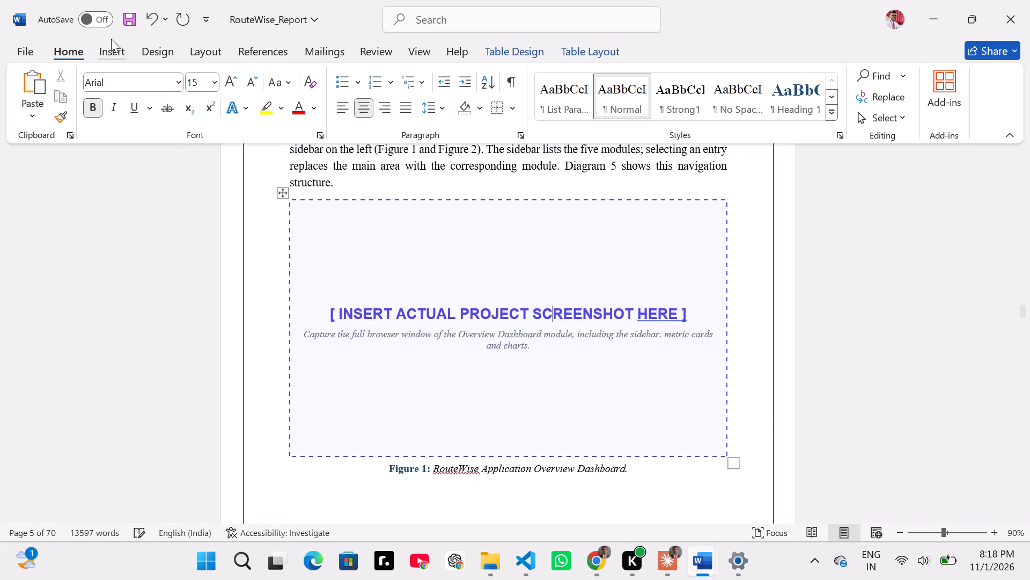
pyautogui.click(112, 50)
pyautogui.click(172, 113)
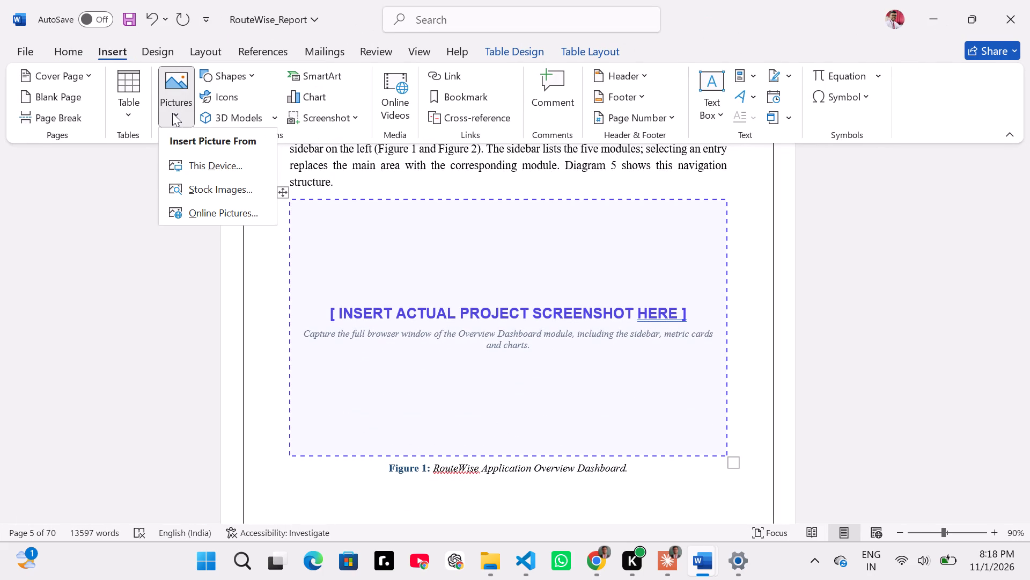
pyautogui.click(214, 163)
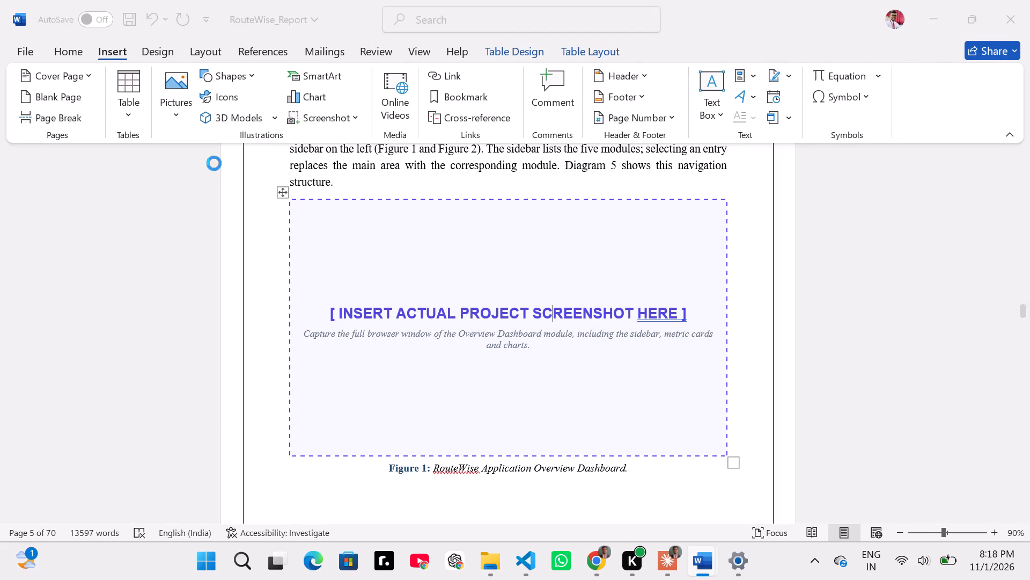
pyautogui.click(69, 175)
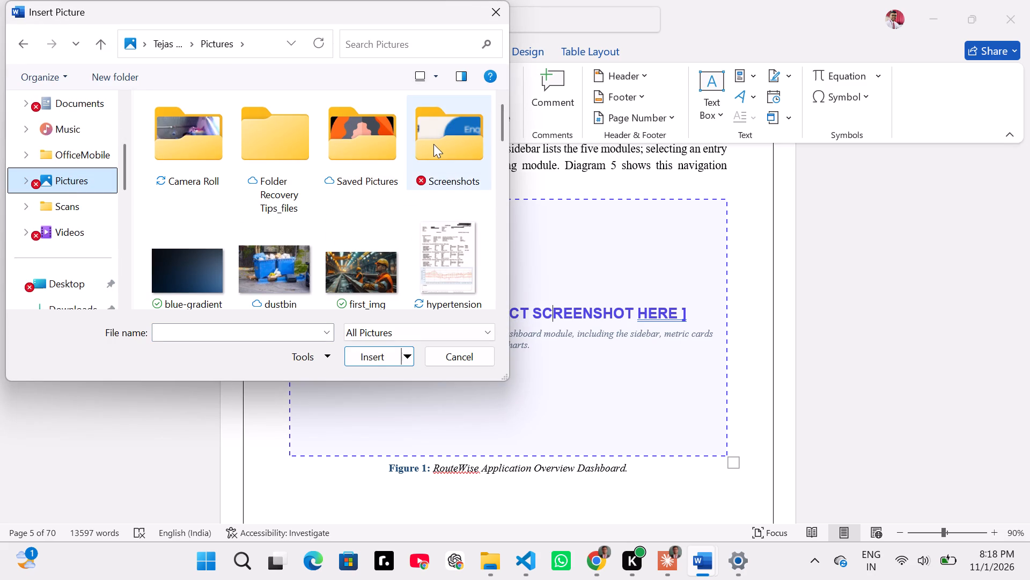
pyautogui.doubleClick(435, 144)
pyautogui.moveTo(505, 105); pyautogui.dragTo(502, 153)
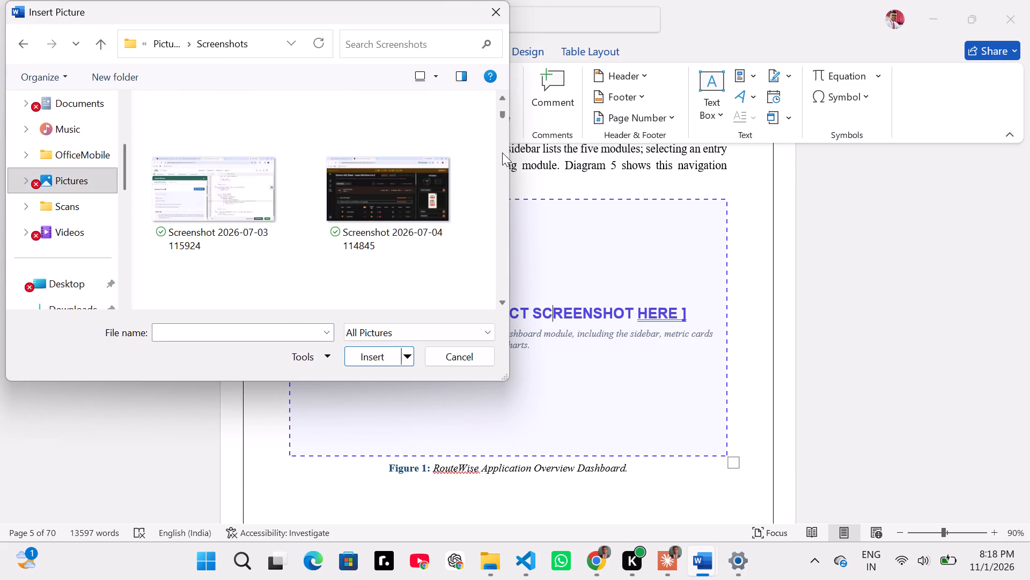
pyautogui.moveTo(502, 153); pyautogui.dragTo(512, 322)
pyautogui.scroll(-1, 426, 255)
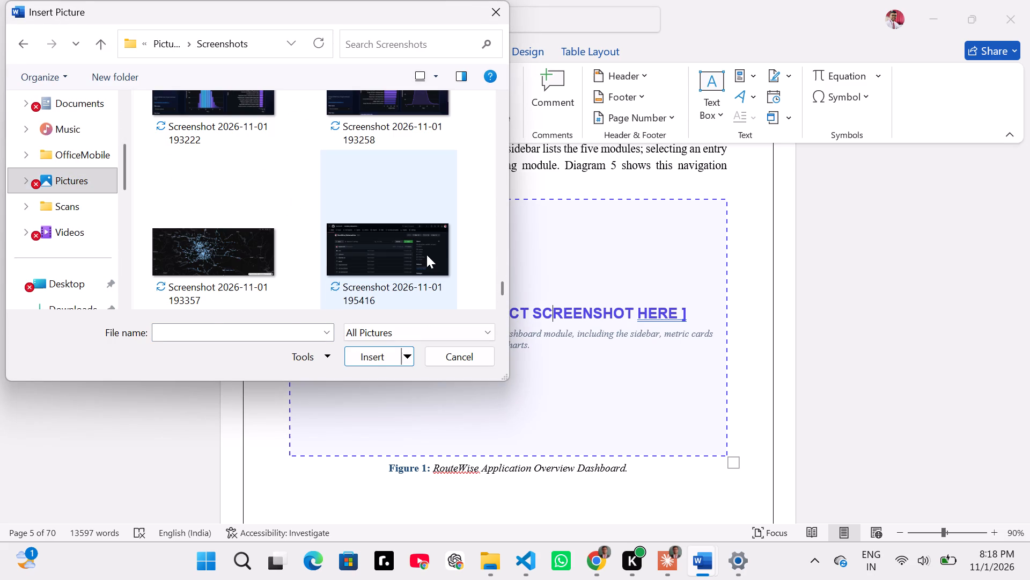
pyautogui.scroll(-2, 426, 255)
pyautogui.scroll(2, 426, 255)
pyautogui.scroll(-2, 426, 255)
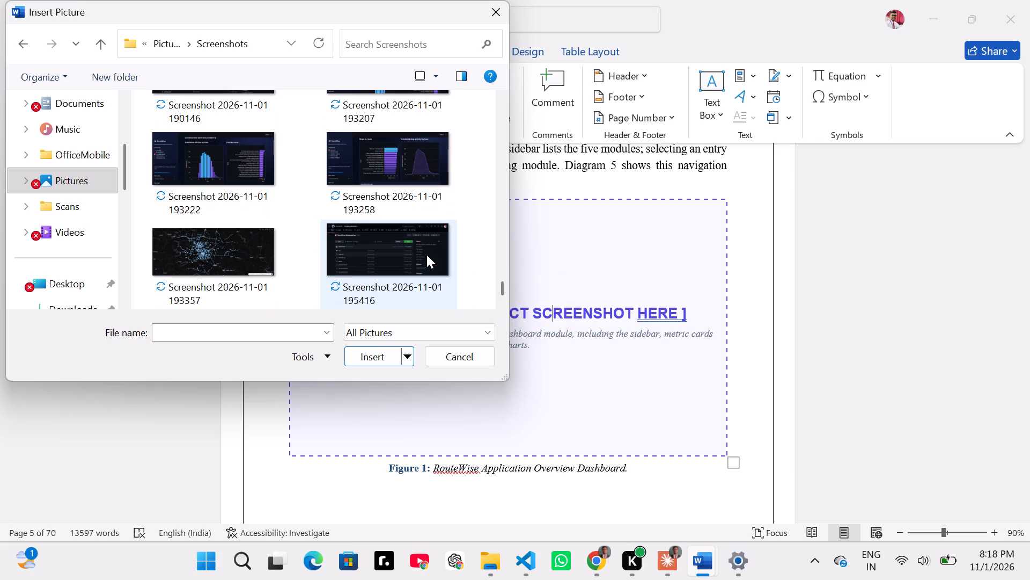
pyautogui.scroll(2, 304, 211)
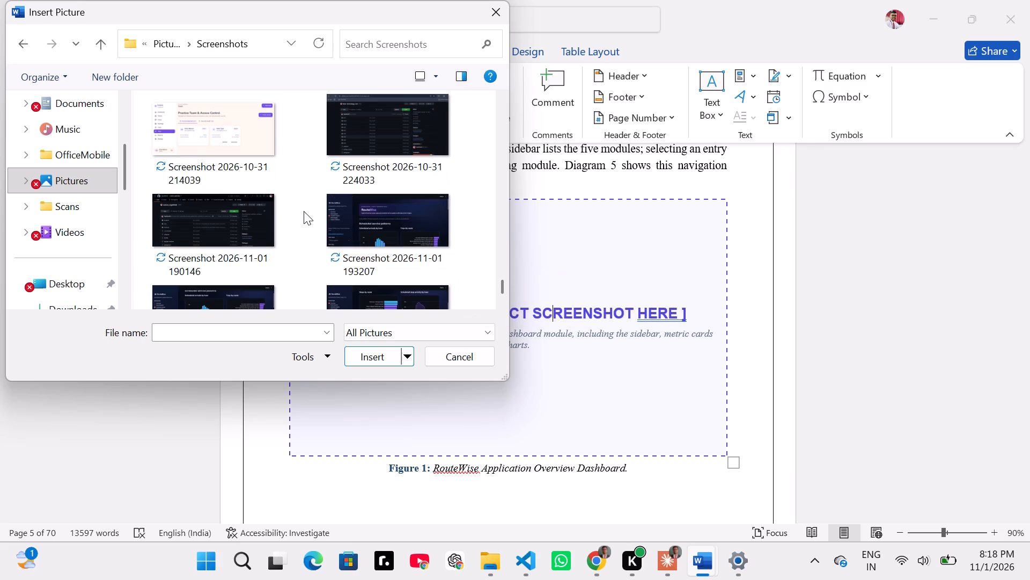
pyautogui.click(391, 220)
pyautogui.click(381, 351)
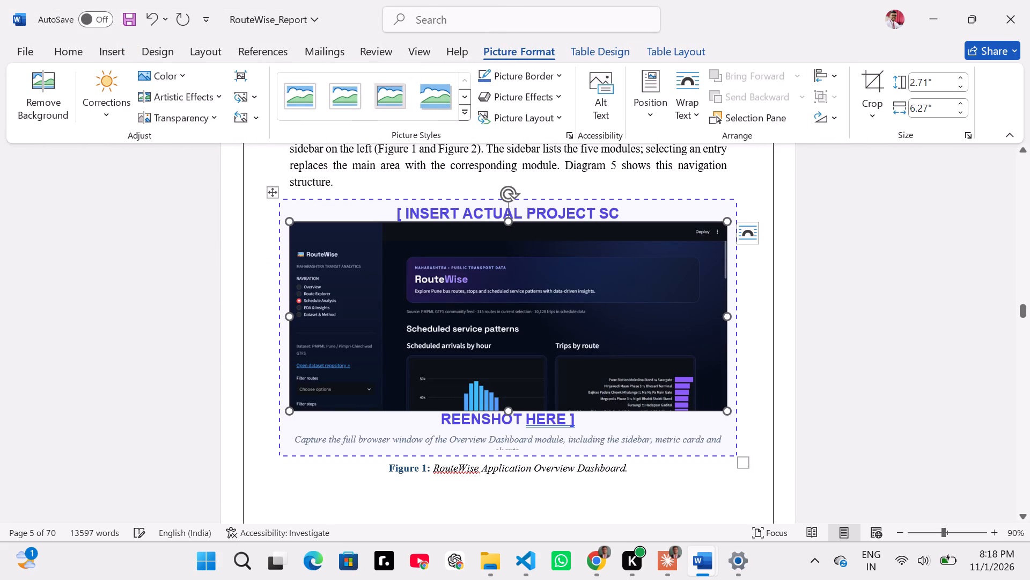
# Enlarge the inserted Figure 1 screenshot to about 2.99" high by 6.57" wide.
pyautogui.moveTo(724, 407); pyautogui.dragTo(723, 426)
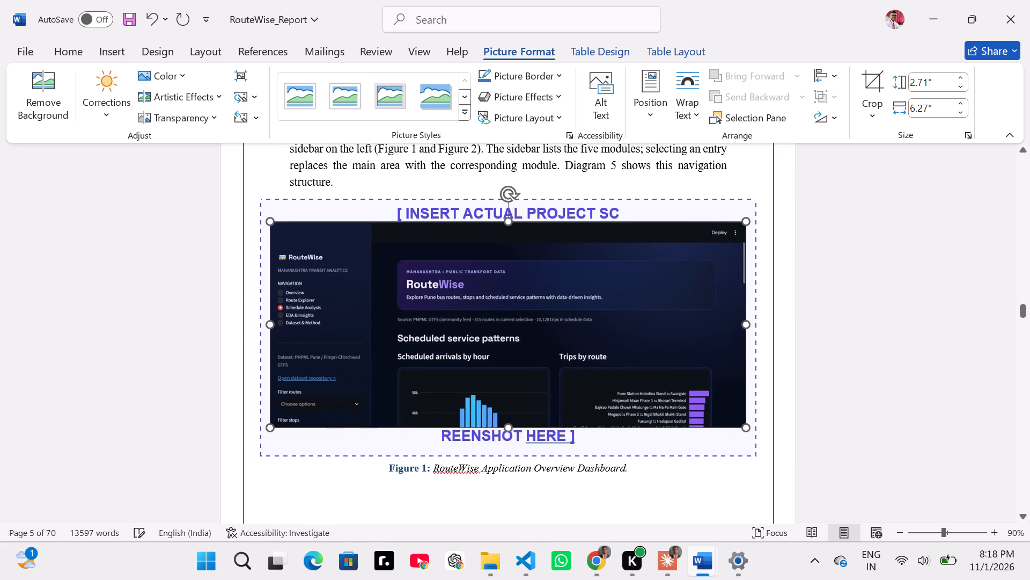
pyautogui.moveTo(723, 426); pyautogui.dragTo(717, 420)
pyautogui.moveTo(509, 224); pyautogui.dragTo(503, 212)
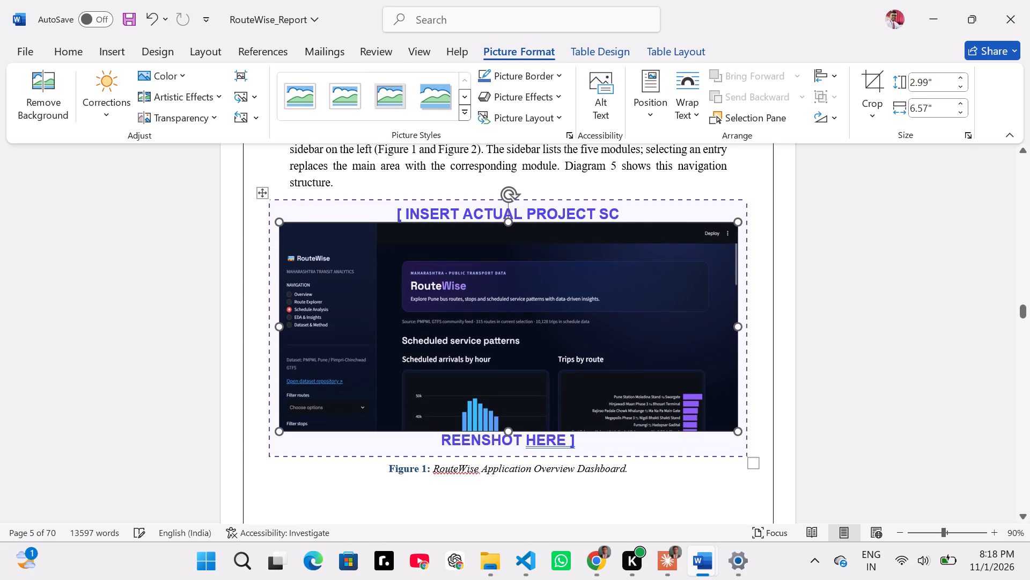
# Set the Figure 1 screenshot's text wrapping to Top and Bottom and move it to the upper edge of the placeholder frame.
pyautogui.click(763, 235)
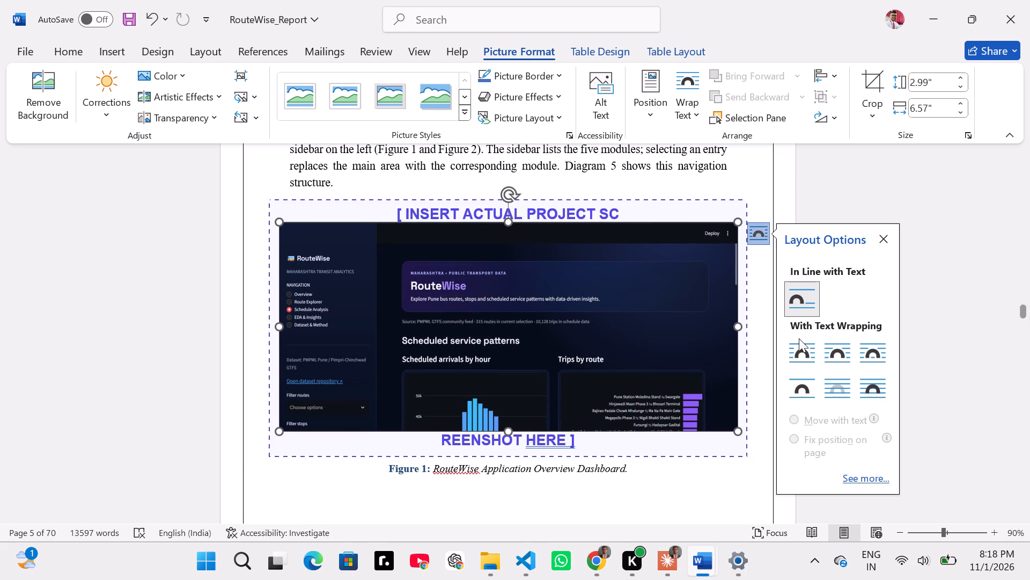
pyautogui.click(803, 381)
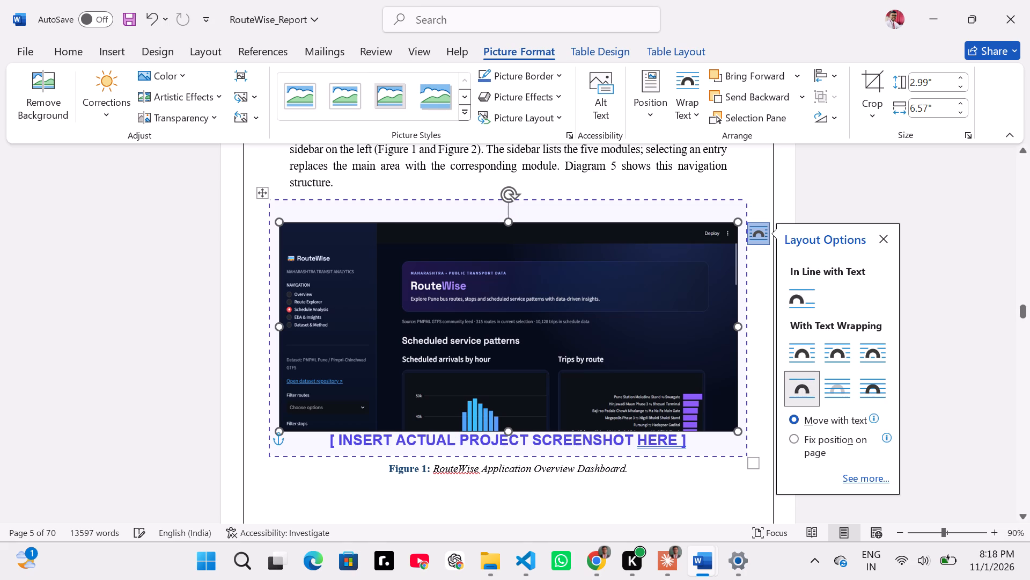
pyautogui.moveTo(570, 336); pyautogui.dragTo(578, 268)
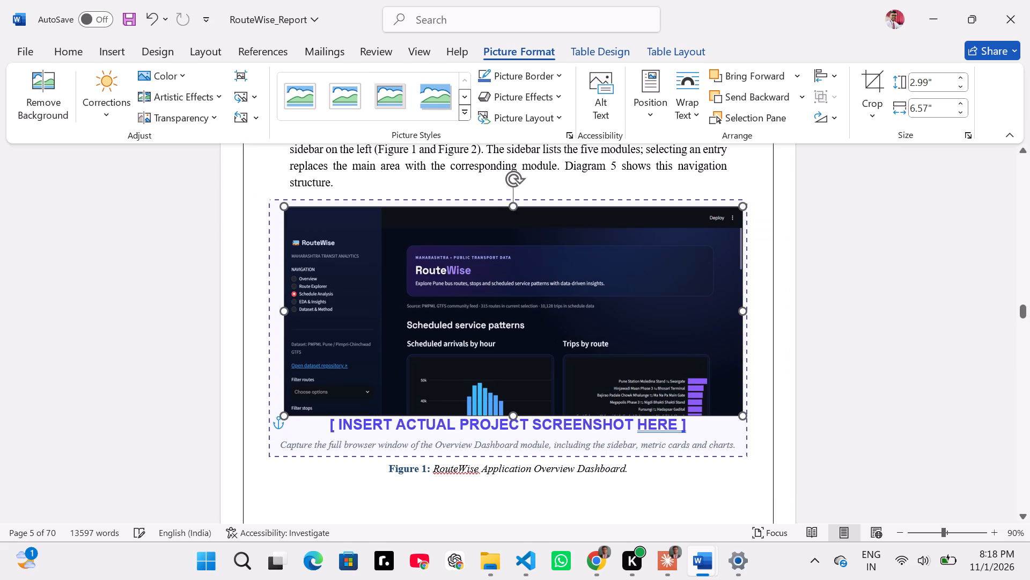
pyautogui.moveTo(578, 268); pyautogui.dragTo(498, 280)
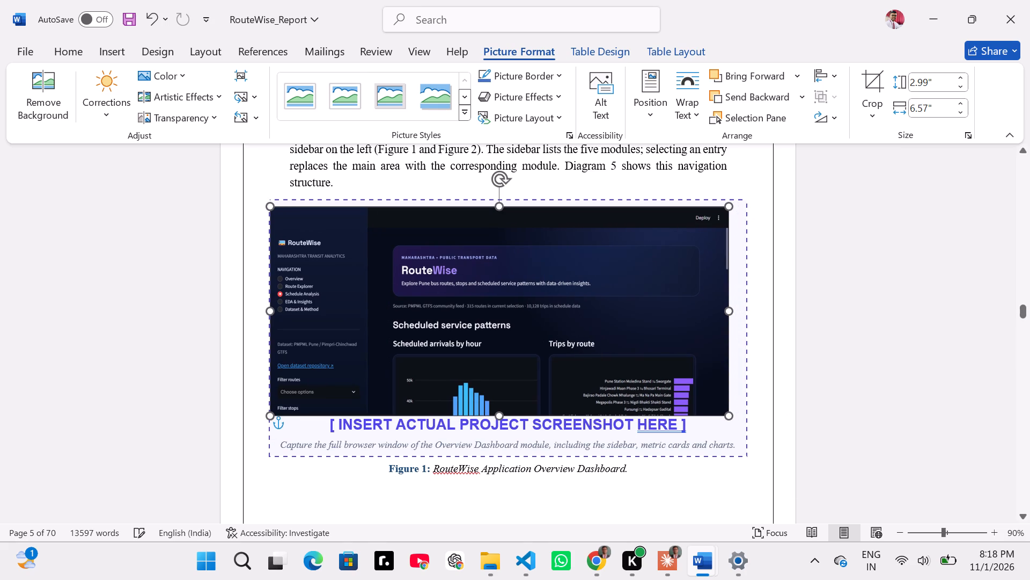
# Delete the "INSERT ACTUAL PROJECT SCREENSHOT HERE" text and the capture instruction beneath the Figure 1 screenshot.
pyautogui.moveTo(735, 445); pyautogui.dragTo(327, 412)
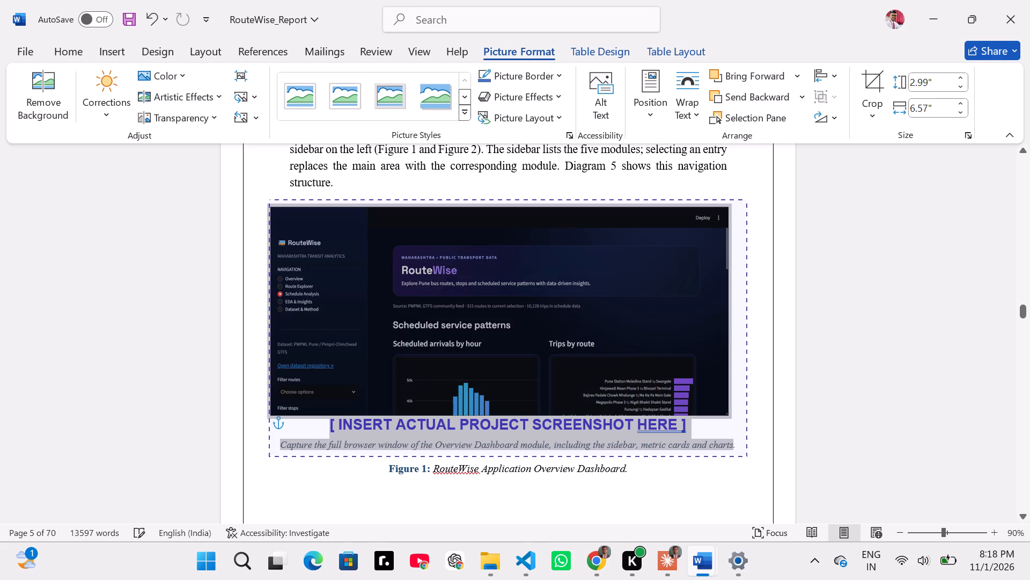
pyautogui.moveTo(327, 412); pyautogui.dragTo(342, 425)
pyautogui.press('BackSpace')
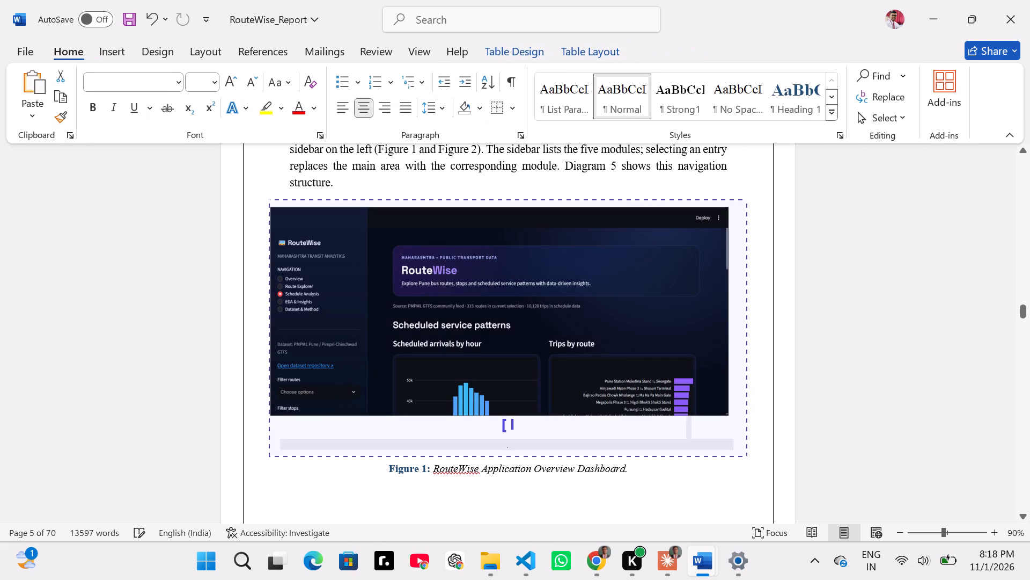
pyautogui.press('BackSpace')
pyautogui.press('BackSpace')
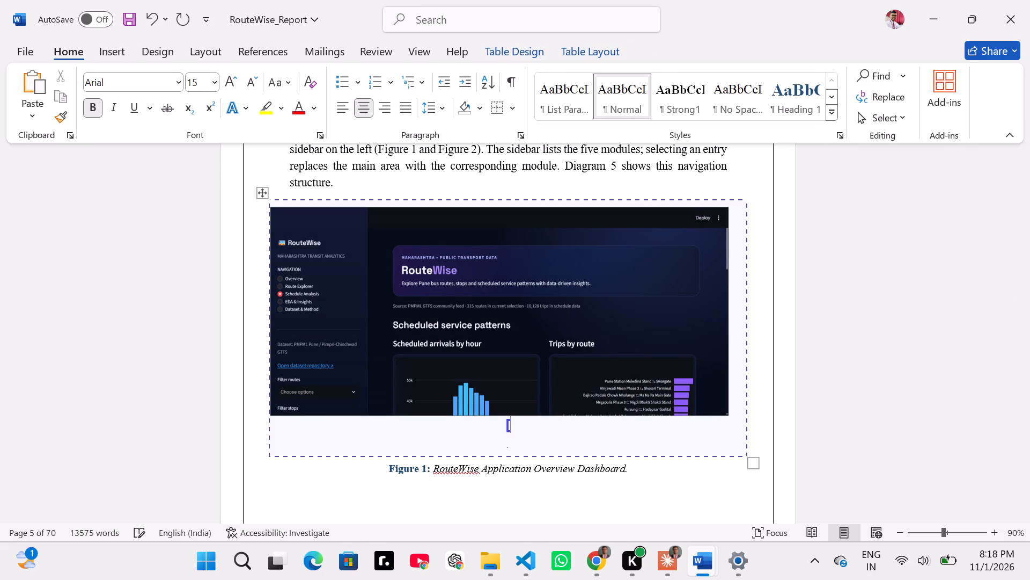
pyautogui.press('BackSpace')
# Stretch the Figure 1 screenshot's height down to just above the bottom border of the dashed frame.
pyautogui.click(361, 317)
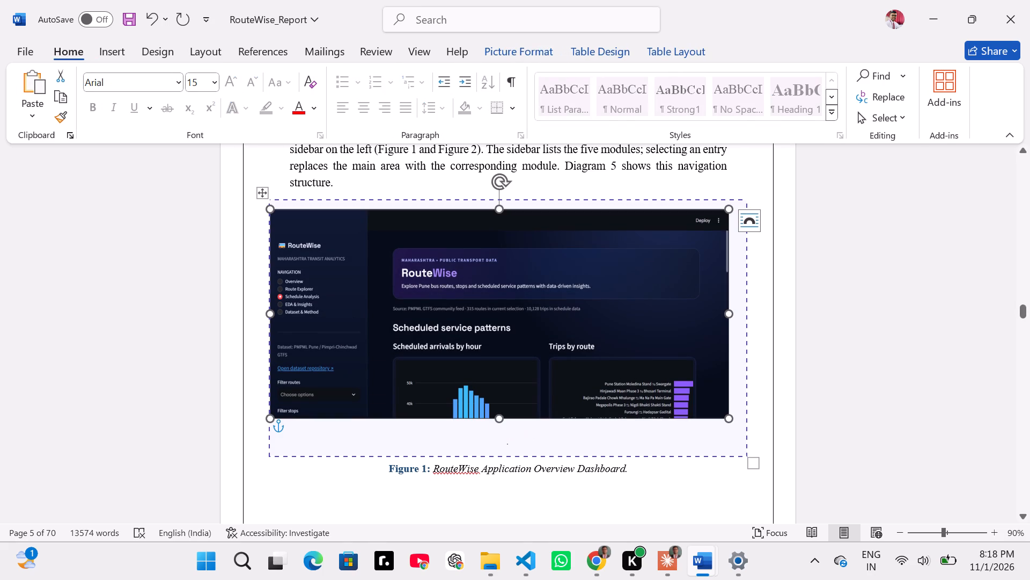
pyautogui.moveTo(498, 416); pyautogui.dragTo(500, 451)
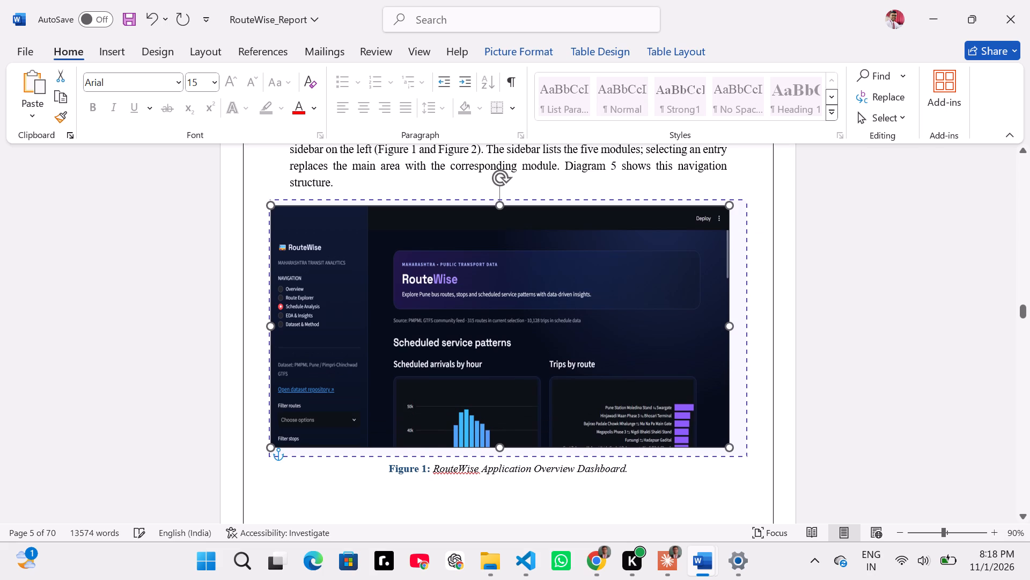
pyautogui.moveTo(500, 451); pyautogui.dragTo(500, 458)
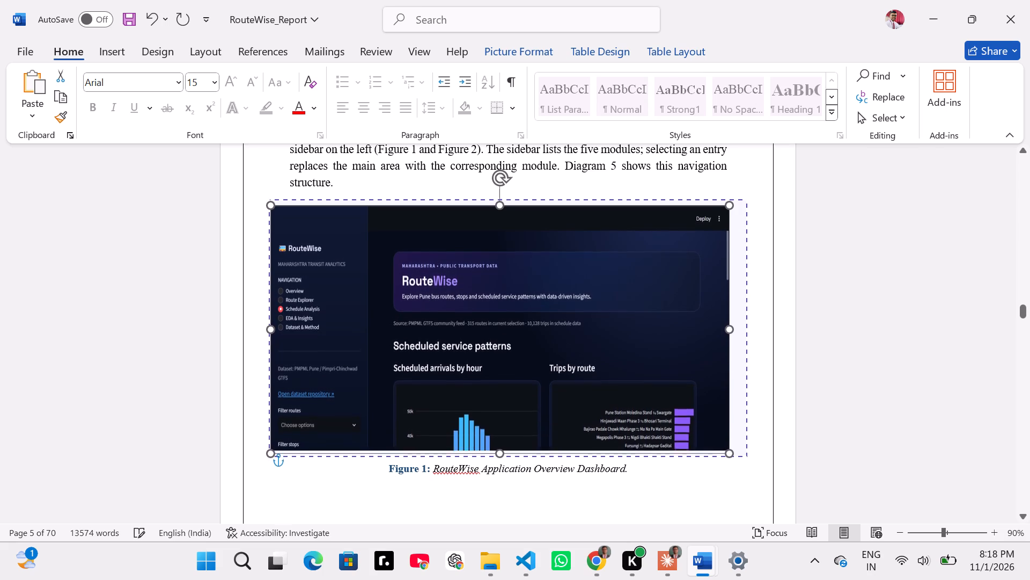
pyautogui.moveTo(500, 458); pyautogui.dragTo(499, 455)
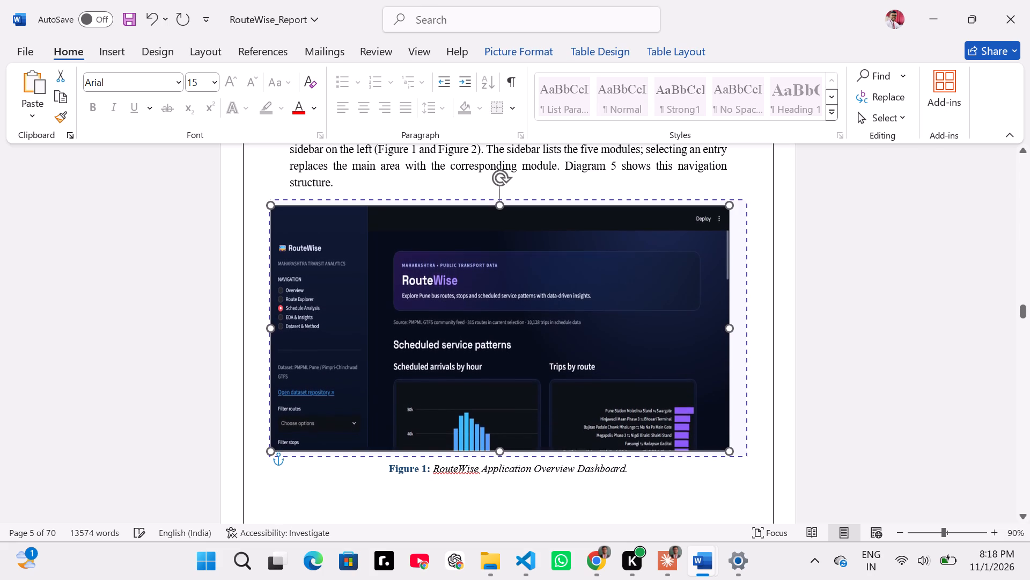
pyautogui.moveTo(499, 455); pyautogui.dragTo(500, 454)
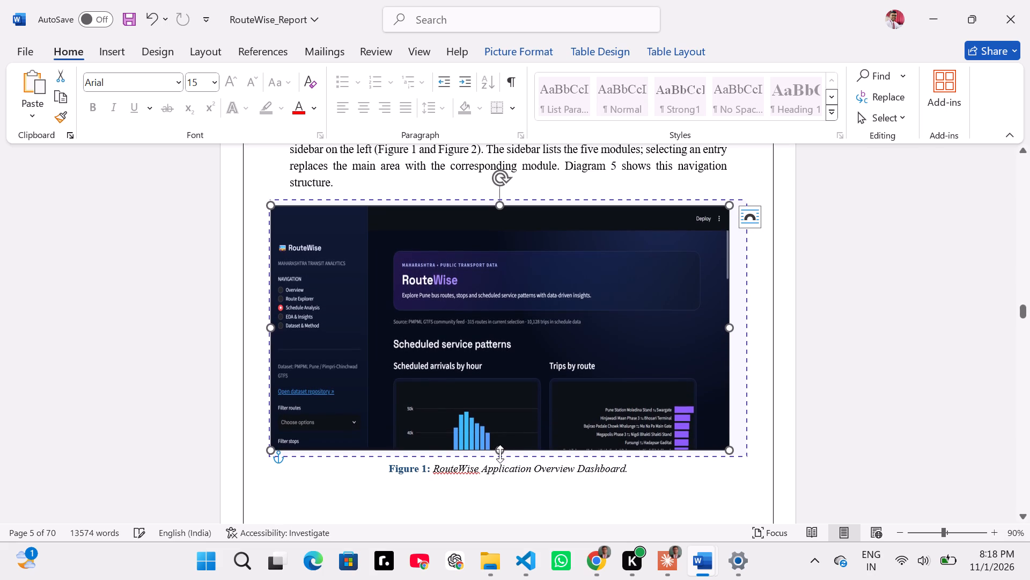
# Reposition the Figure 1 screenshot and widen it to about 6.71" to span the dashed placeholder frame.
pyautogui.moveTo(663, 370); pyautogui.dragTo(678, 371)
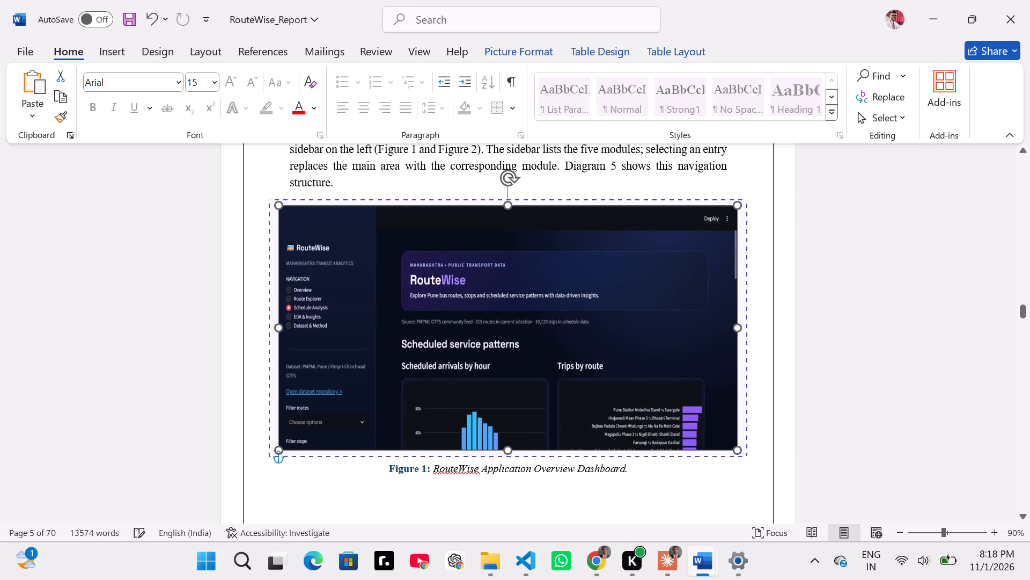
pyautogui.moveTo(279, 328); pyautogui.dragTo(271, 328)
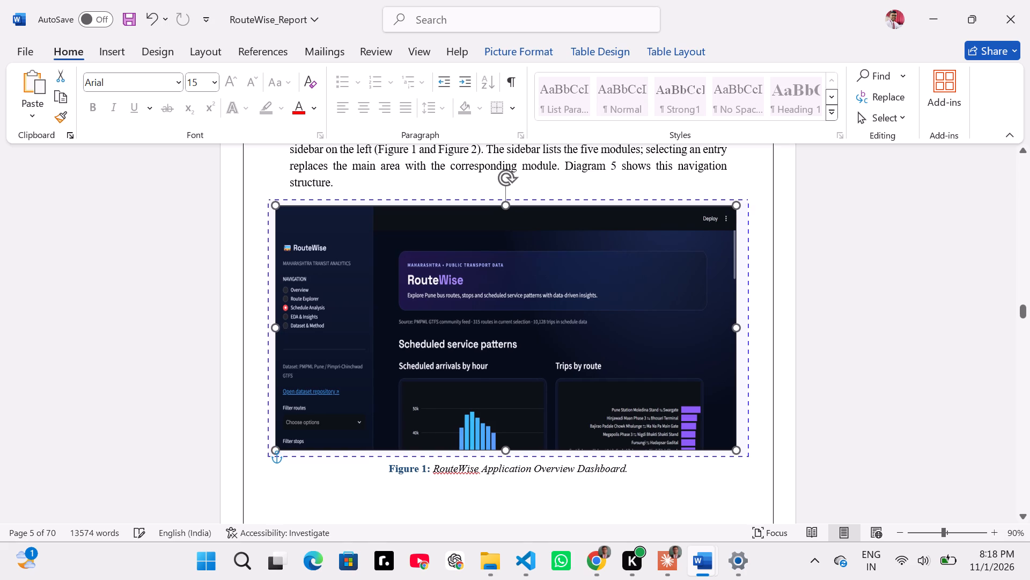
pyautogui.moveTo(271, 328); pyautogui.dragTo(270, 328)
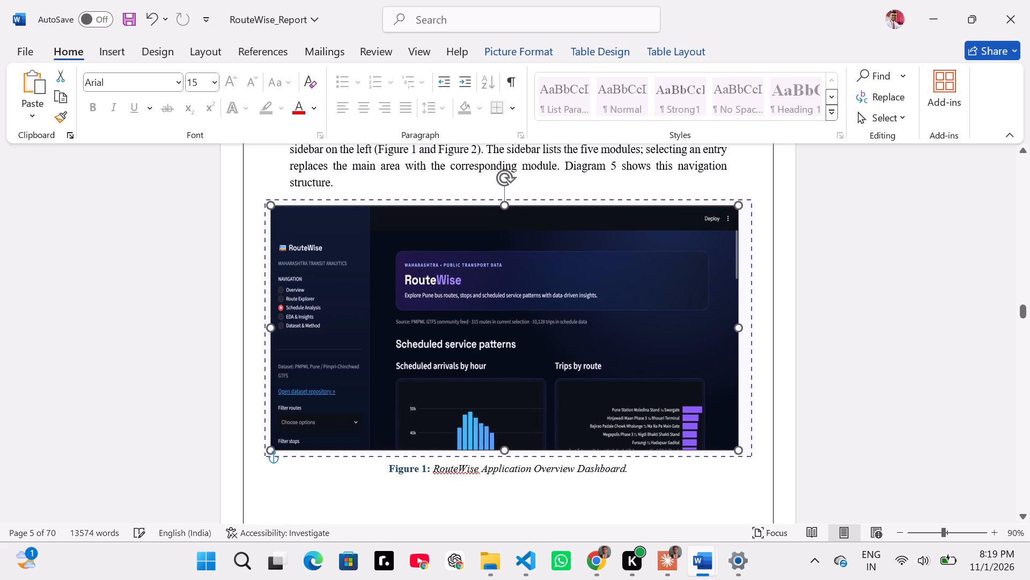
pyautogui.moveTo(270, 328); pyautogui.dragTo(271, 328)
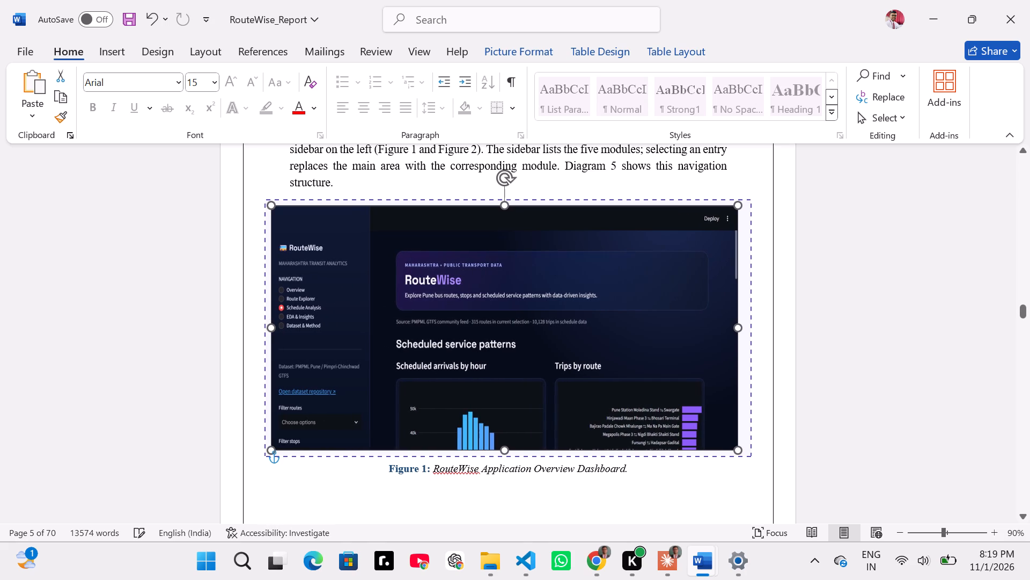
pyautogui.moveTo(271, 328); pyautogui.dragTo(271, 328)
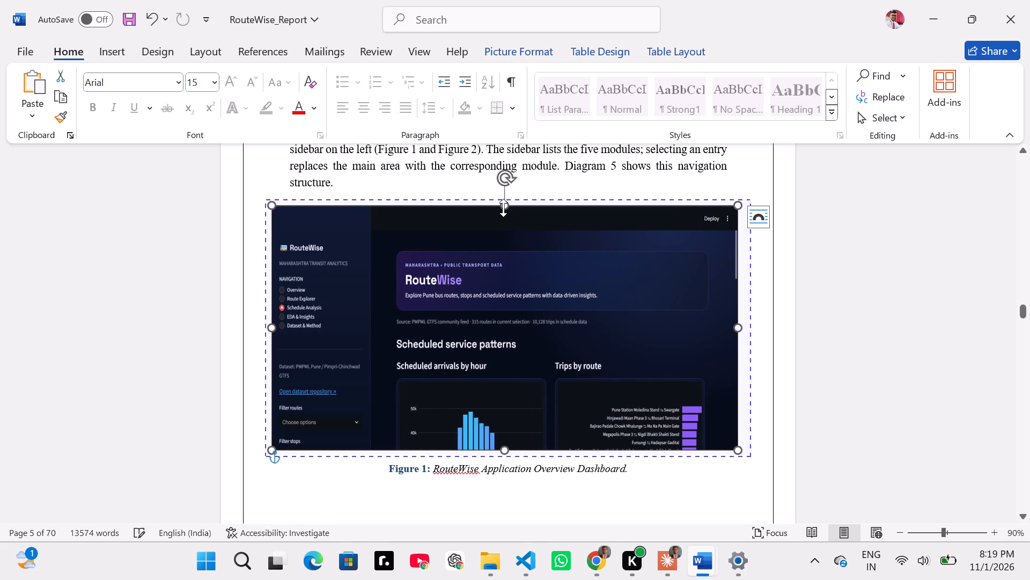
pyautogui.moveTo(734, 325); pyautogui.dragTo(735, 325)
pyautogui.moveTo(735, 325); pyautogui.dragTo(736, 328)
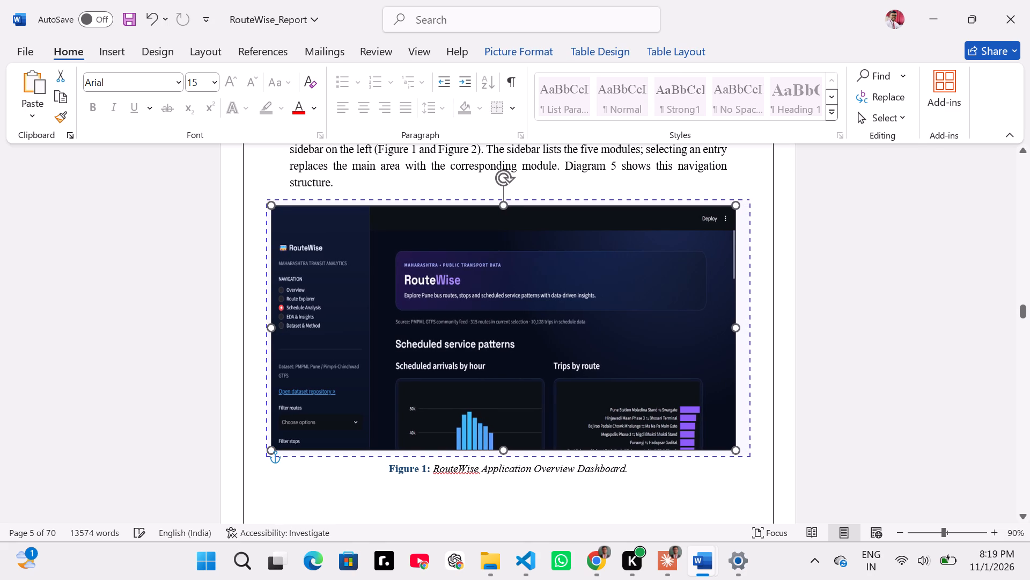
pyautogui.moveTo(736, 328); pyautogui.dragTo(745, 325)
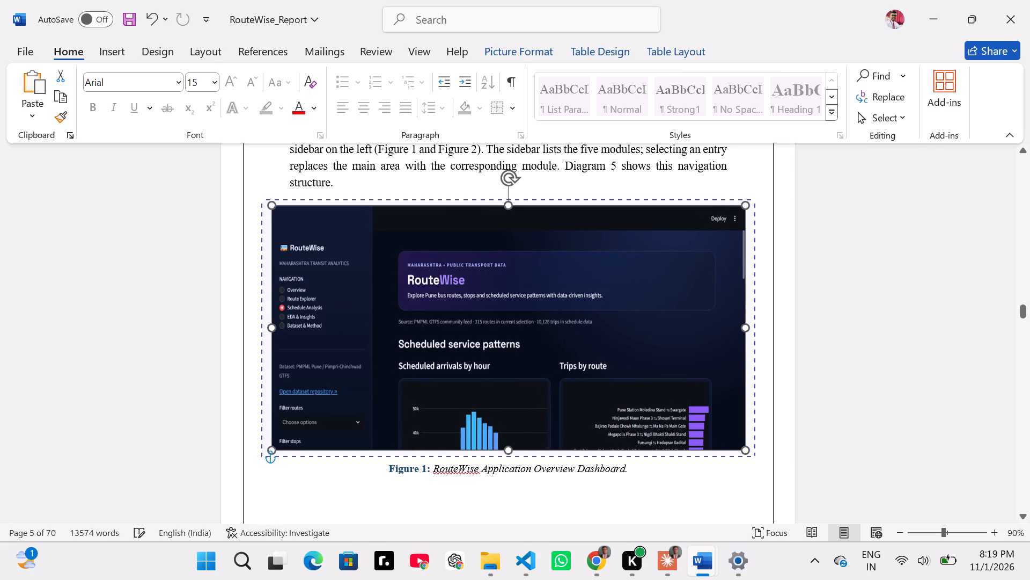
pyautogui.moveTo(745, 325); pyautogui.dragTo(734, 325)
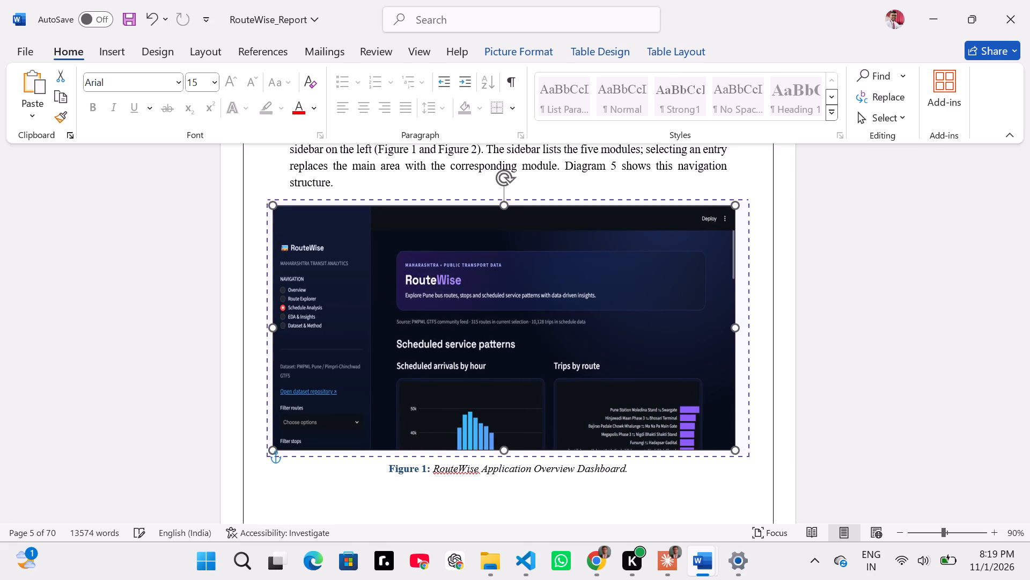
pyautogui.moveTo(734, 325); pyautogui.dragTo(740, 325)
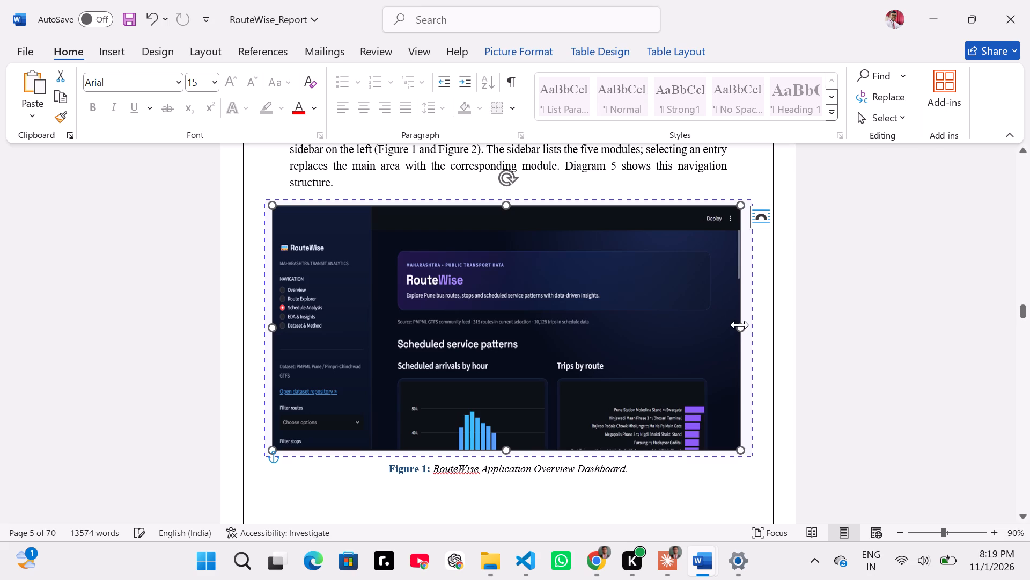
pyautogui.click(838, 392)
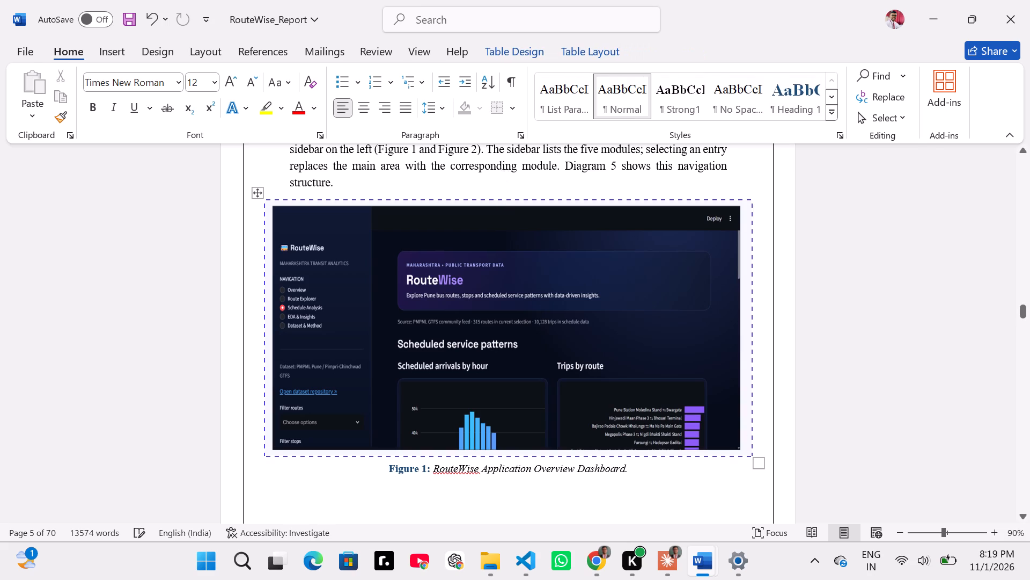
# Set the Figure 1 screenshot's text wrapping to In Front of Text and move it to the frame's upper-left corner.
pyautogui.click(503, 299)
pyautogui.doubleClick(503, 299)
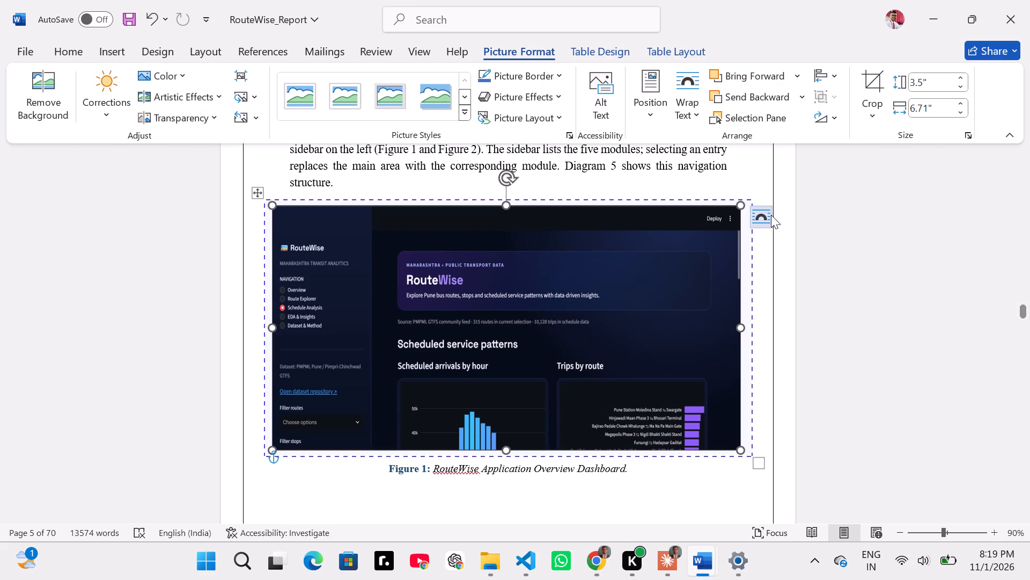
pyautogui.click(771, 215)
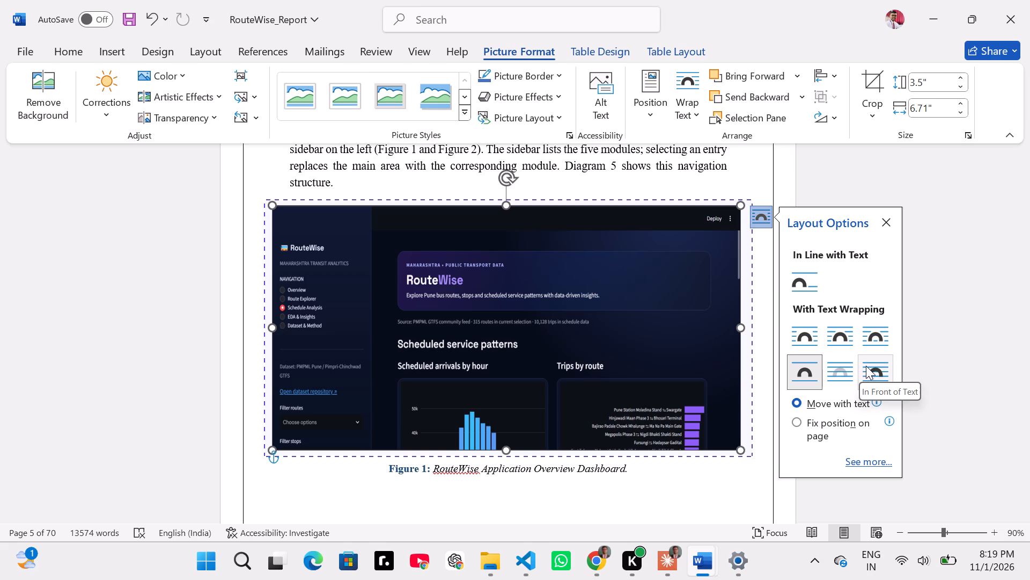
pyautogui.click(866, 366)
pyautogui.moveTo(614, 345); pyautogui.dragTo(608, 339)
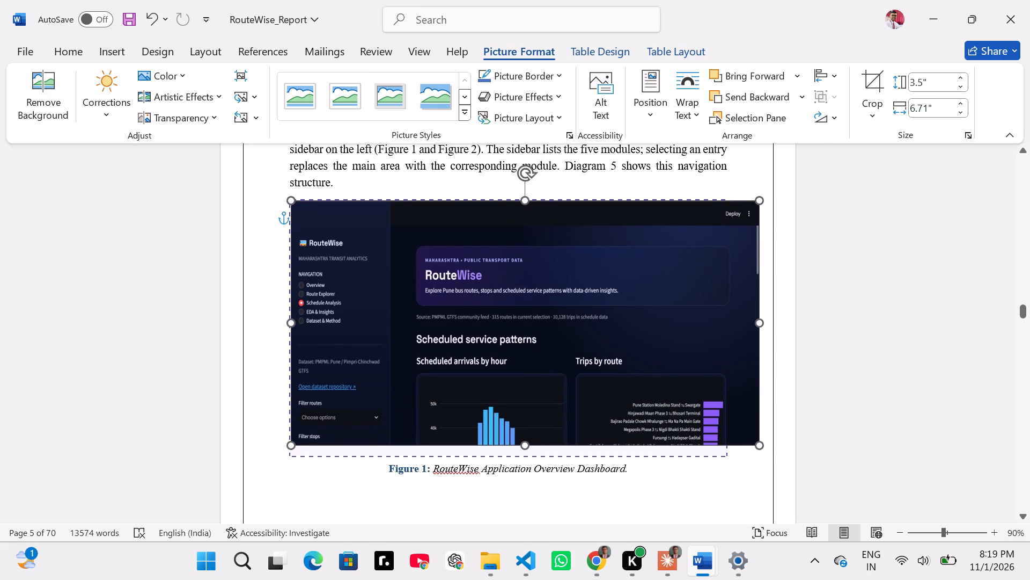
pyautogui.moveTo(608, 339); pyautogui.dragTo(609, 343)
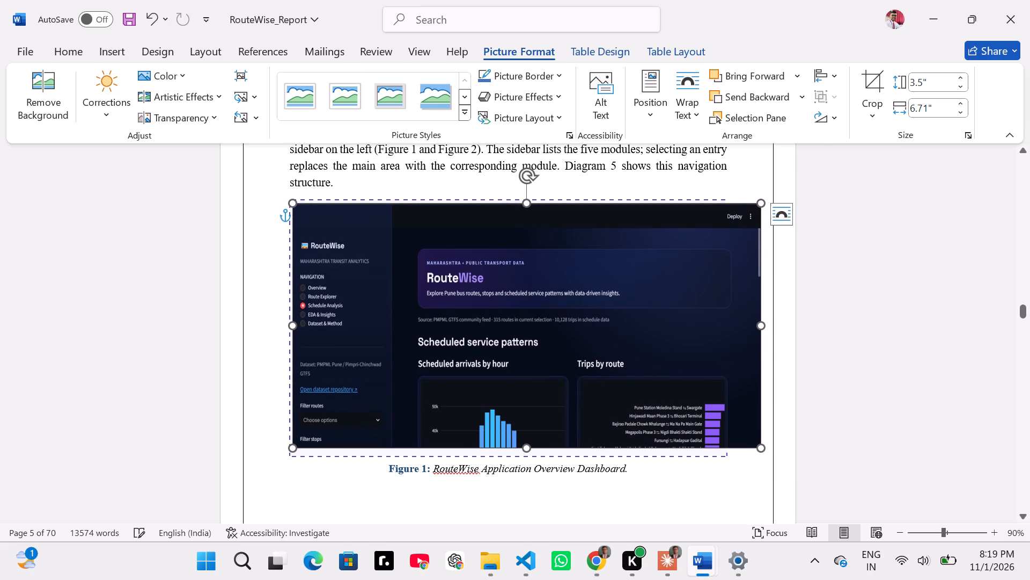
# Resize the Figure 1 screenshot to about 3.61" high by 6.25" wide so it fills the dashed frame.
pyautogui.moveTo(763, 446); pyautogui.dragTo(697, 441)
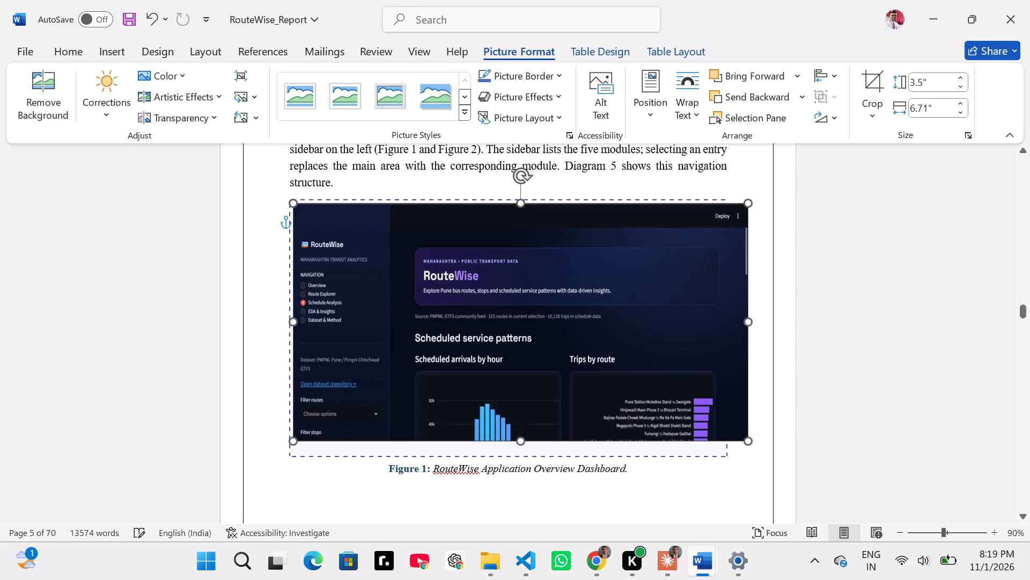
pyautogui.moveTo(697, 441); pyautogui.dragTo(627, 431)
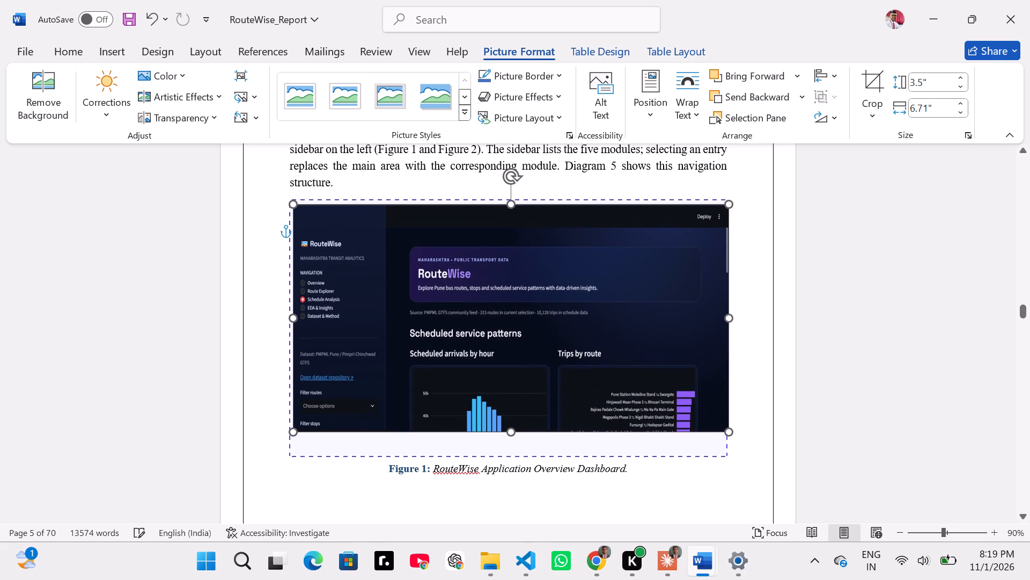
pyautogui.moveTo(627, 431); pyautogui.dragTo(614, 432)
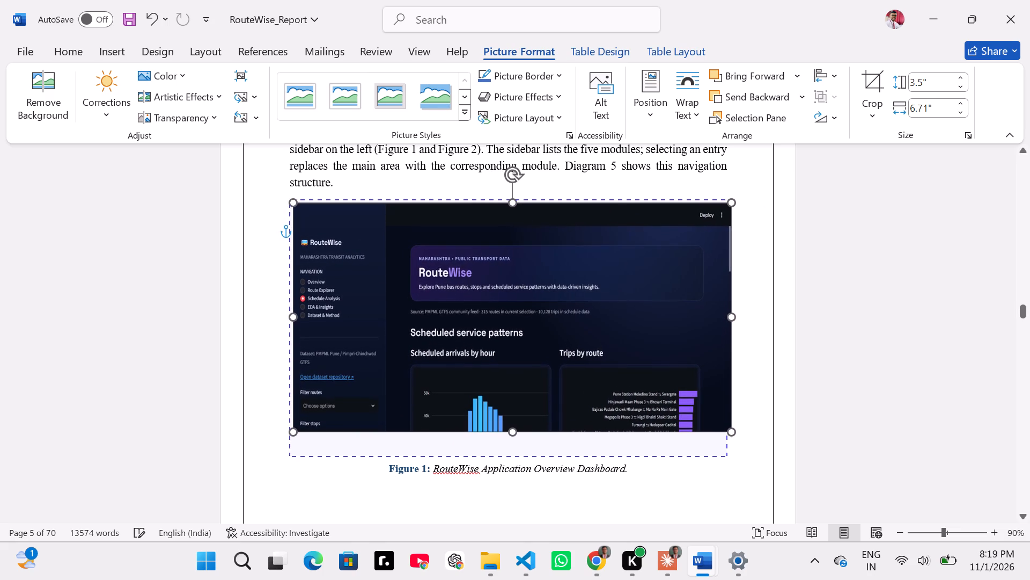
pyautogui.moveTo(614, 432); pyautogui.dragTo(621, 429)
pyautogui.moveTo(726, 432); pyautogui.dragTo(705, 423)
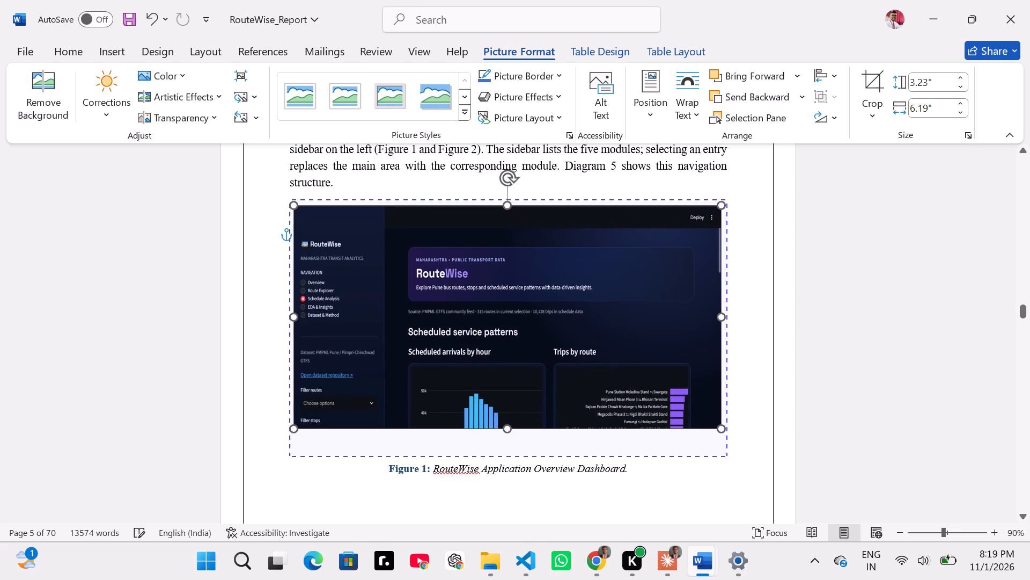
pyautogui.moveTo(705, 423); pyautogui.dragTo(714, 427)
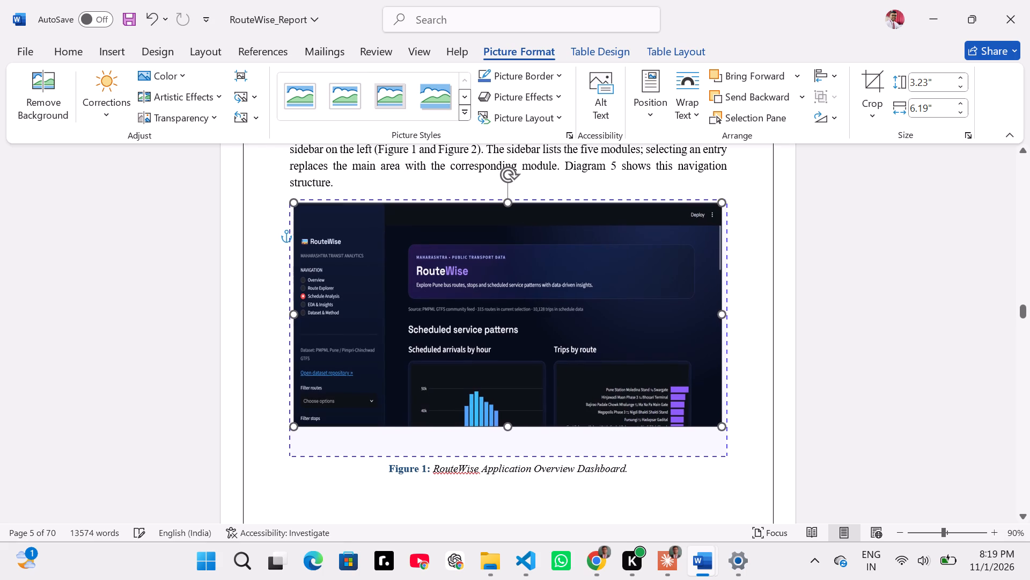
pyautogui.moveTo(714, 427); pyautogui.dragTo(715, 429)
pyautogui.moveTo(510, 431); pyautogui.dragTo(509, 455)
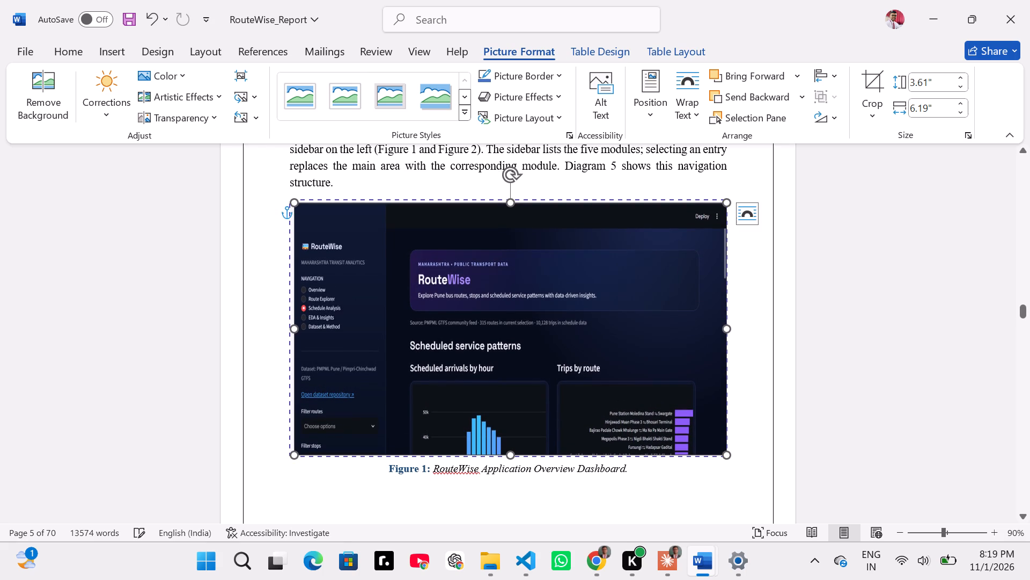
pyautogui.moveTo(297, 329); pyautogui.dragTo(291, 329)
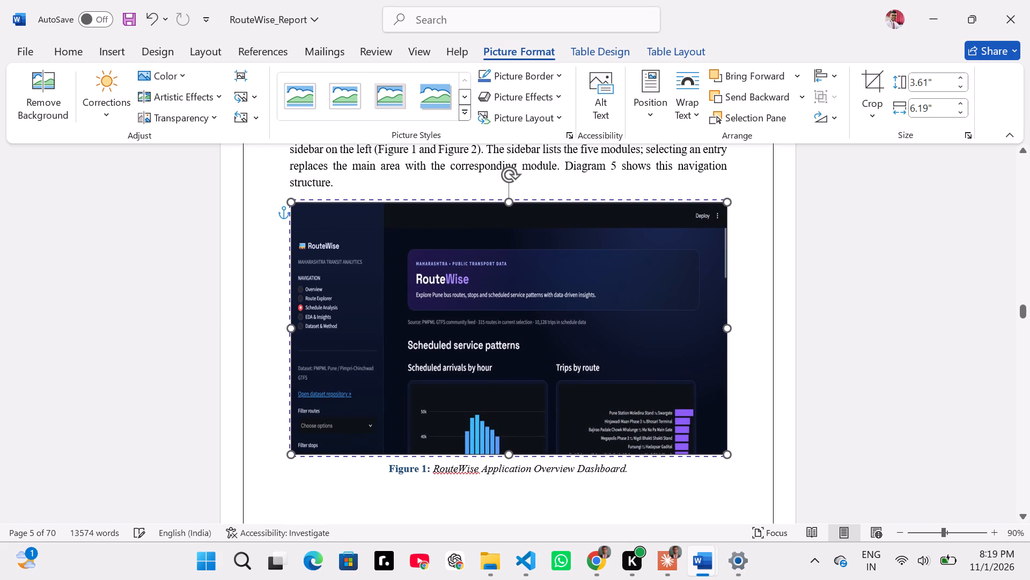
pyautogui.moveTo(291, 329); pyautogui.dragTo(290, 329)
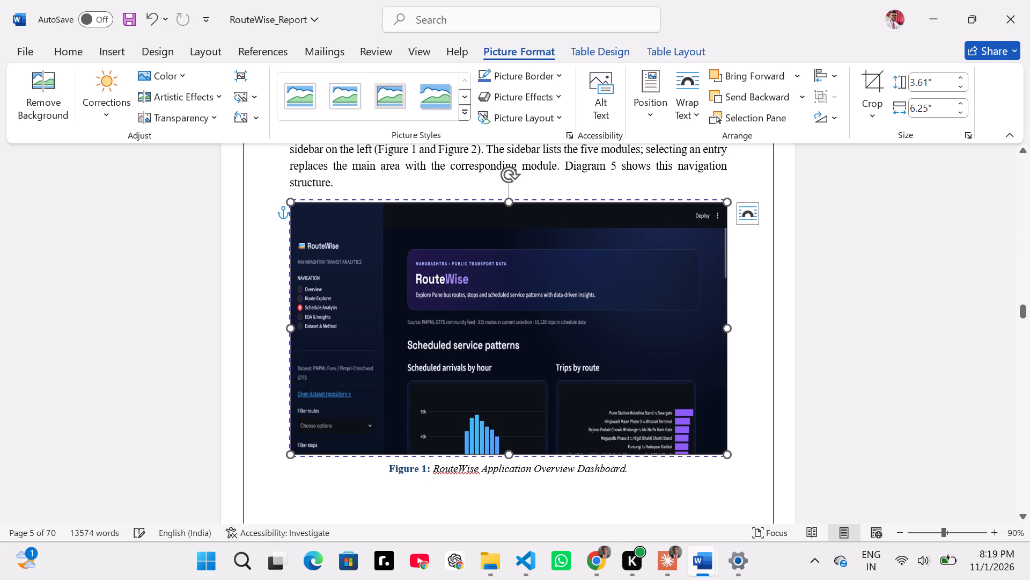
pyautogui.click(865, 361)
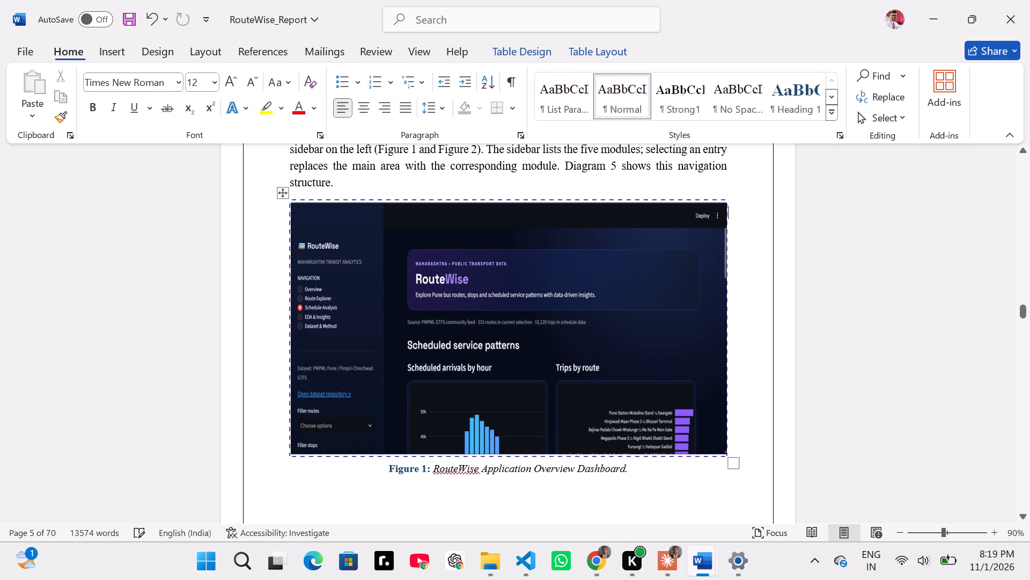
# Delete the "INSERT ACTUAL PROJECT SCREENSHOT HERE" text and the sidebar capture instruction from the Figure 2 frame.
pyautogui.scroll(-4, 595, 493)
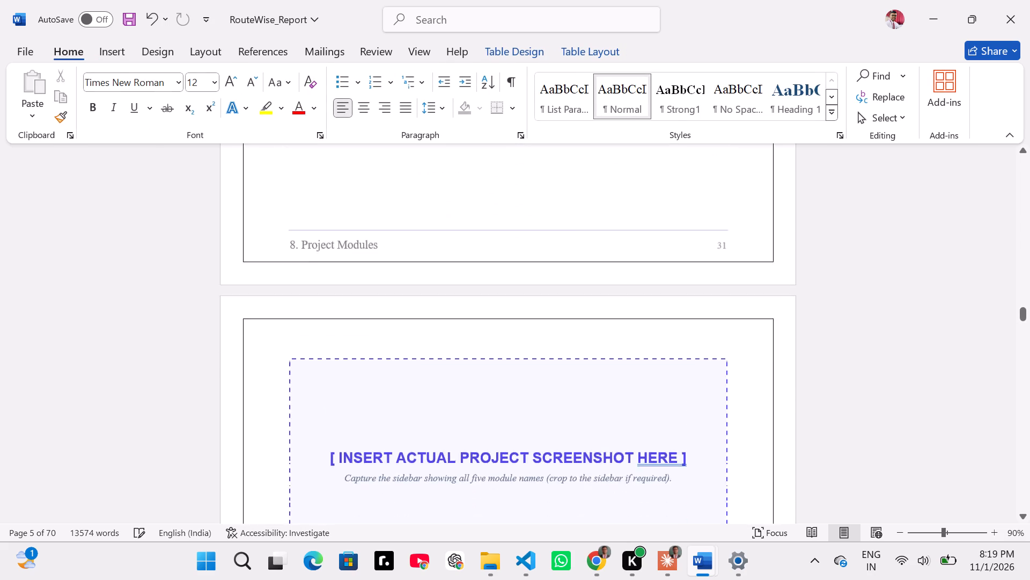
pyautogui.scroll(-3, 595, 493)
pyautogui.scroll(1, 551, 403)
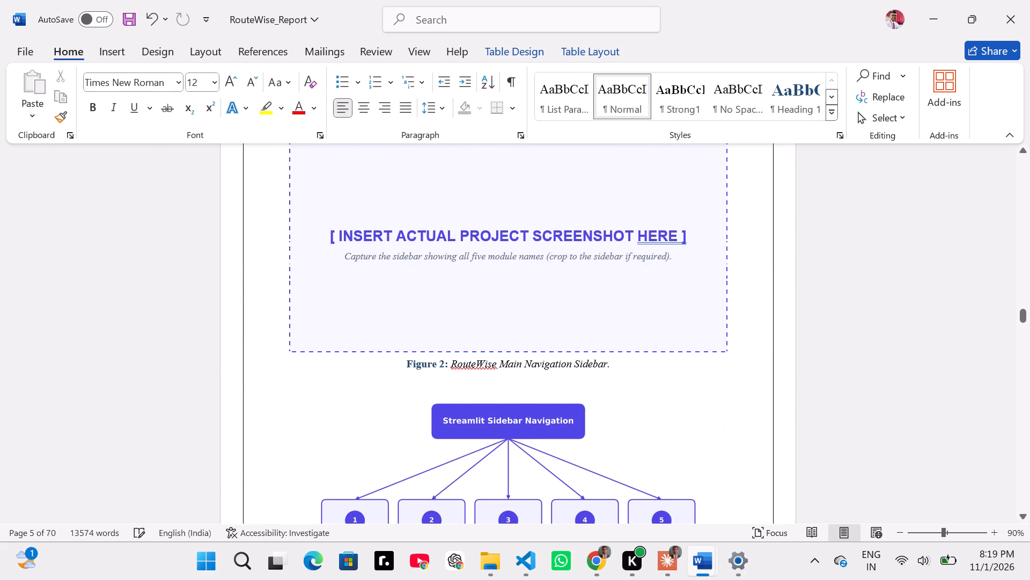
pyautogui.moveTo(686, 256); pyautogui.dragTo(329, 229)
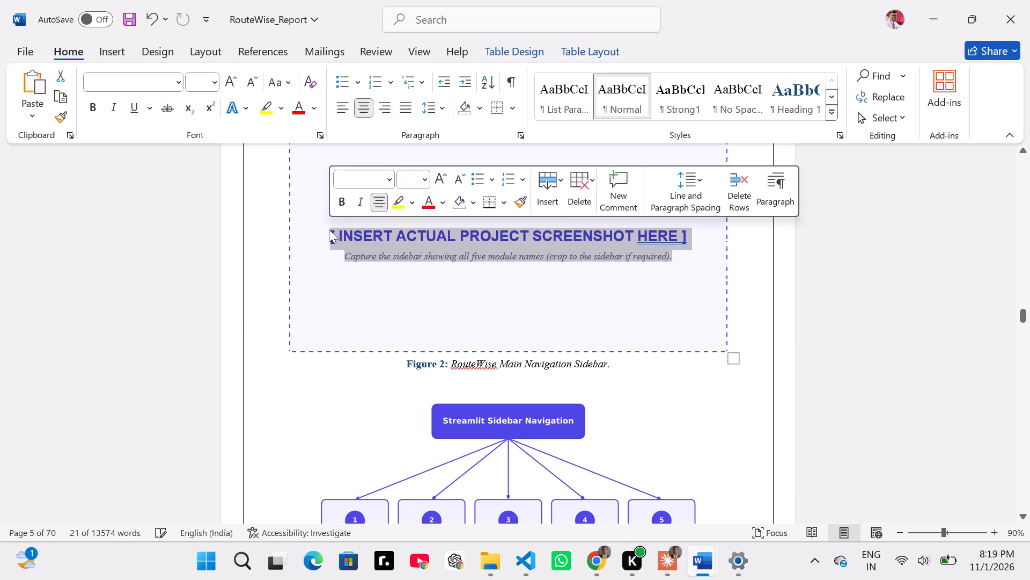
pyautogui.press('BackSpace')
pyautogui.scroll(1, 329, 229)
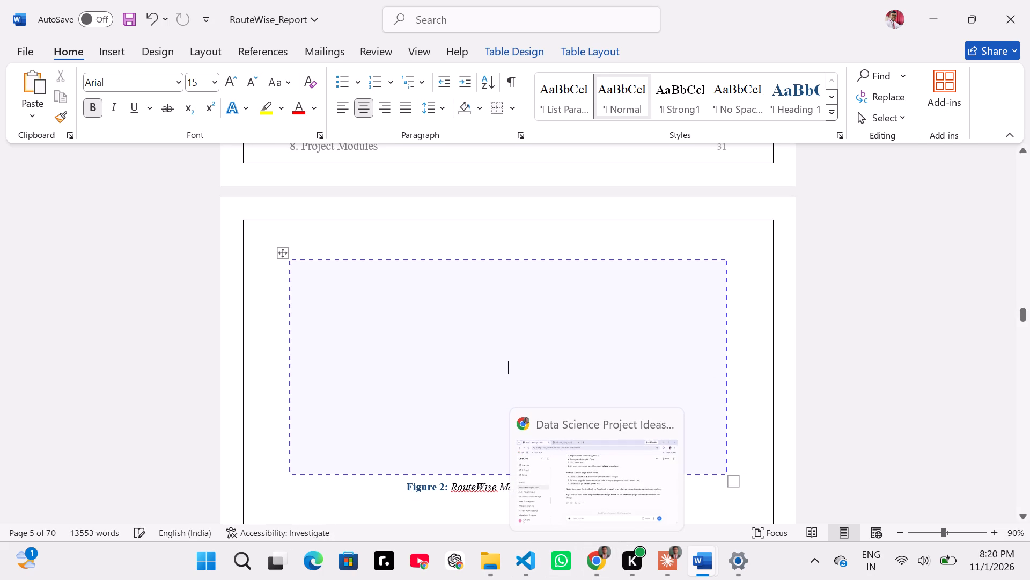
pyautogui.click(109, 47)
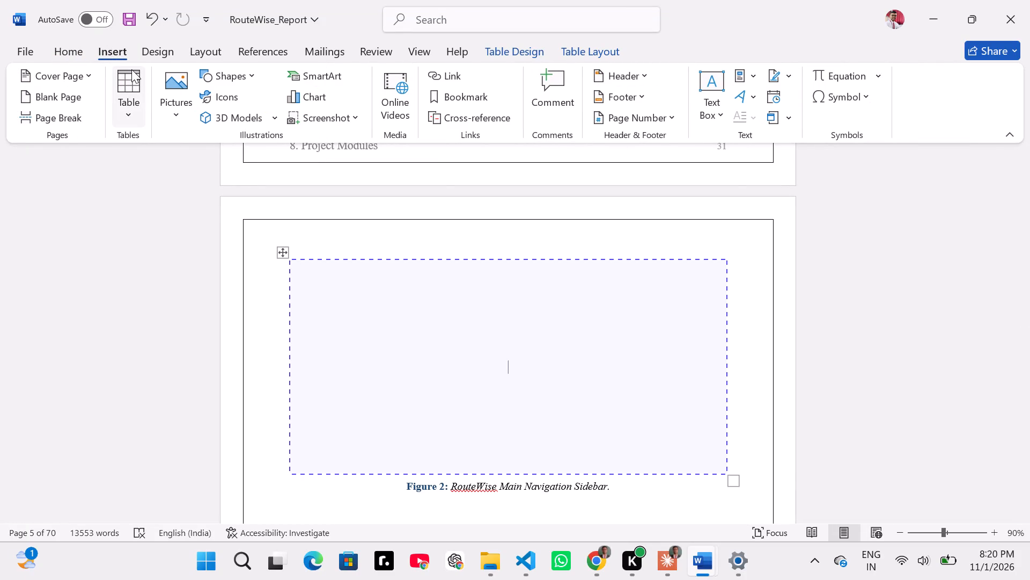
pyautogui.click(177, 121)
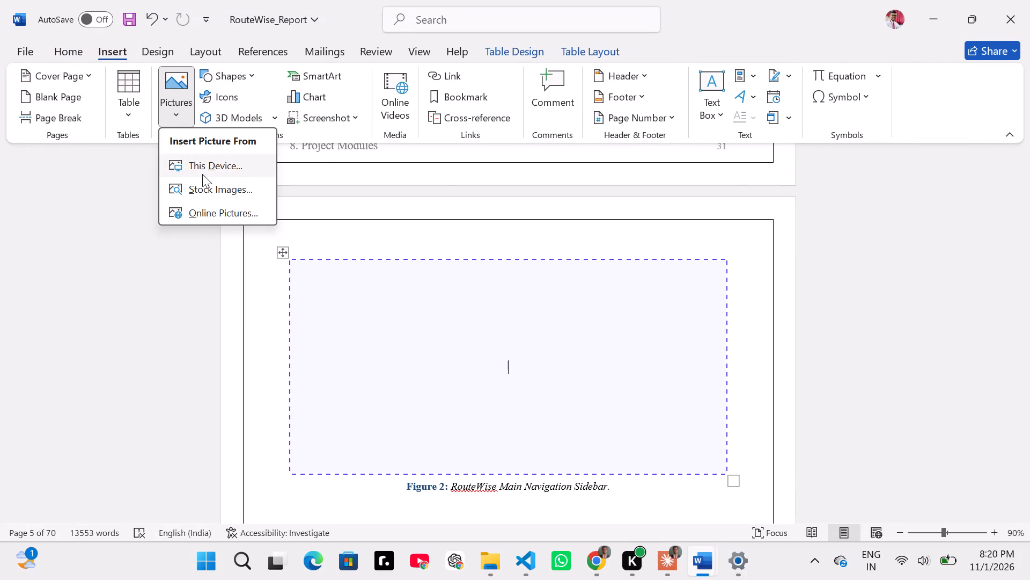
pyautogui.click(202, 174)
pyautogui.scroll(-7, 268, 200)
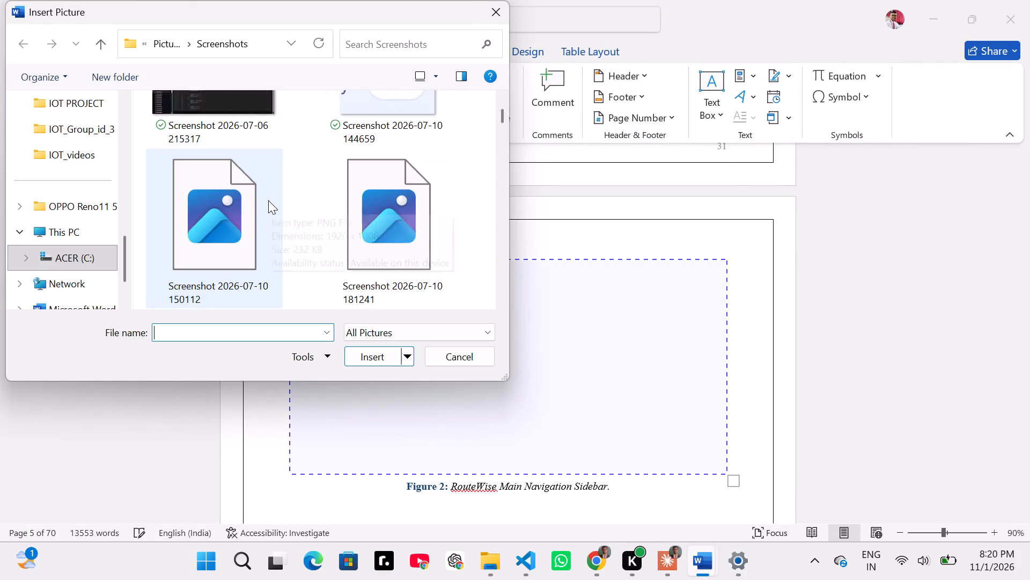
pyautogui.click(501, 137)
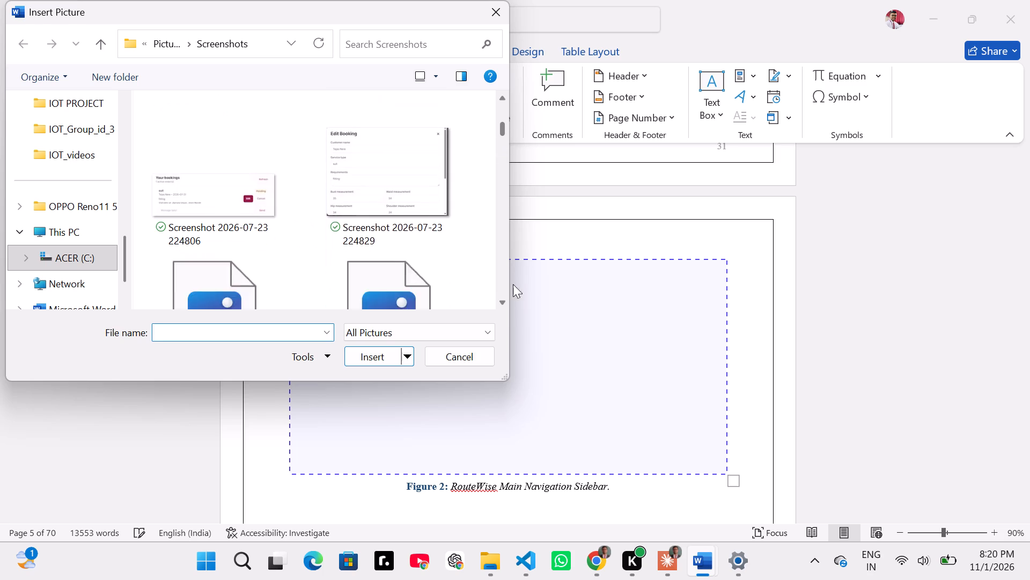
pyautogui.moveTo(501, 133); pyautogui.dragTo(511, 328)
pyautogui.scroll(1, 234, 243)
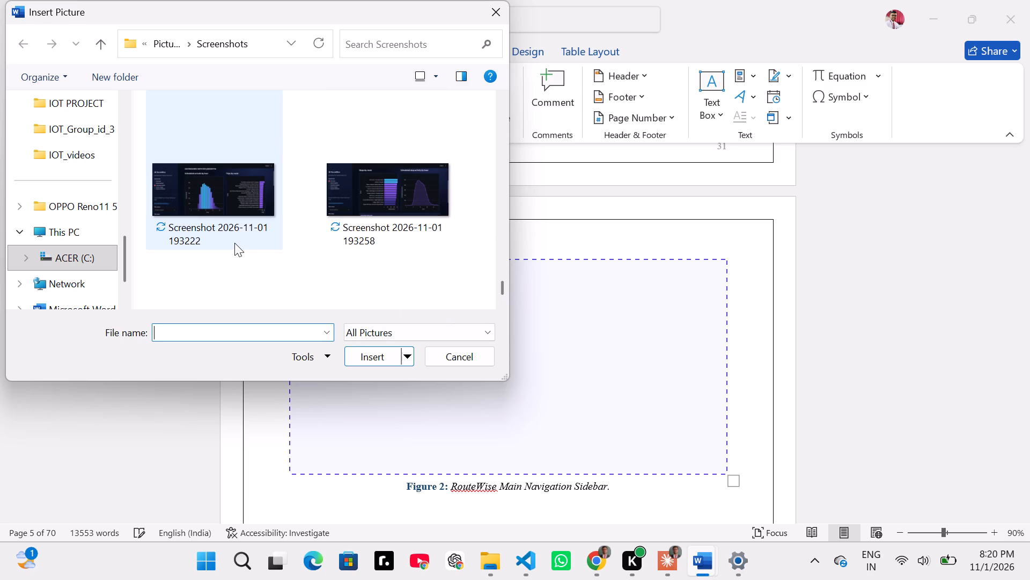
pyautogui.scroll(1, 207, 220)
pyautogui.scroll(-1, 207, 220)
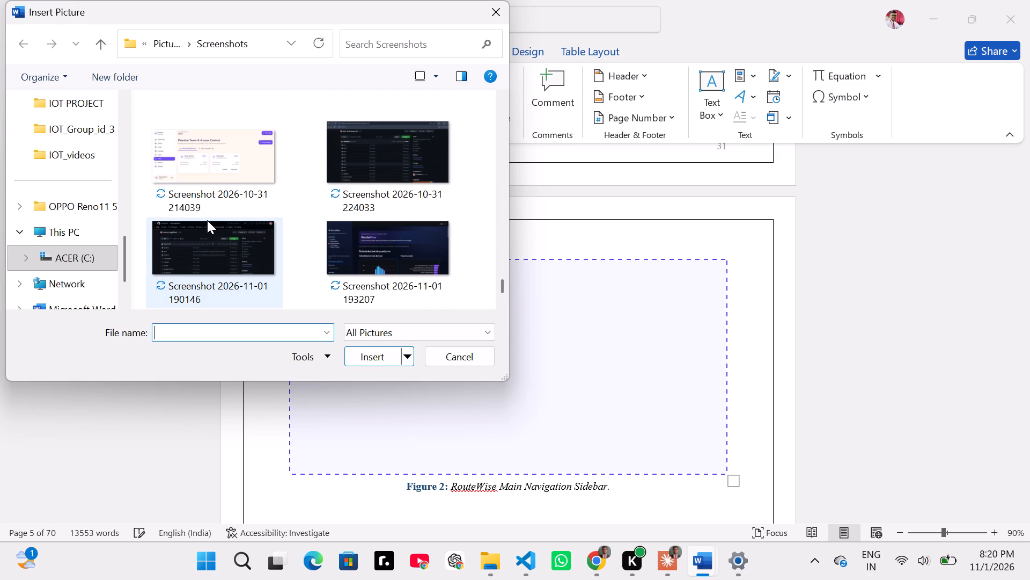
pyautogui.click(208, 229)
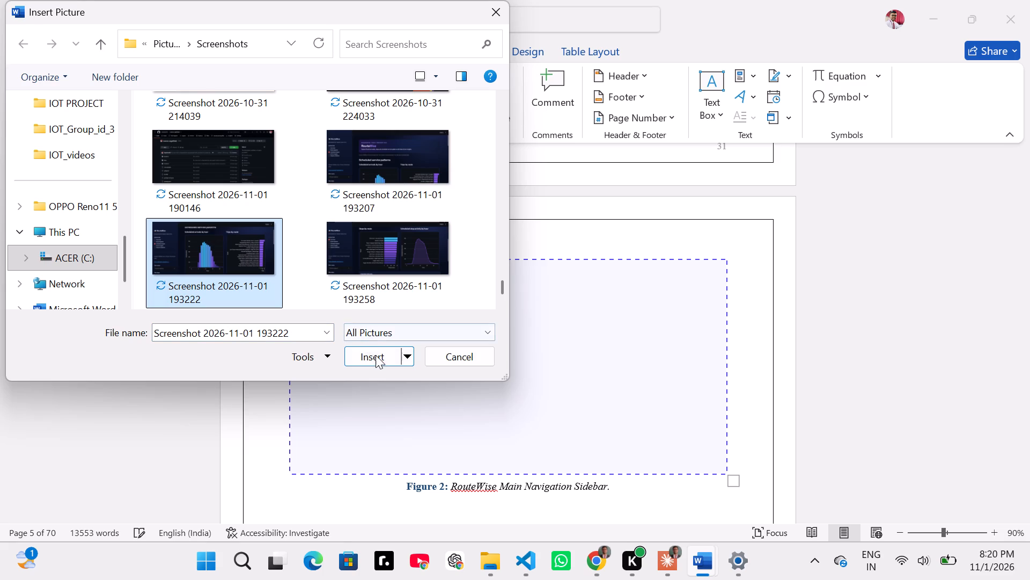
pyautogui.click(376, 356)
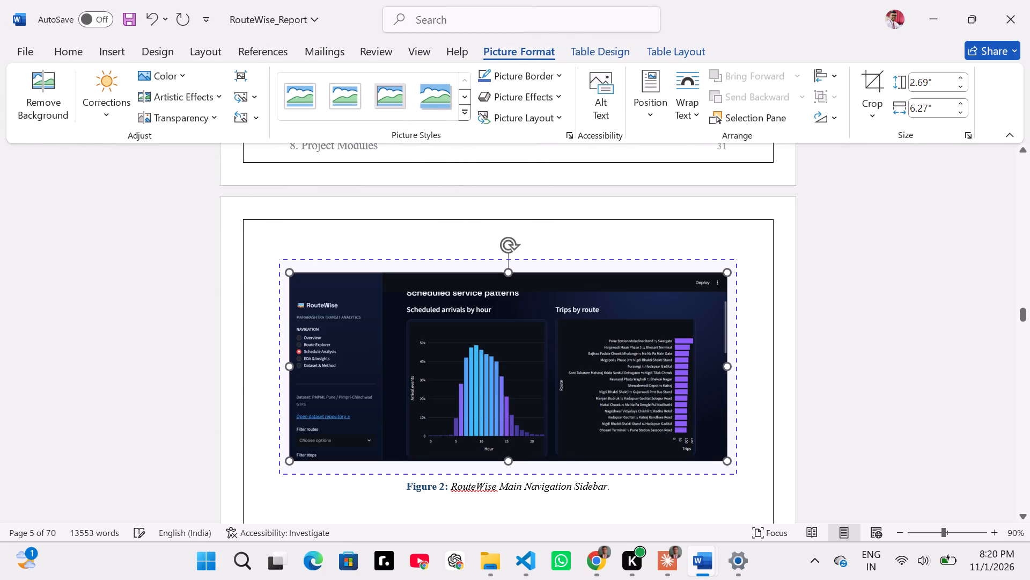
# Set the Figure 2 screenshot's text wrapping to In Front of Text.
pyautogui.doubleClick(570, 358)
pyautogui.click(747, 284)
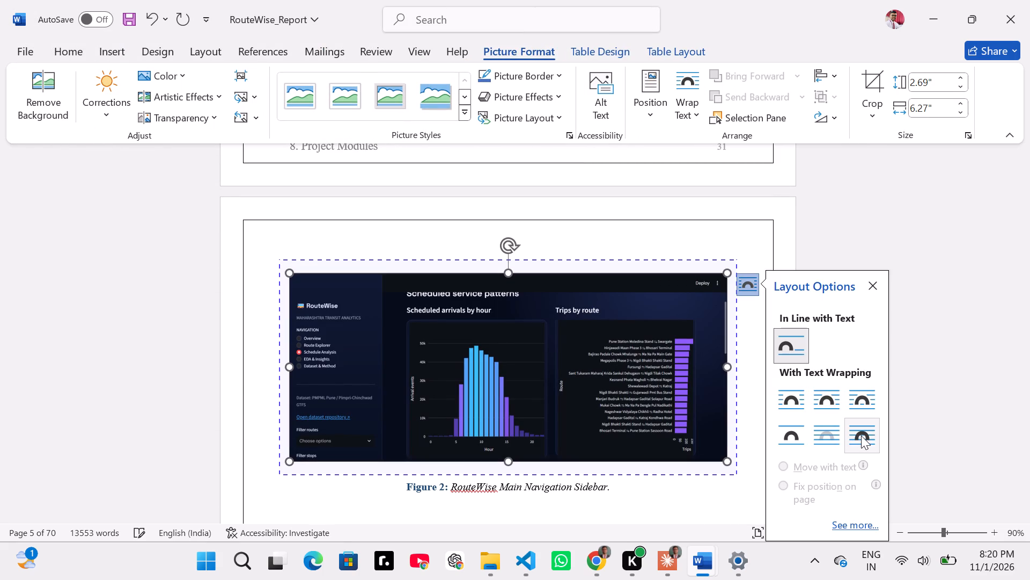
pyautogui.click(861, 436)
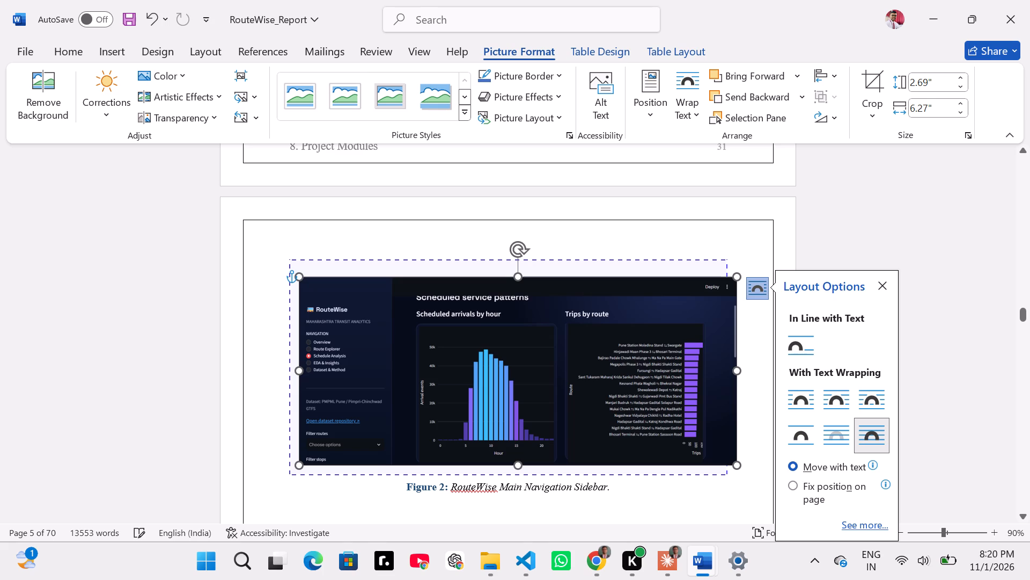
# Resize the Figure 2 screenshot to about 3.02" high by 6.21" wide so it fills the dashed frame.
pyautogui.moveTo(299, 277); pyautogui.dragTo(297, 267)
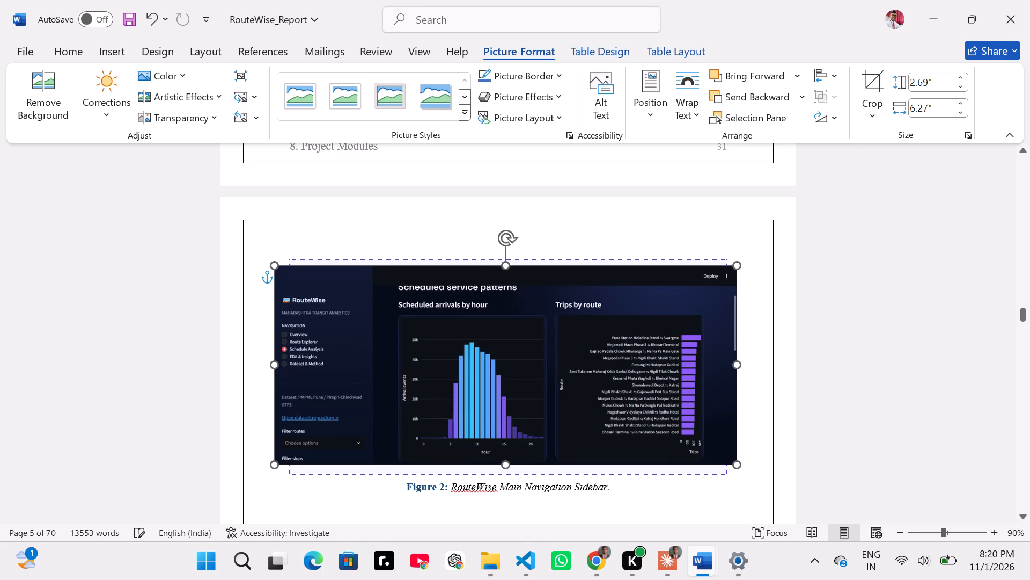
pyautogui.moveTo(297, 267); pyautogui.dragTo(305, 273)
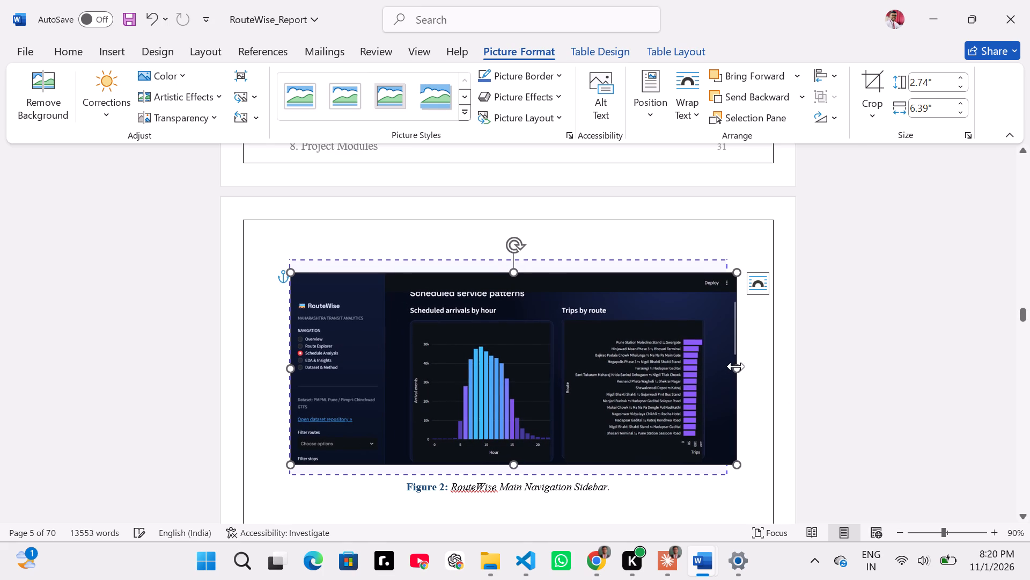
pyautogui.moveTo(736, 365); pyautogui.dragTo(725, 364)
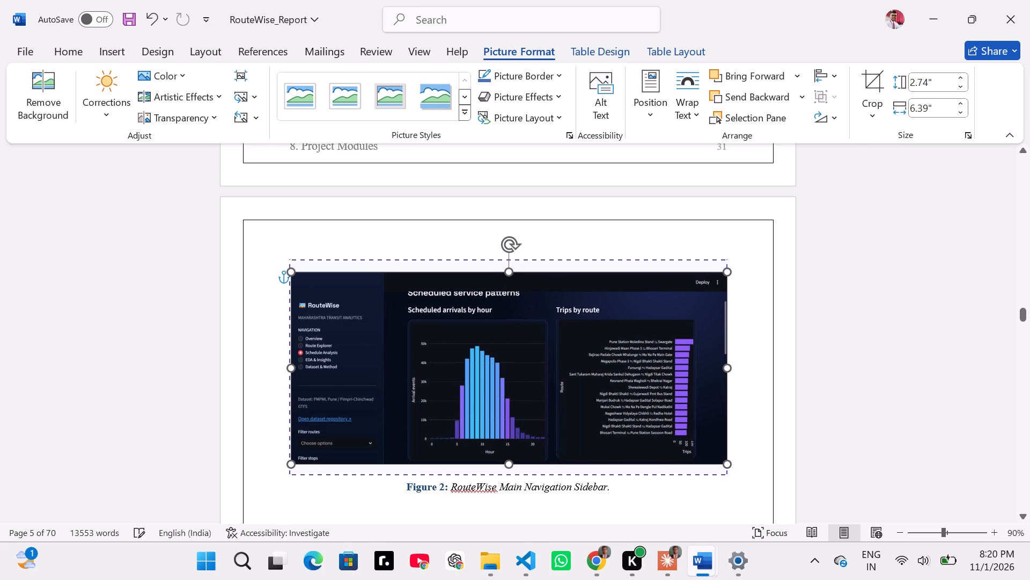
pyautogui.moveTo(725, 364); pyautogui.dragTo(723, 364)
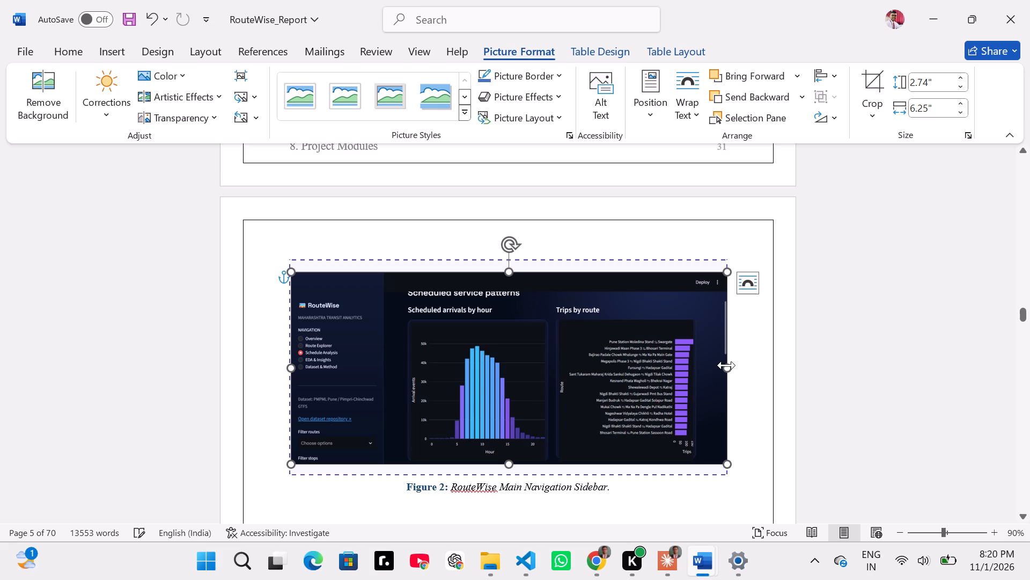
pyautogui.click(726, 367)
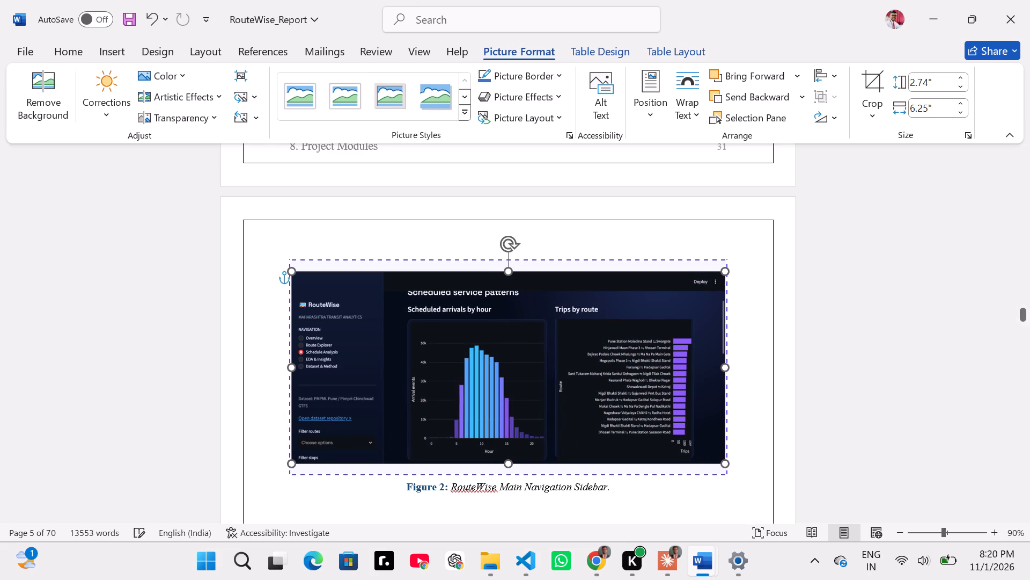
pyautogui.moveTo(504, 270); pyautogui.dragTo(505, 270)
pyautogui.moveTo(505, 270); pyautogui.dragTo(504, 263)
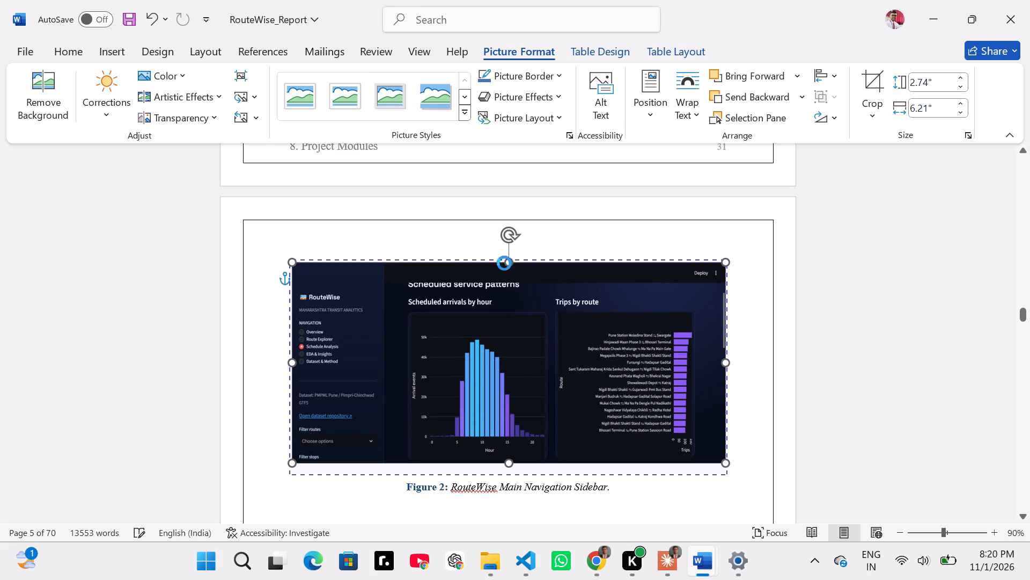
pyautogui.moveTo(509, 460); pyautogui.dragTo(509, 464)
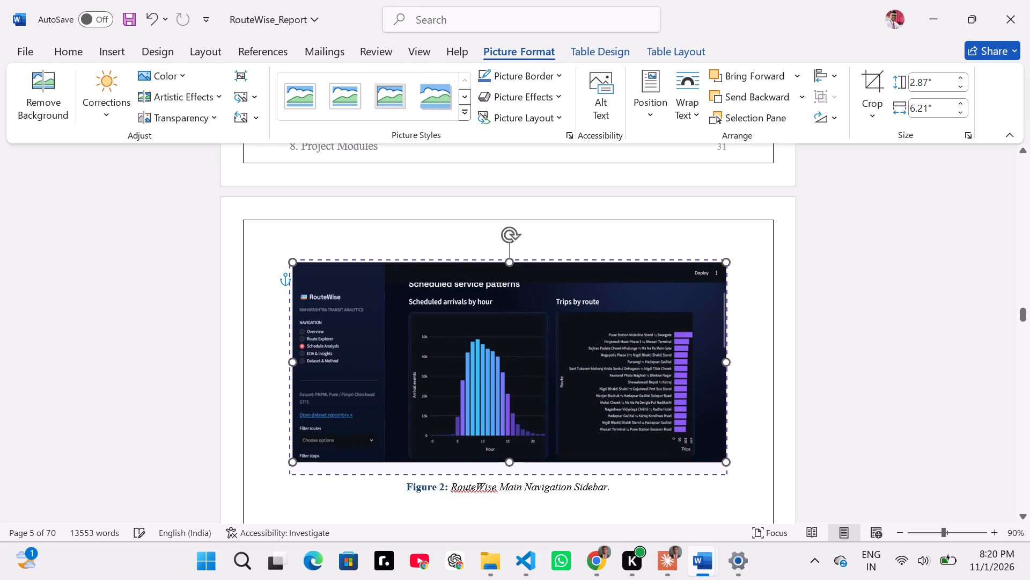
pyautogui.moveTo(509, 464); pyautogui.dragTo(509, 473)
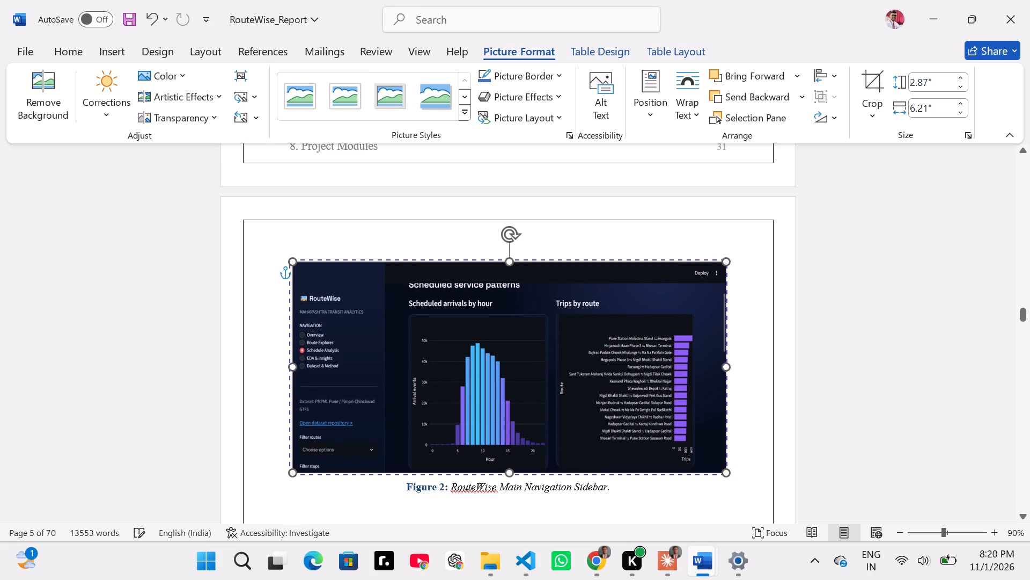
pyautogui.moveTo(509, 473); pyautogui.dragTo(509, 469)
pyautogui.click(509, 469)
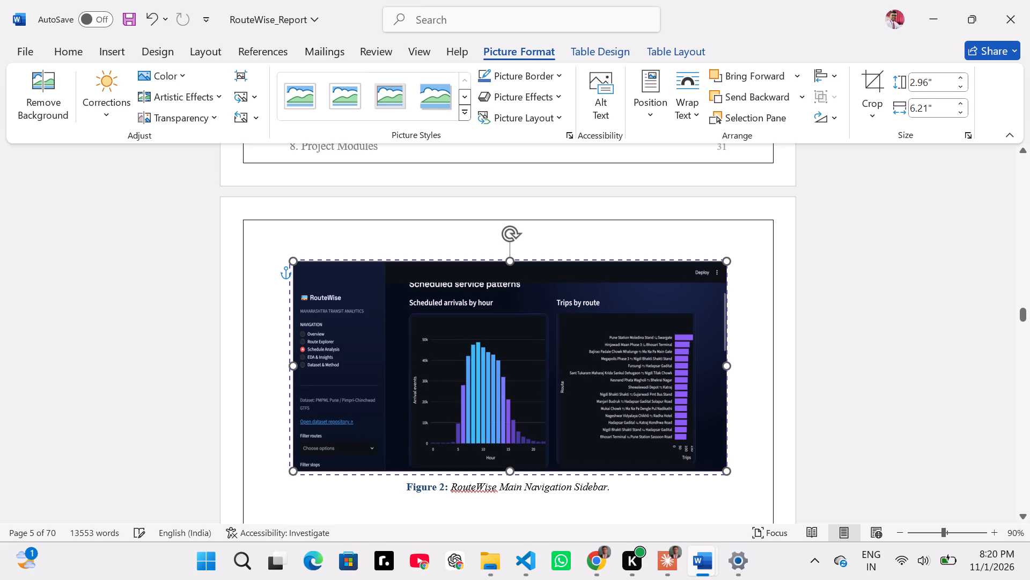
pyautogui.click(668, 499)
# Look through the Project Modules chapter after Figure 2 for the remaining screenshot placeholders and their capture instructions.
pyautogui.scroll(-2, 839, 469)
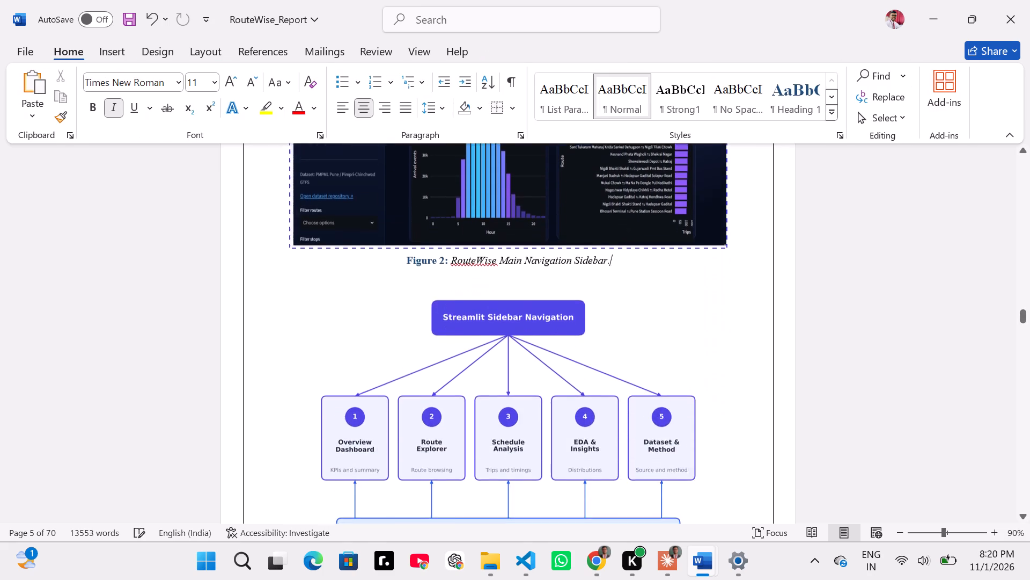
pyautogui.scroll(-2, 839, 469)
pyautogui.scroll(3, 839, 469)
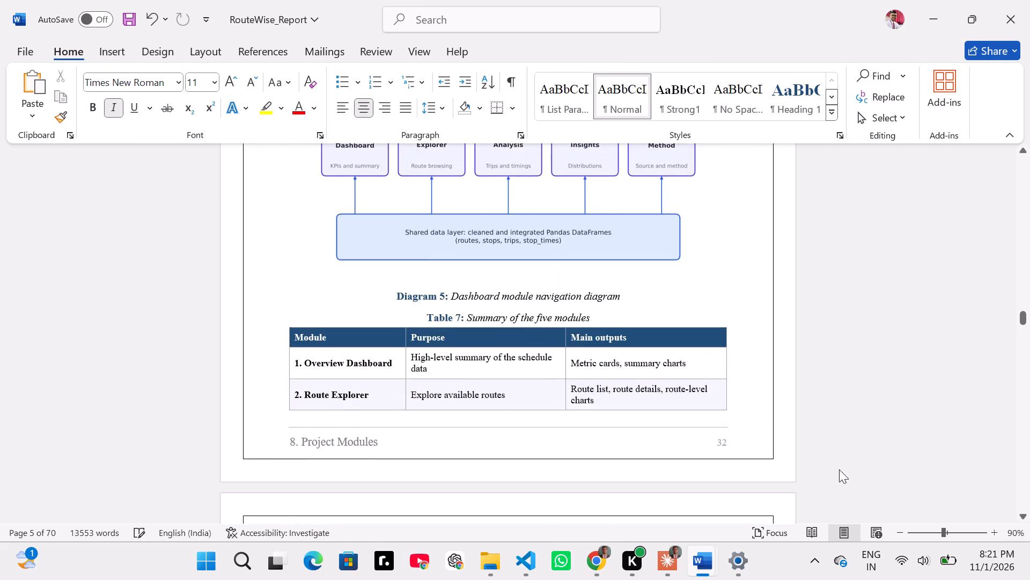
pyautogui.scroll(-4, 839, 469)
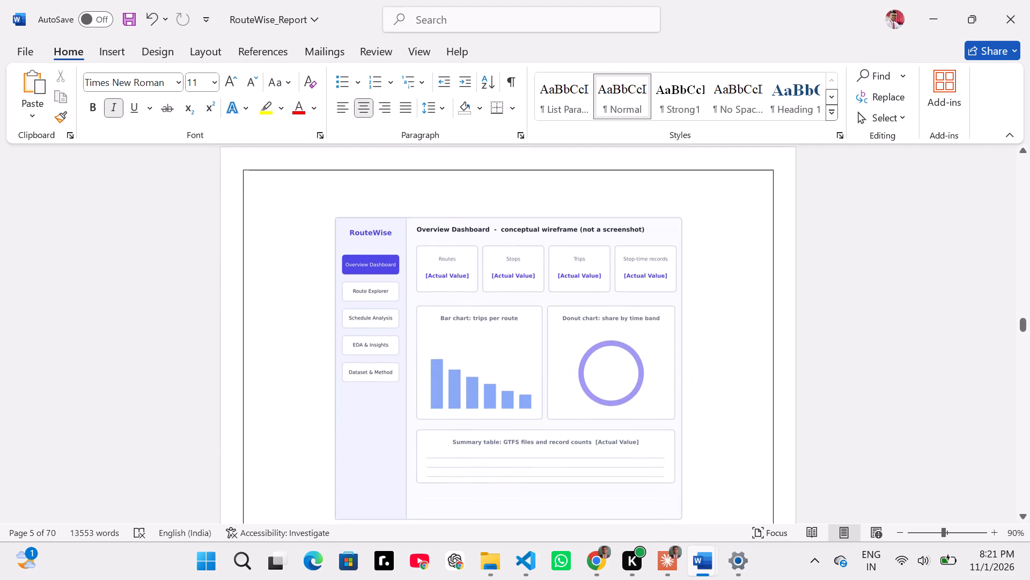
pyautogui.scroll(-1, 839, 469)
pyautogui.scroll(1, 839, 469)
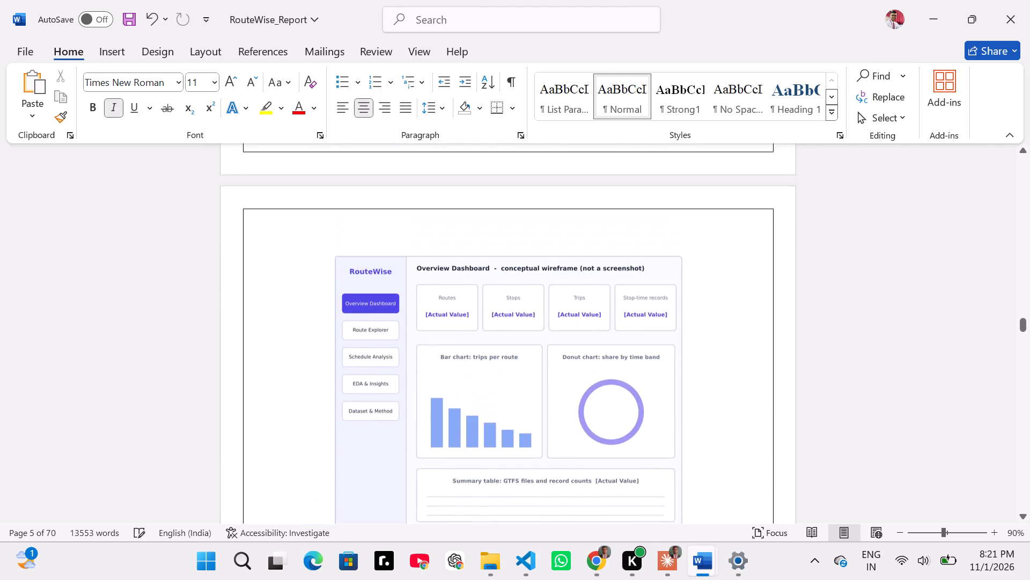
pyautogui.scroll(1, 839, 469)
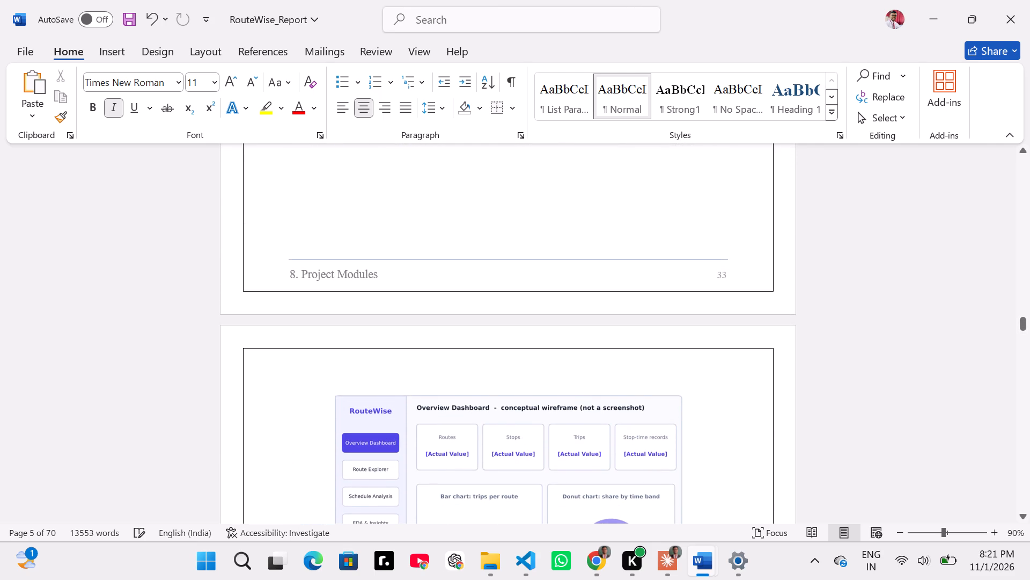
pyautogui.scroll(-4, 894, 452)
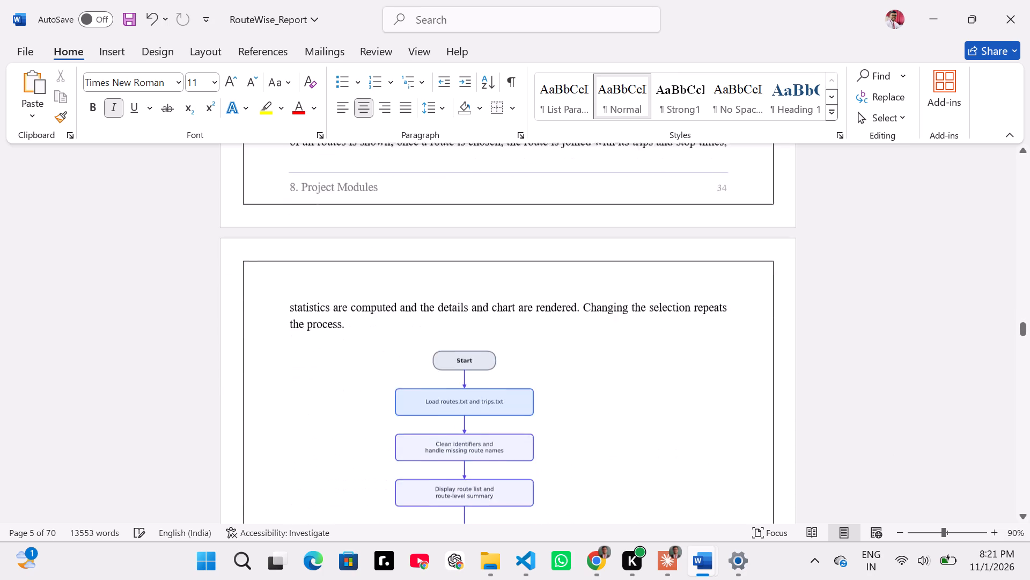
pyautogui.scroll(-3, 894, 452)
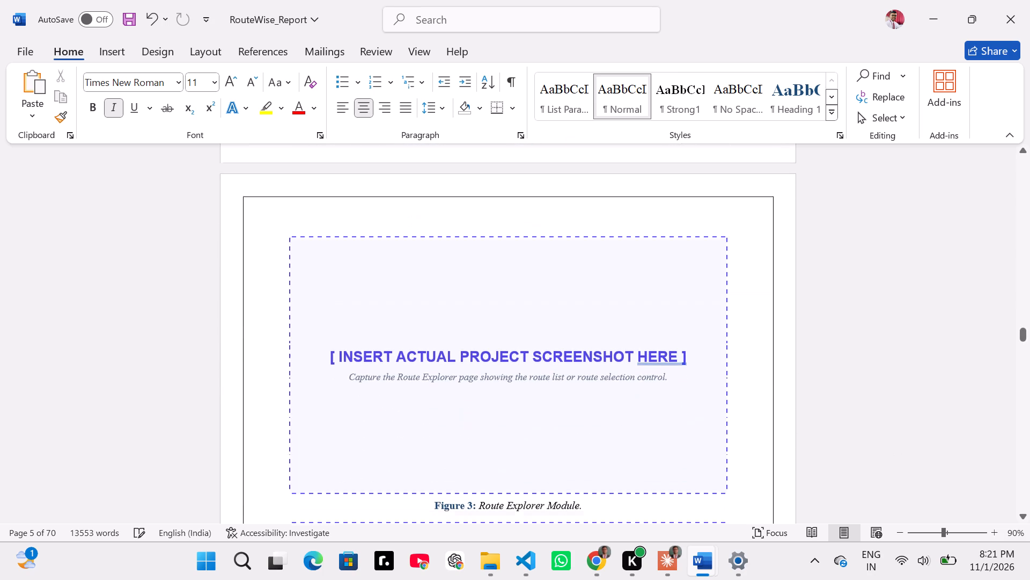
pyautogui.scroll(-1, 894, 452)
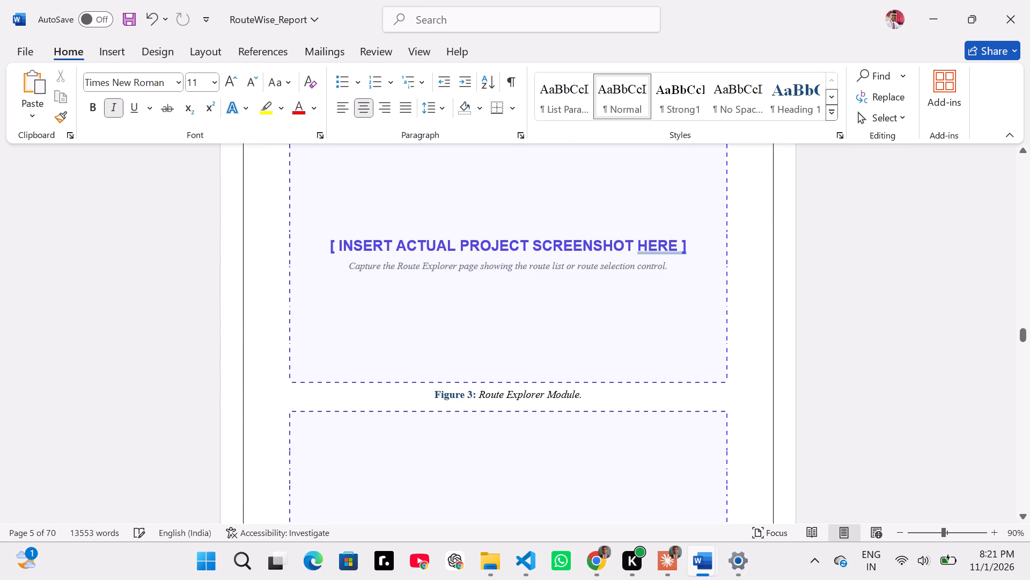
pyautogui.scroll(-3, 880, 438)
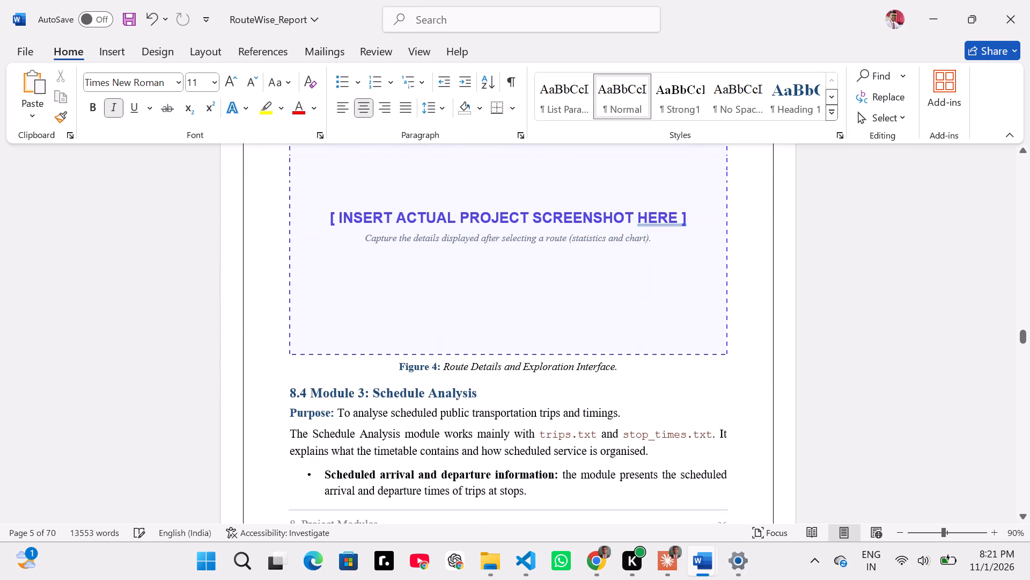
pyautogui.scroll(2, 880, 438)
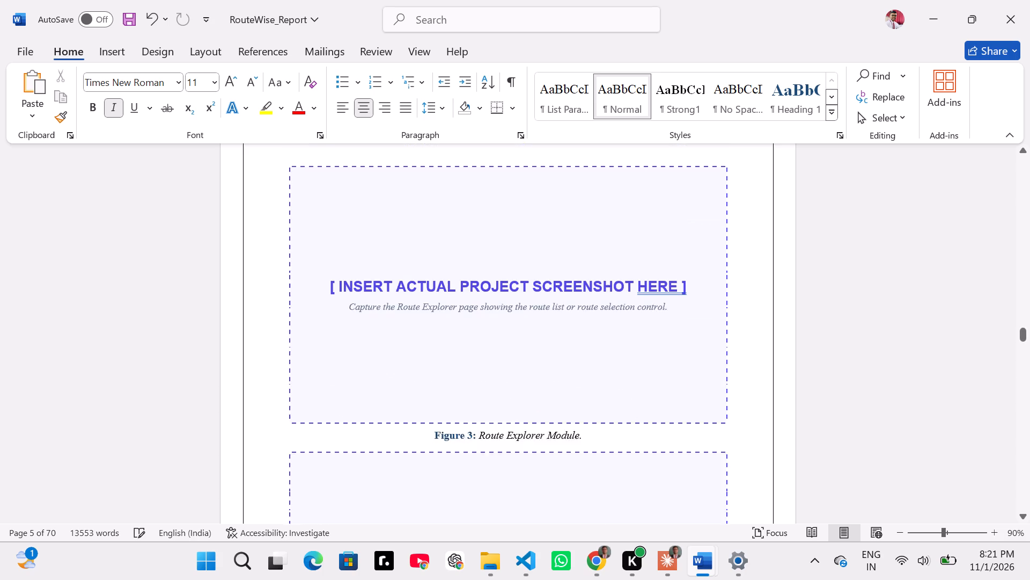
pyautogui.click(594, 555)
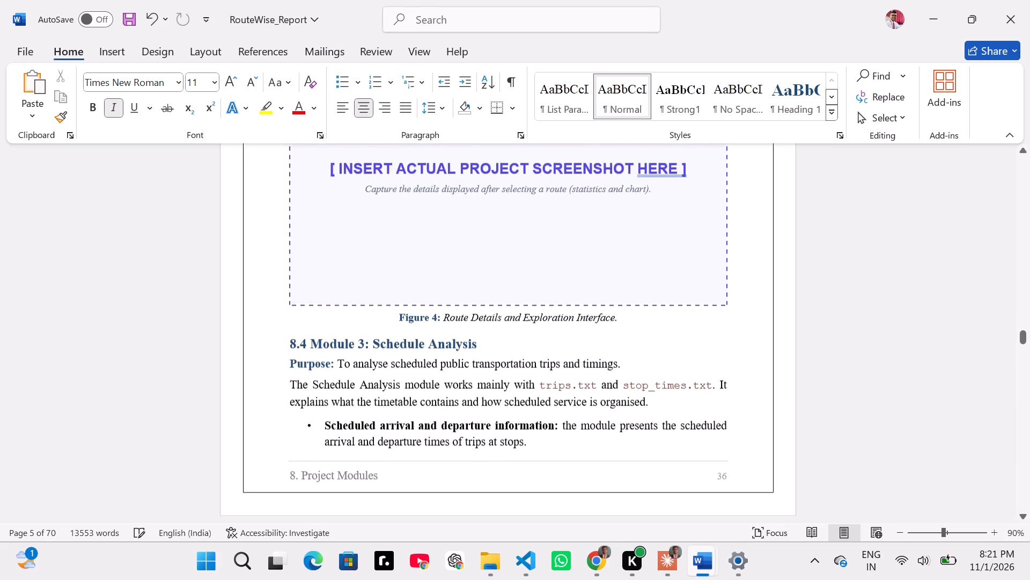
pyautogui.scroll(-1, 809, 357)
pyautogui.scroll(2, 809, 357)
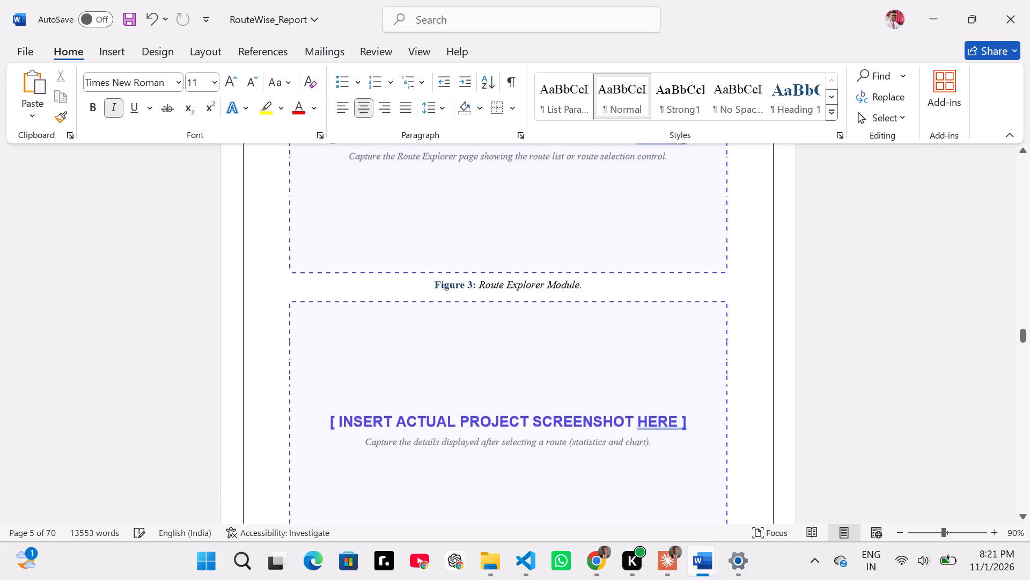
# Delete the placeholder heading and the Route Explorer capture instruction from the Figure 3 frame.
pyautogui.scroll(1, 809, 357)
pyautogui.click(438, 400)
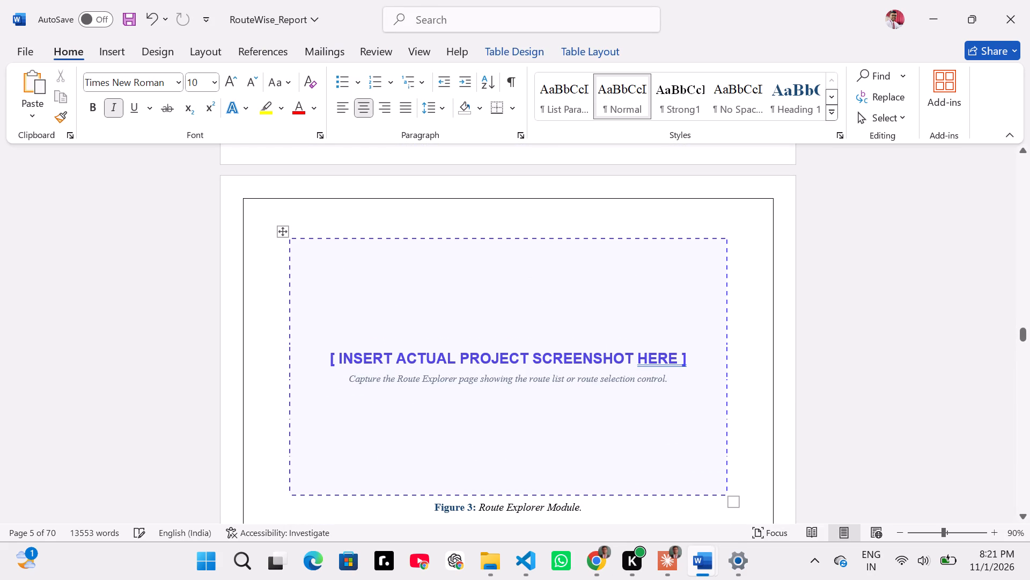
pyautogui.moveTo(330, 353); pyautogui.dragTo(668, 386)
pyautogui.press('BackSpace')
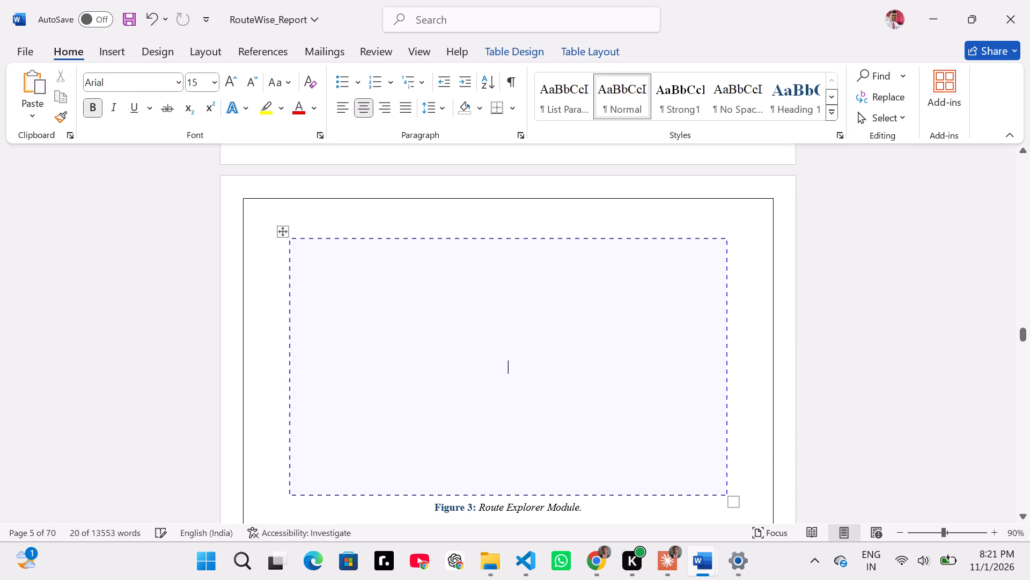
pyautogui.click(120, 57)
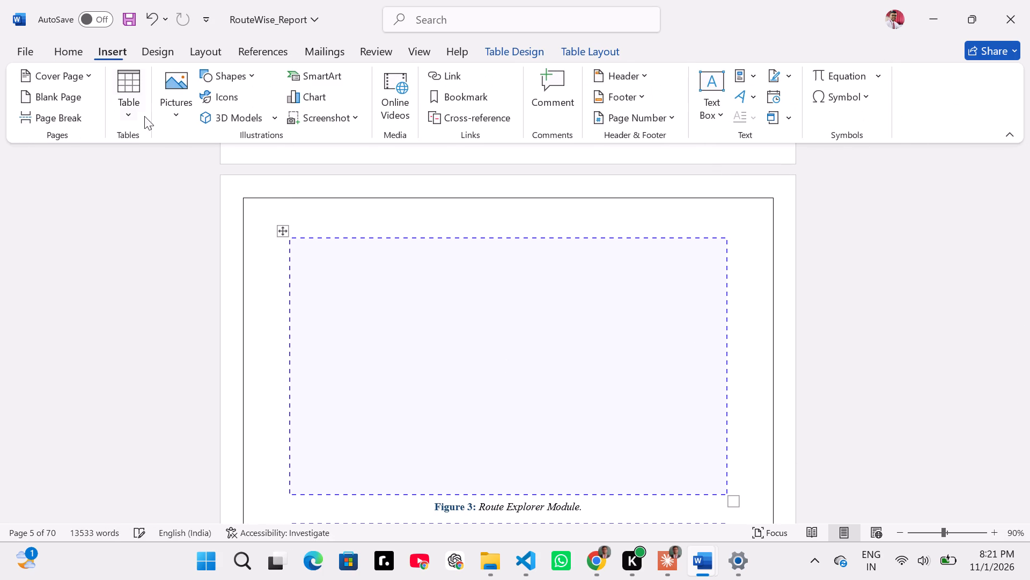
pyautogui.click(185, 117)
pyautogui.click(204, 162)
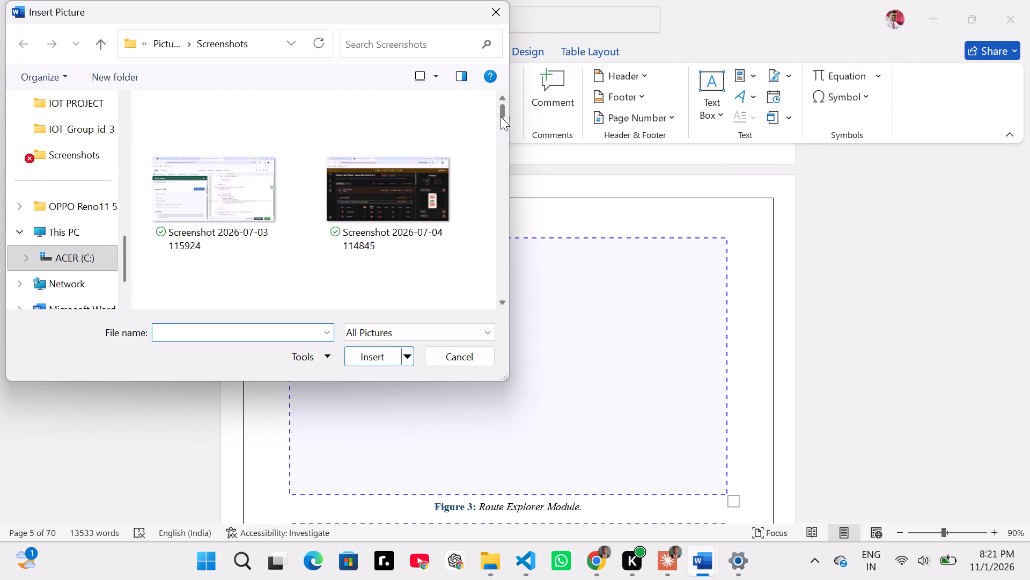
pyautogui.moveTo(501, 117); pyautogui.dragTo(504, 326)
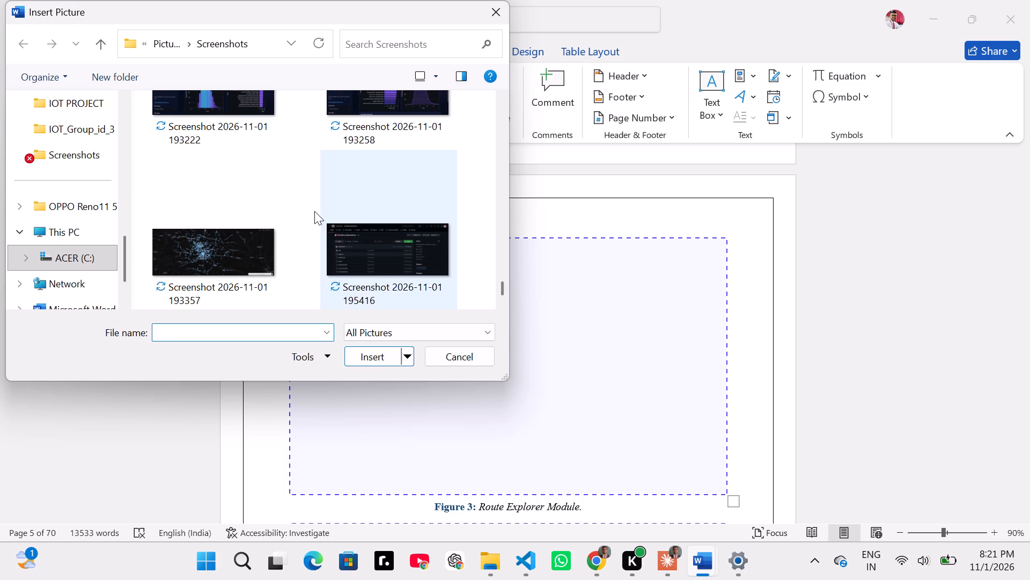
pyautogui.scroll(1, 321, 212)
pyautogui.scroll(-2, 315, 253)
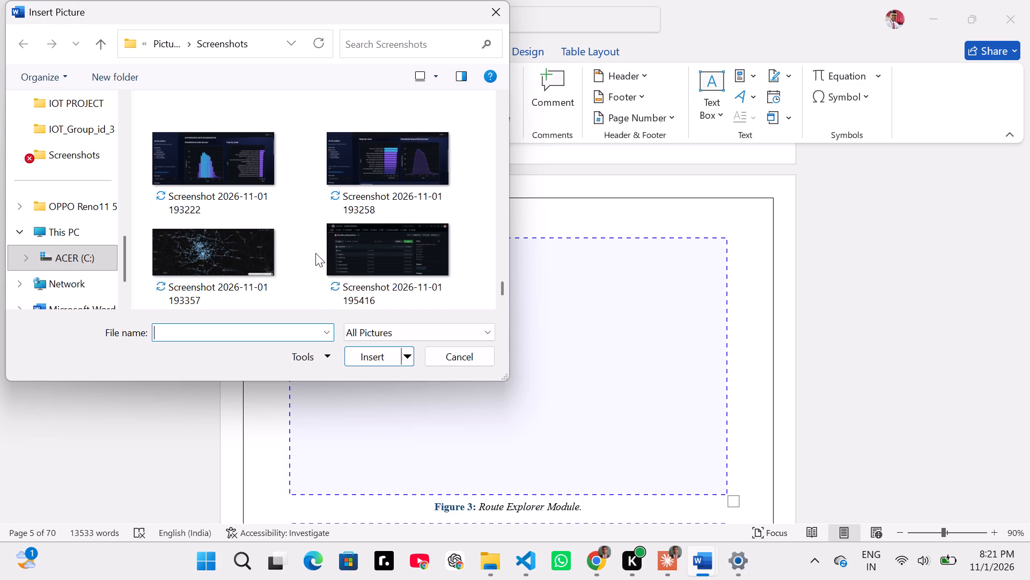
pyautogui.click(346, 181)
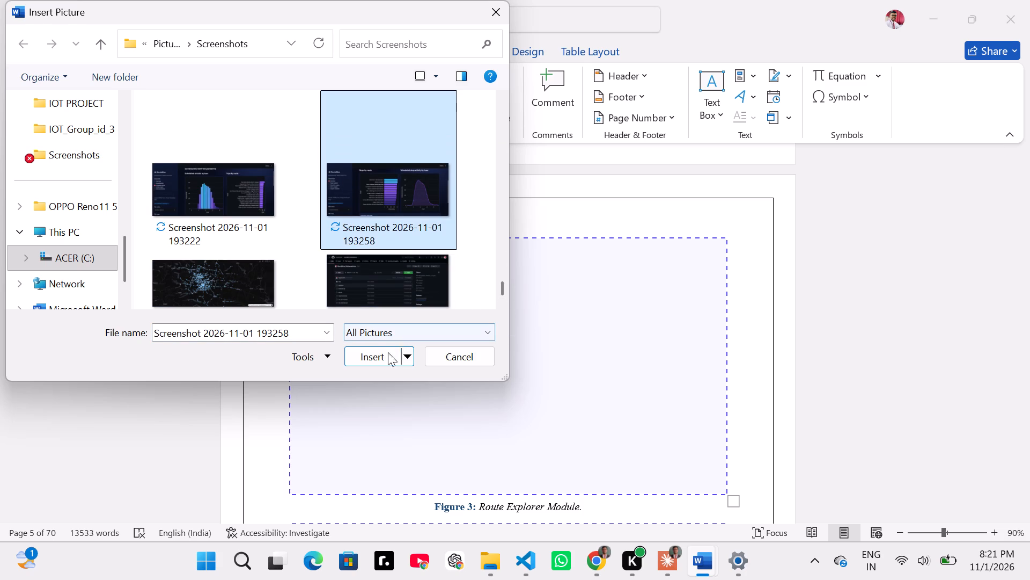
pyautogui.click(382, 360)
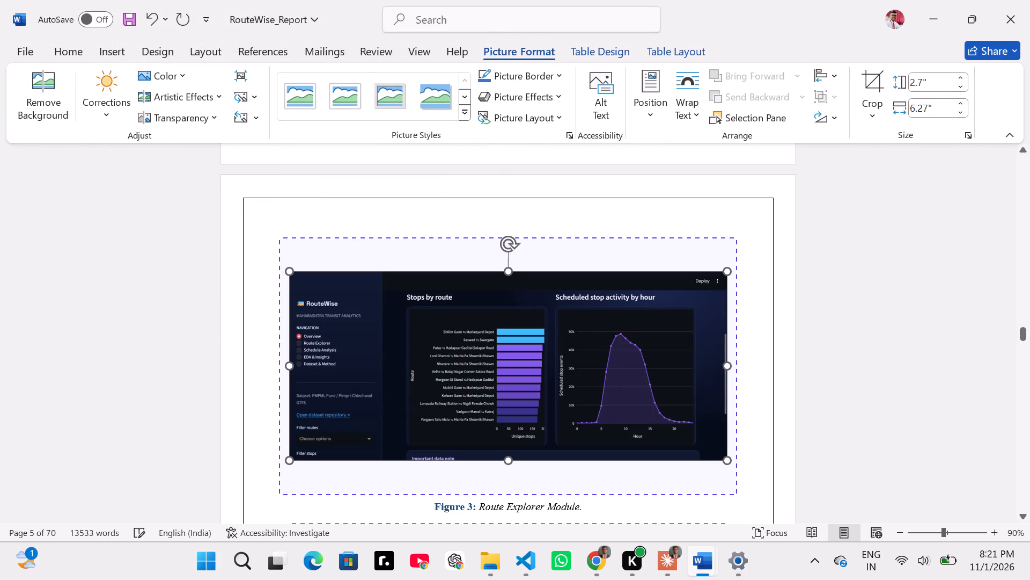
# Set the Figure 3 screenshot's text wrapping to In Front of Text.
pyautogui.doubleClick(477, 325)
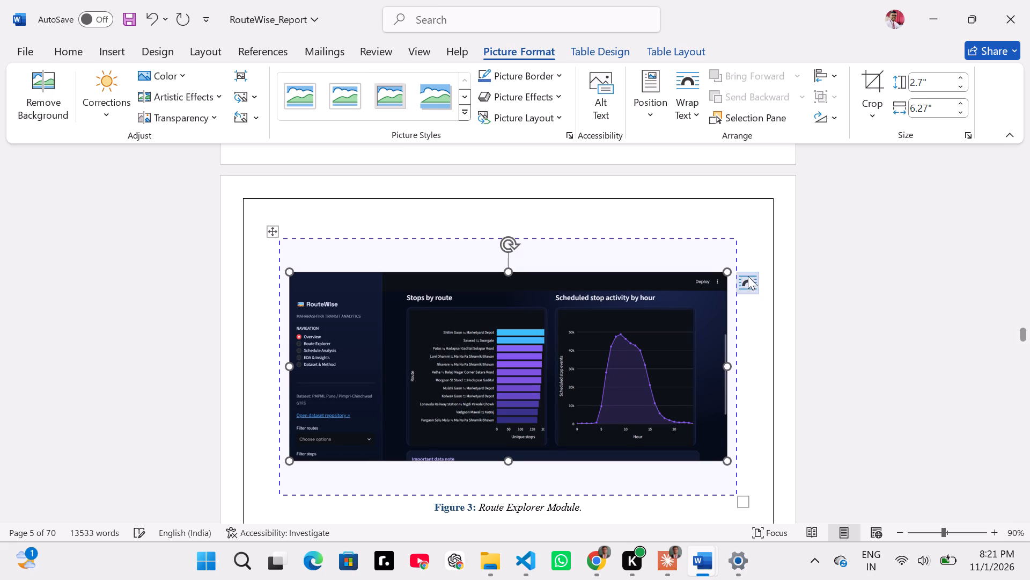
pyautogui.click(745, 279)
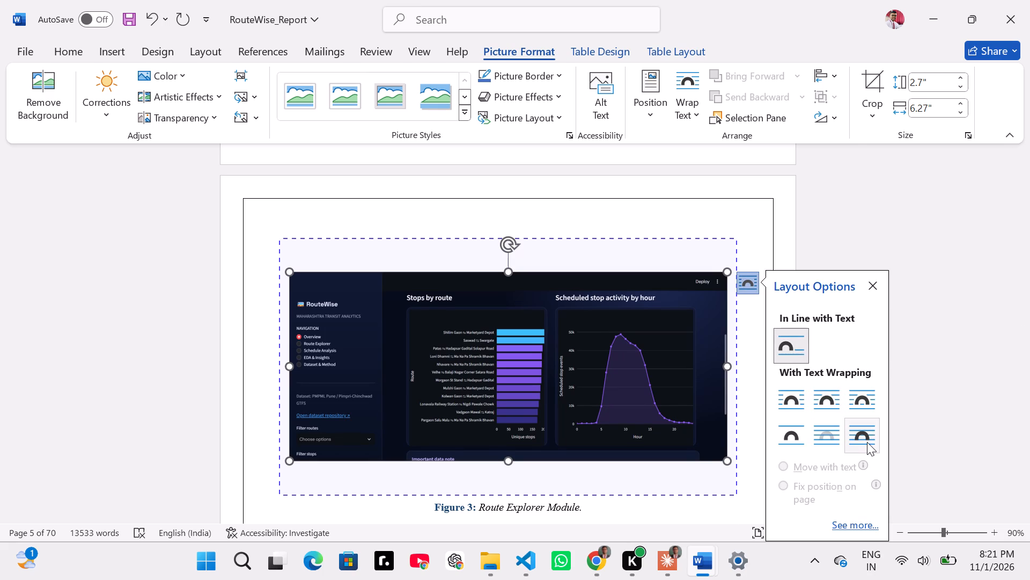
pyautogui.click(867, 442)
# Position and resize the Figure 3 screenshot to about 3.62" high by 6.18" wide so it fills the dashed frame.
pyautogui.moveTo(301, 290); pyautogui.dragTo(318, 281)
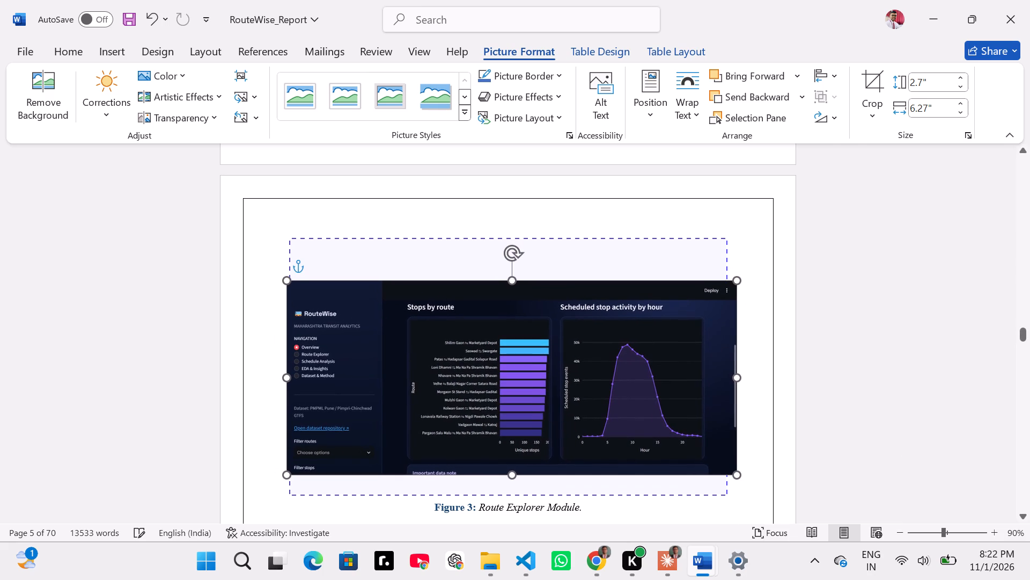
pyautogui.moveTo(318, 281); pyautogui.dragTo(321, 283)
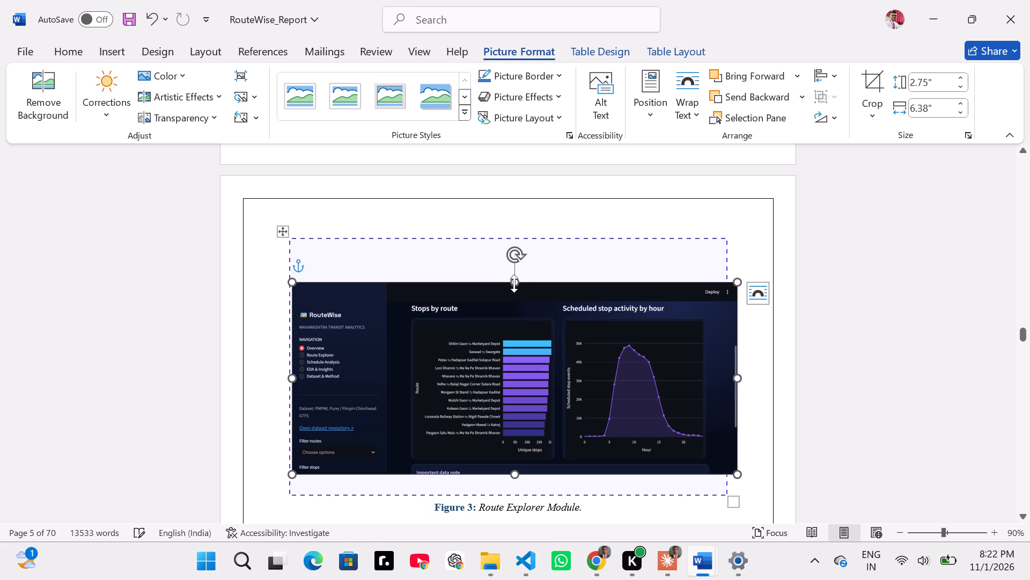
pyautogui.moveTo(513, 284); pyautogui.dragTo(514, 243)
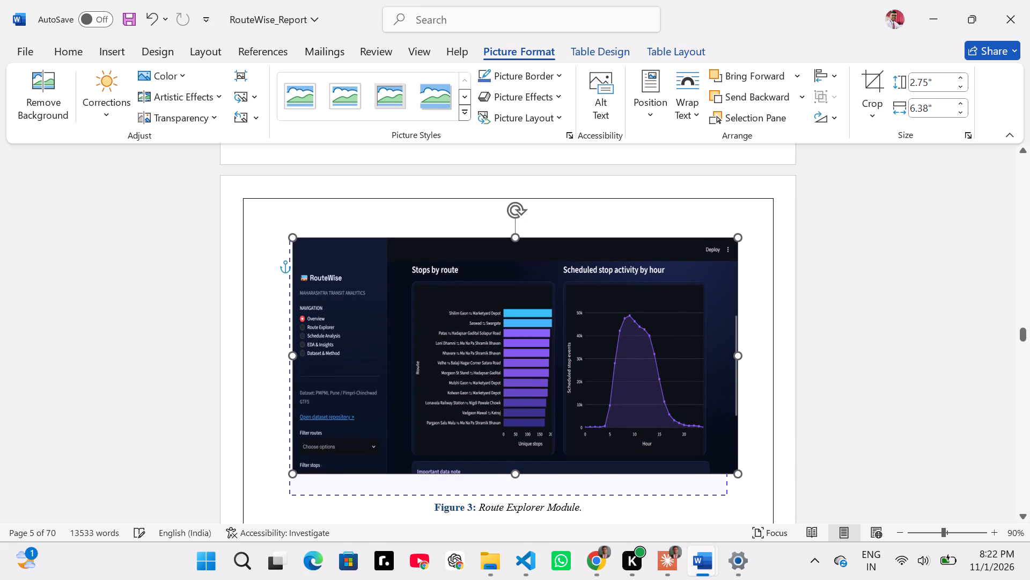
pyautogui.moveTo(514, 243); pyautogui.dragTo(513, 245)
pyautogui.moveTo(513, 245); pyautogui.dragTo(513, 244)
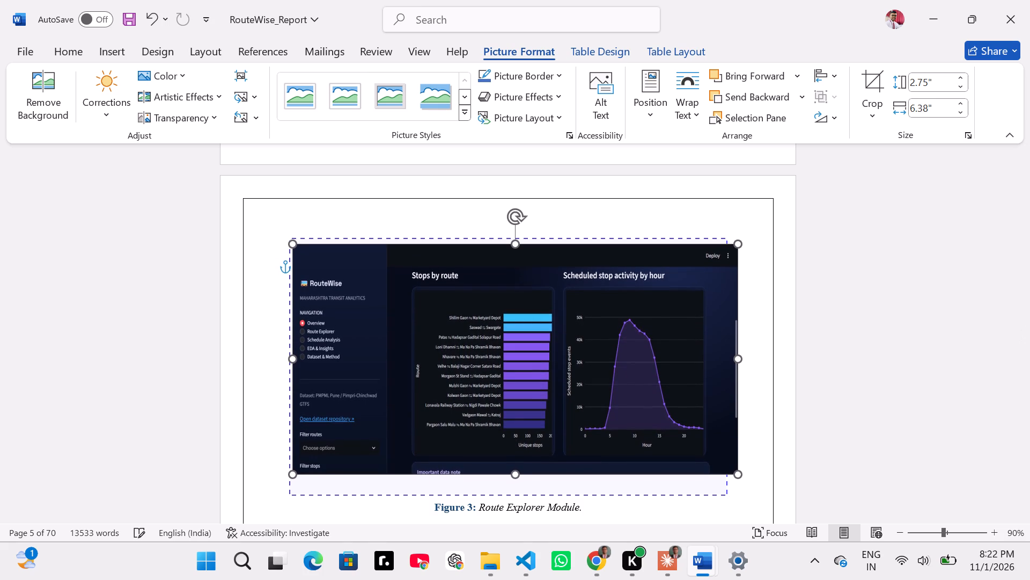
pyautogui.moveTo(513, 244); pyautogui.dragTo(513, 243)
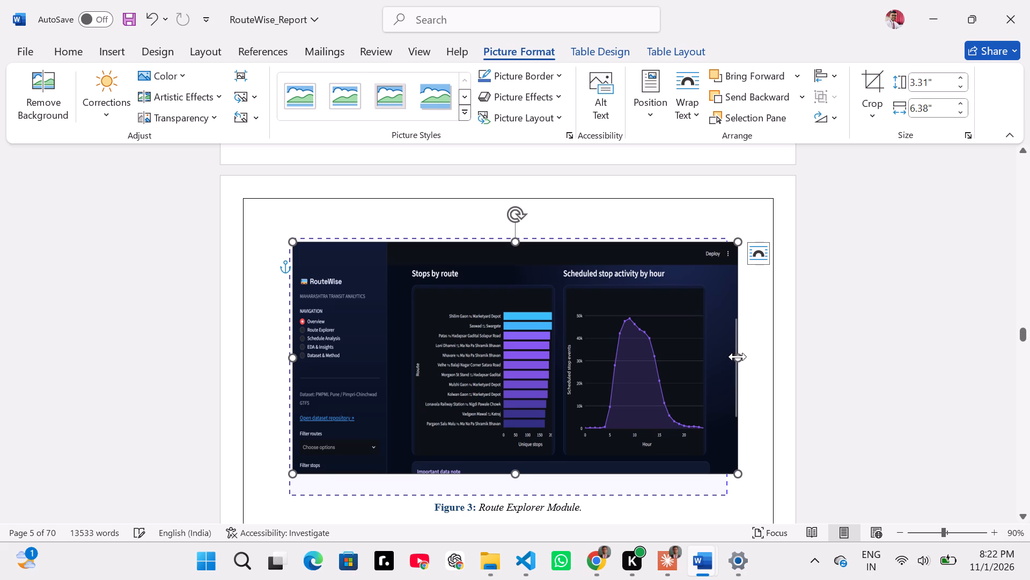
pyautogui.moveTo(738, 357); pyautogui.dragTo(722, 359)
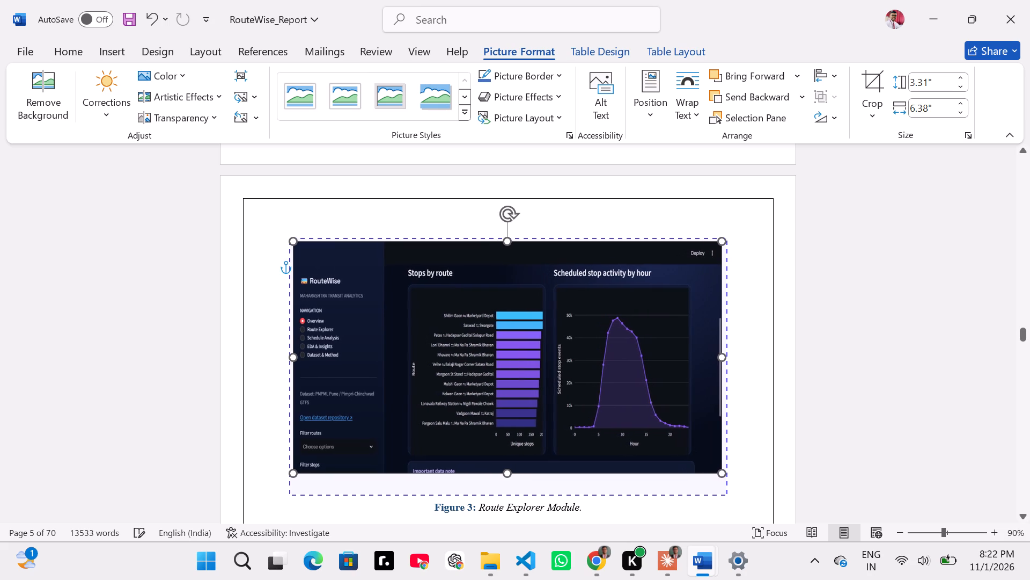
pyautogui.moveTo(722, 359); pyautogui.dragTo(723, 359)
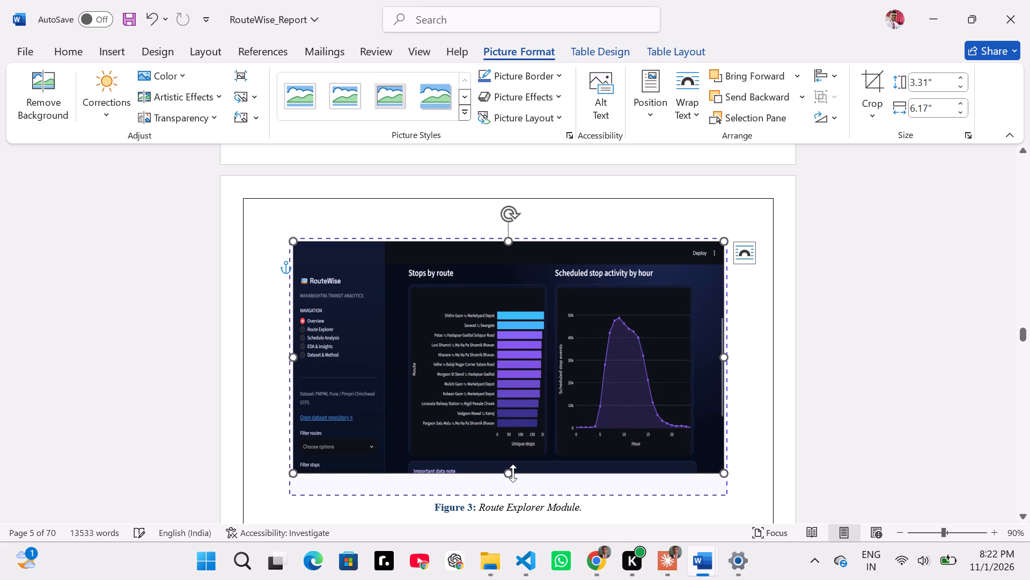
pyautogui.moveTo(509, 473); pyautogui.dragTo(510, 492)
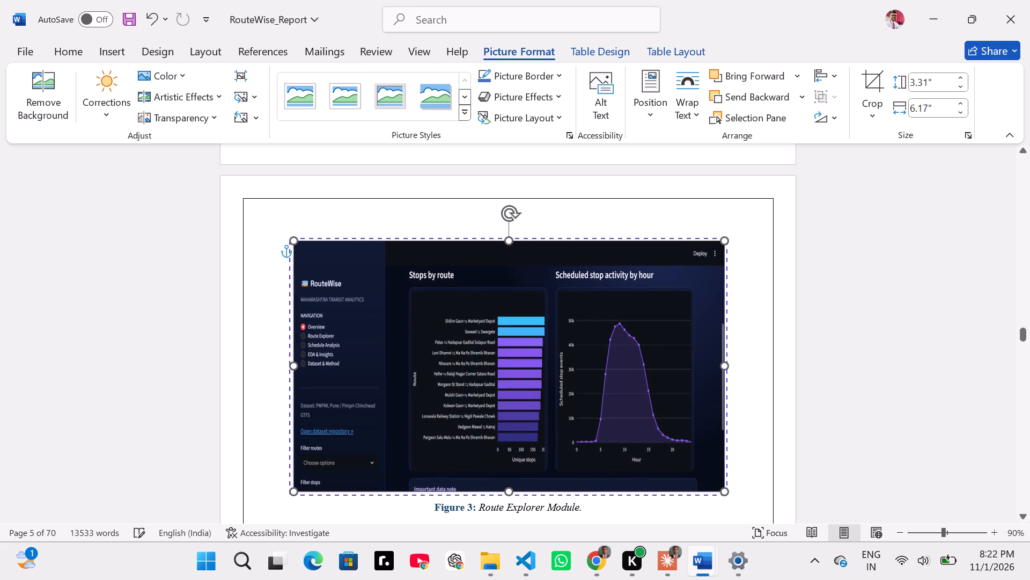
pyautogui.moveTo(510, 492); pyautogui.dragTo(507, 482)
pyautogui.click(507, 482)
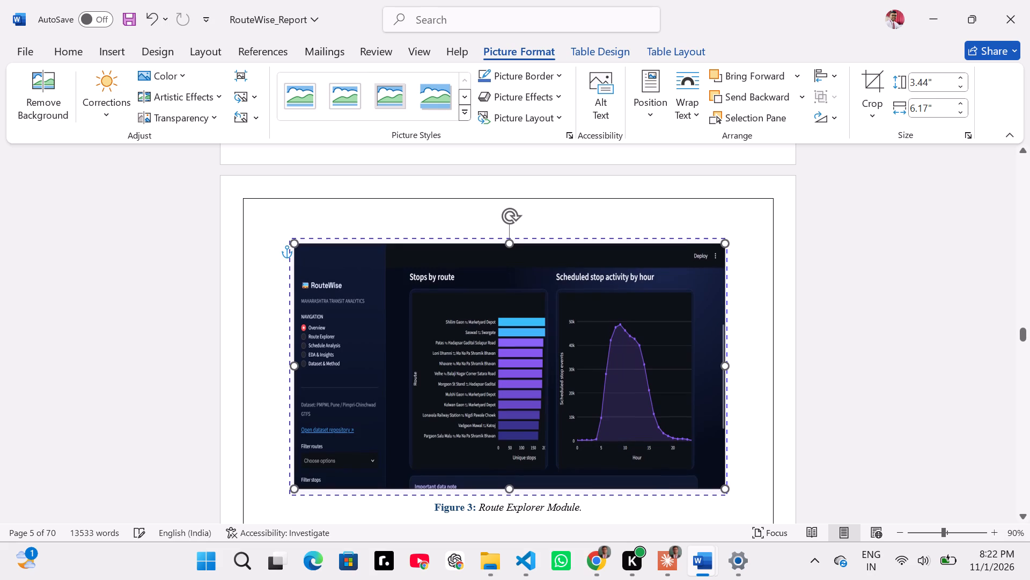
pyautogui.click(506, 486)
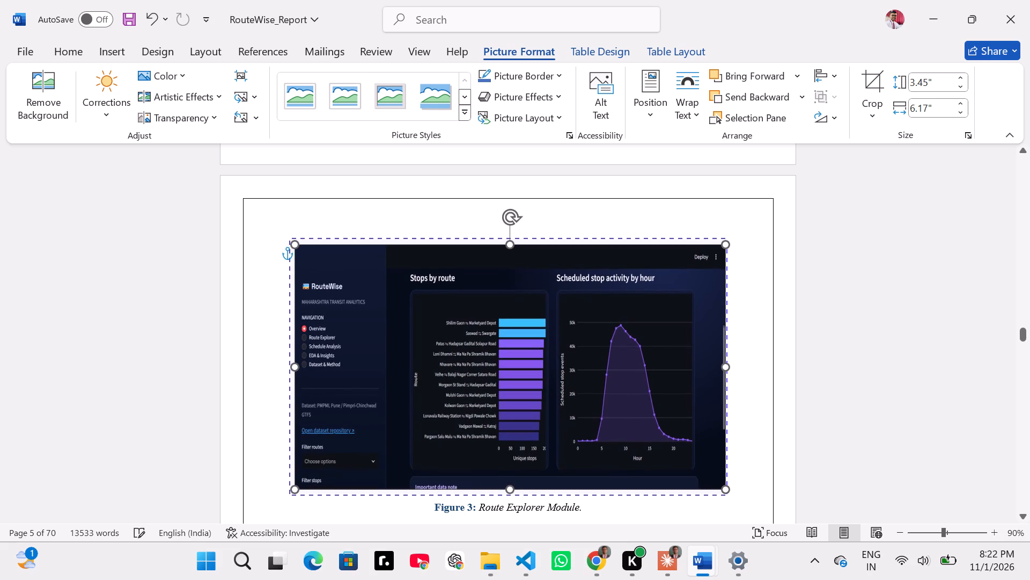
pyautogui.click(506, 487)
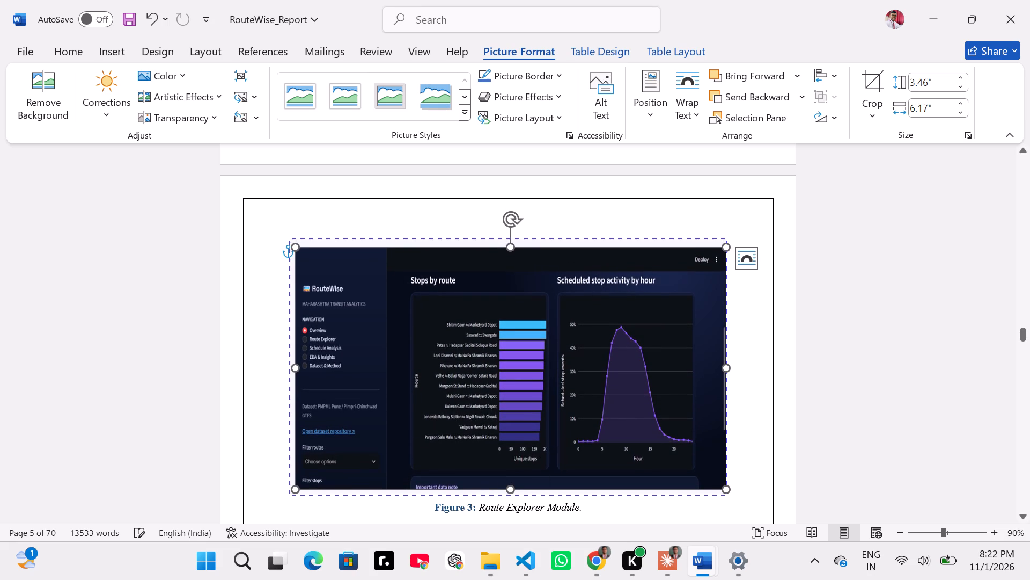
pyautogui.moveTo(513, 247); pyautogui.dragTo(513, 241)
pyautogui.click(510, 489)
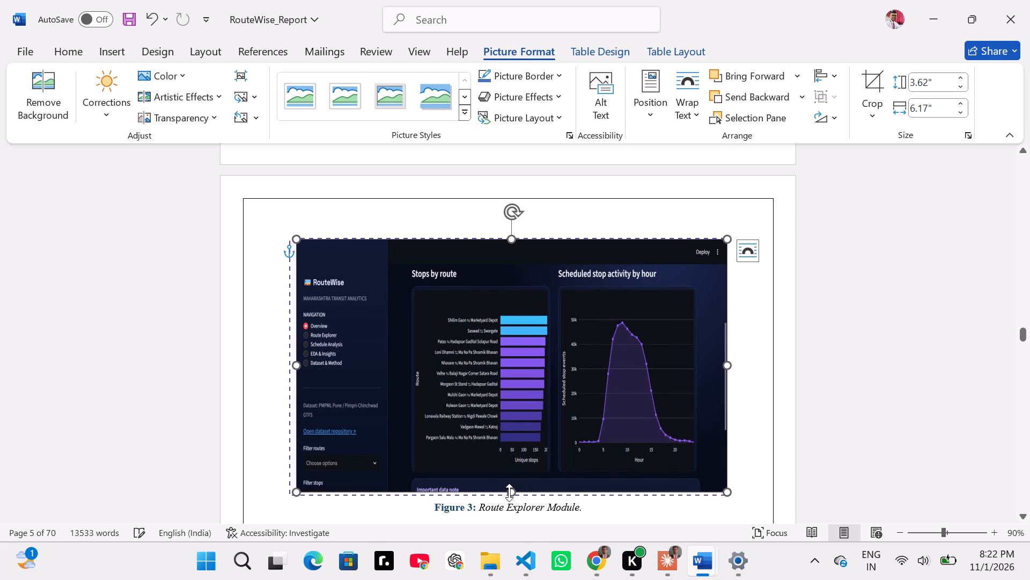
pyautogui.moveTo(298, 364); pyautogui.dragTo(292, 365)
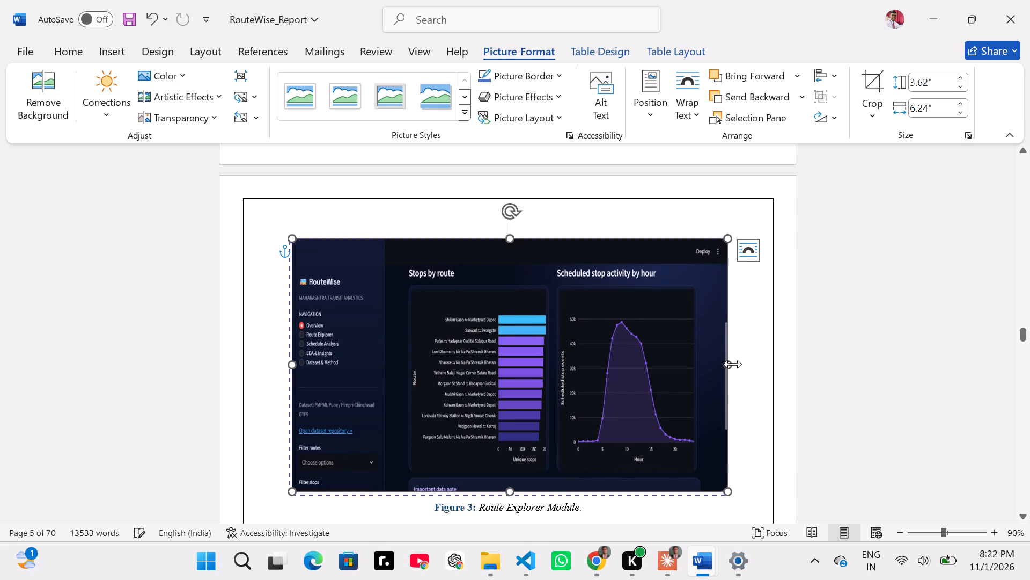
pyautogui.click(727, 364)
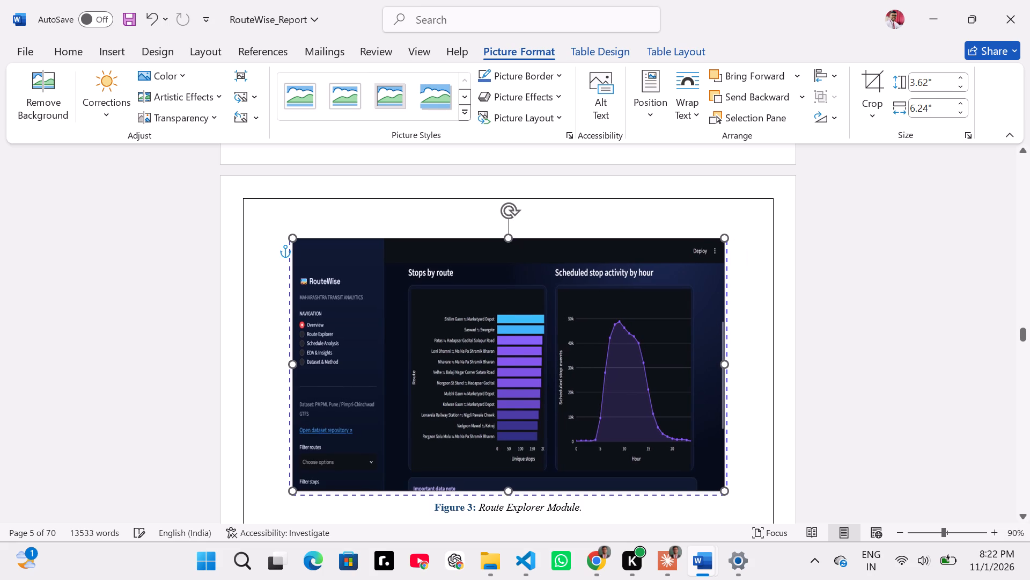
pyautogui.click(945, 417)
# Delete the placeholder heading and the route details capture instruction from the Figure 4 frame.
pyautogui.scroll(-2, 945, 417)
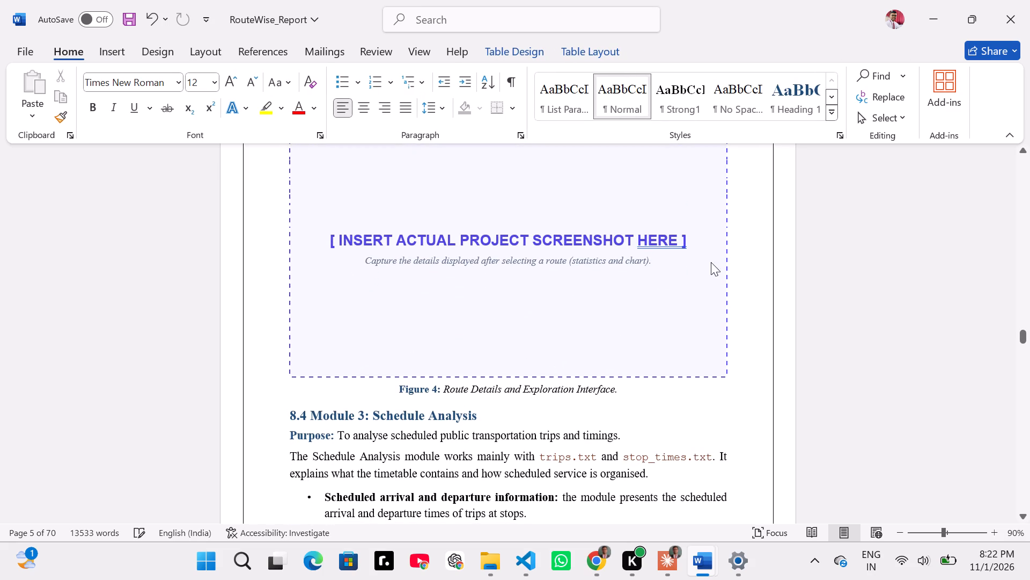
pyautogui.moveTo(654, 261); pyautogui.dragTo(296, 224)
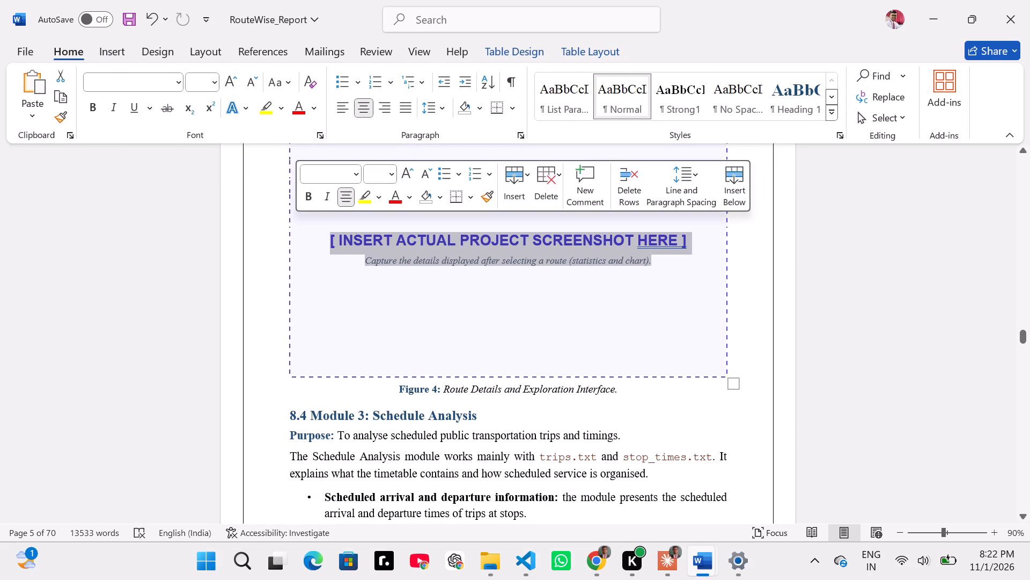
pyautogui.press('BackSpace')
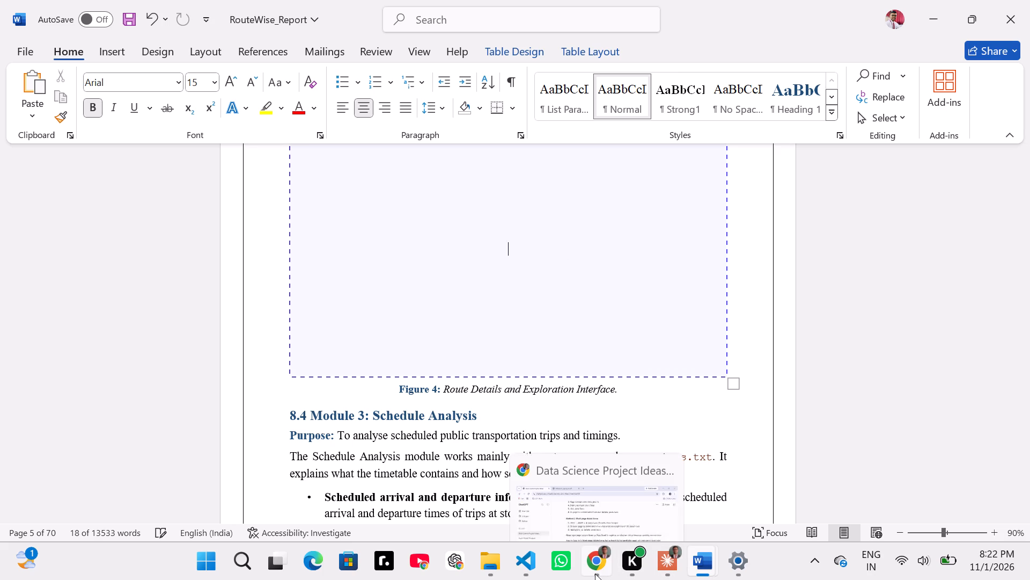
pyautogui.click(109, 56)
pyautogui.click(179, 113)
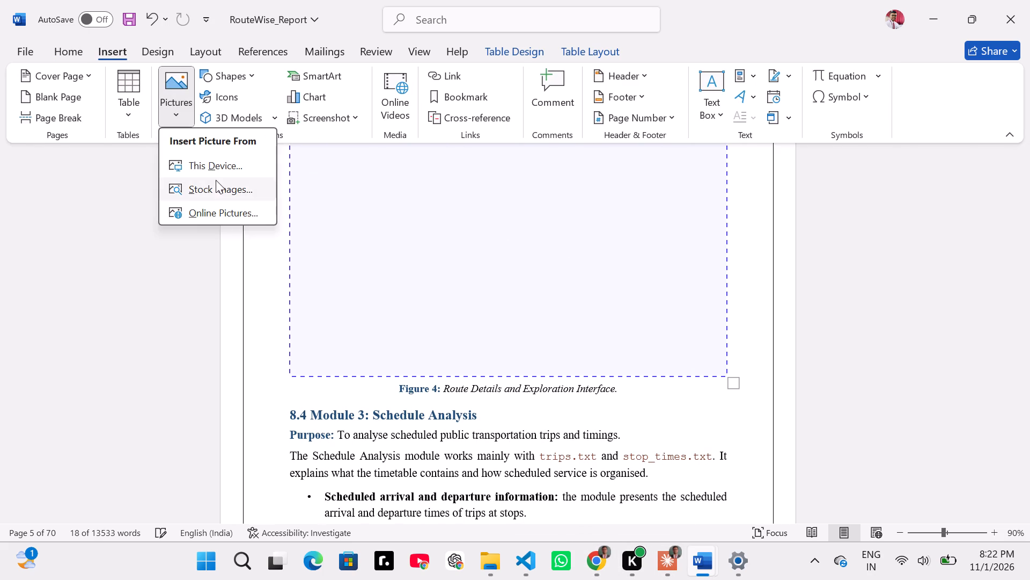
pyautogui.click(236, 164)
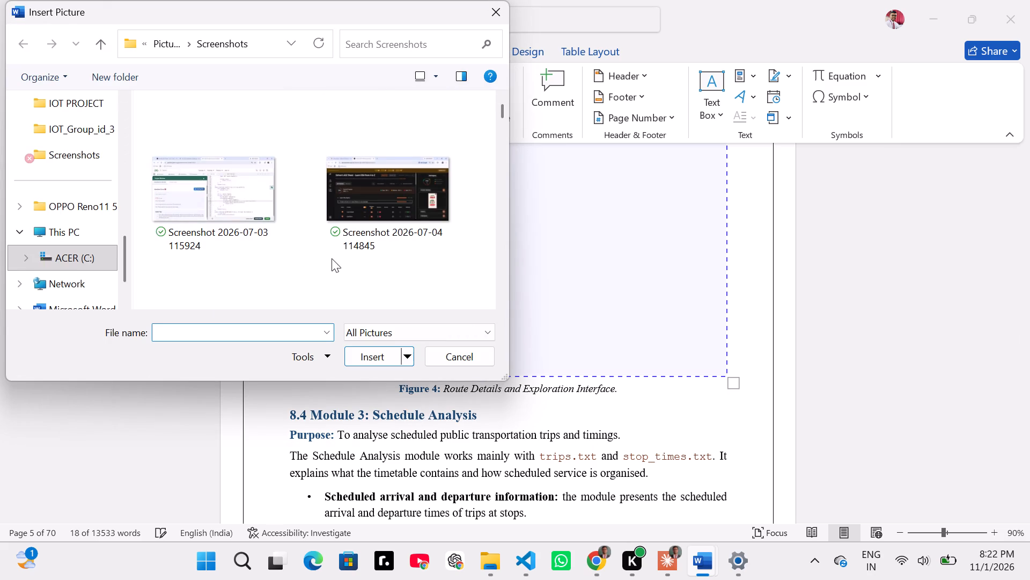
pyautogui.scroll(-20, 332, 258)
pyautogui.scroll(-2, 332, 258)
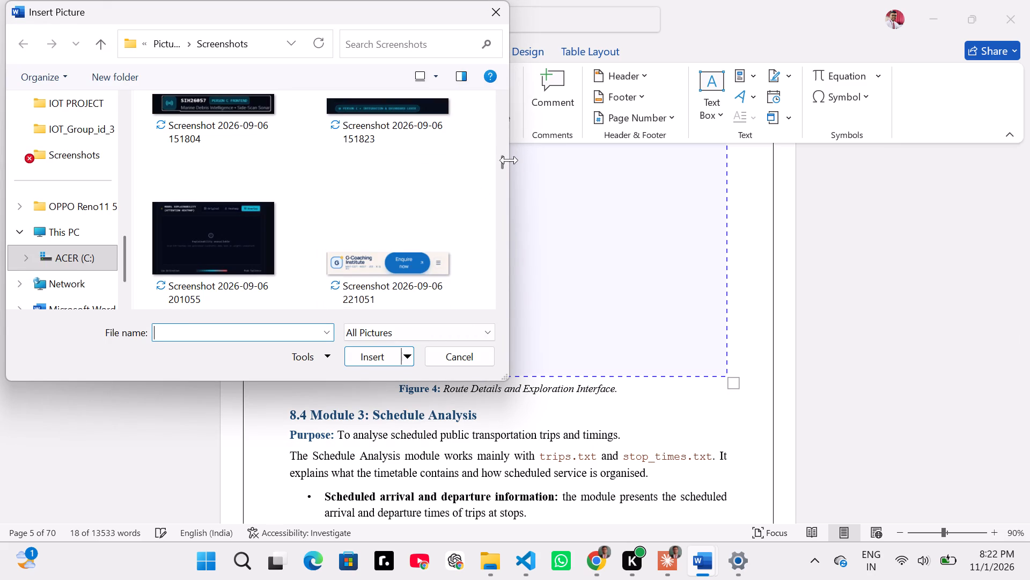
pyautogui.moveTo(501, 164); pyautogui.dragTo(472, 374)
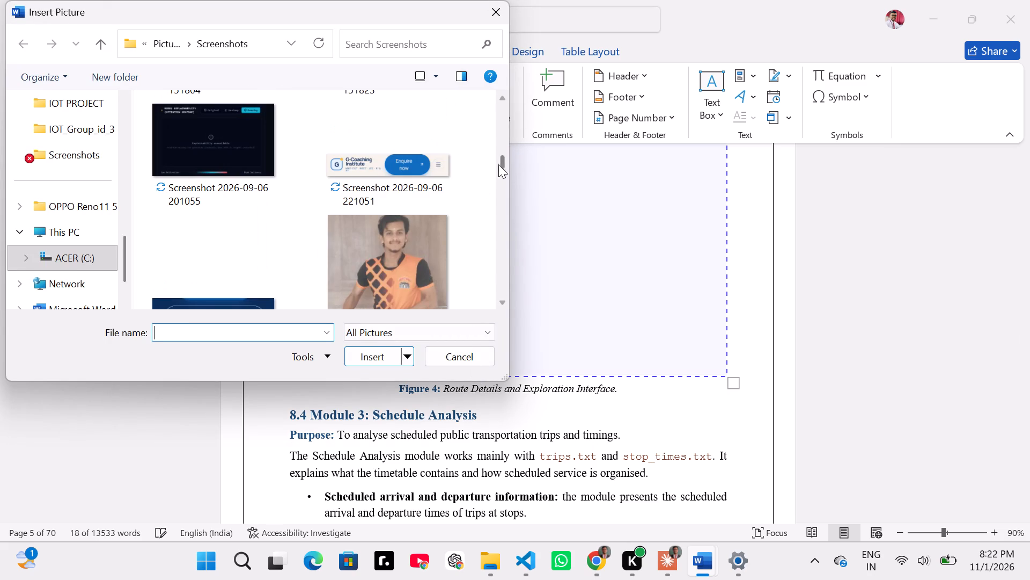
pyautogui.moveTo(504, 166); pyautogui.dragTo(499, 303)
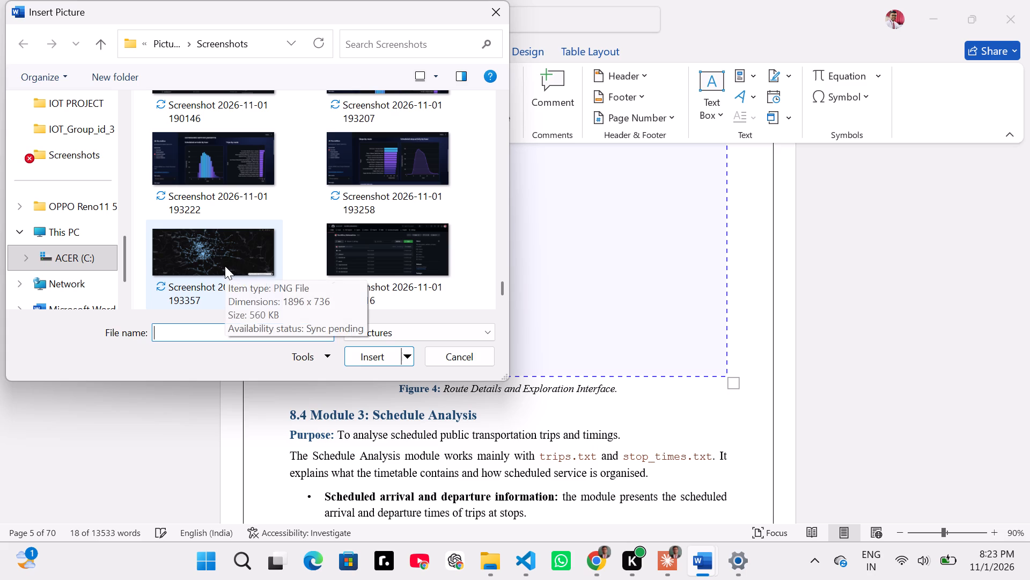
pyautogui.click(202, 264)
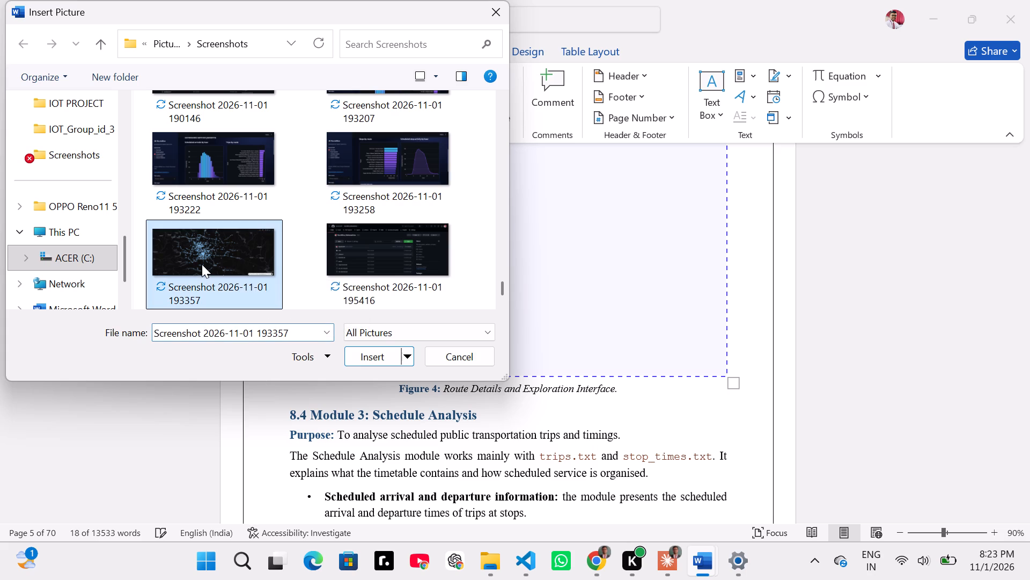
pyautogui.click(380, 355)
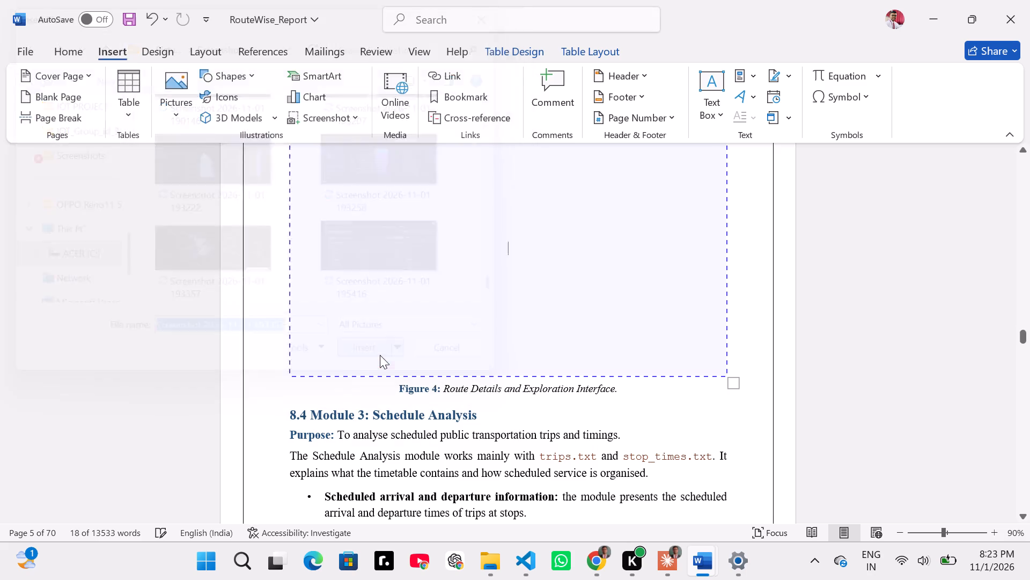
# Stretch the inline Figure 4 screenshot vertically to about 3.27" high.
pyautogui.scroll(1, 615, 345)
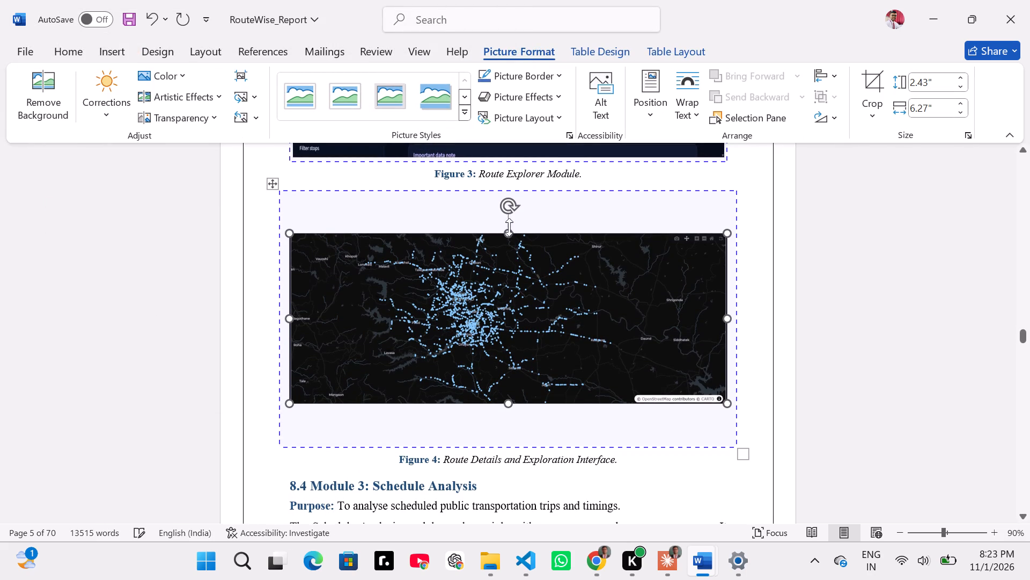
pyautogui.moveTo(506, 231); pyautogui.dragTo(505, 205)
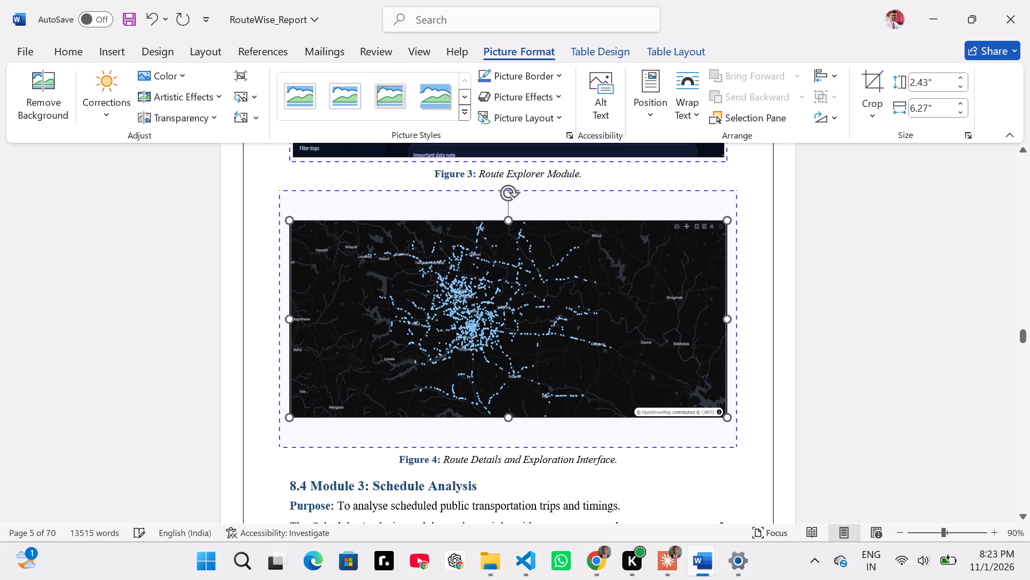
pyautogui.moveTo(505, 205); pyautogui.dragTo(506, 175)
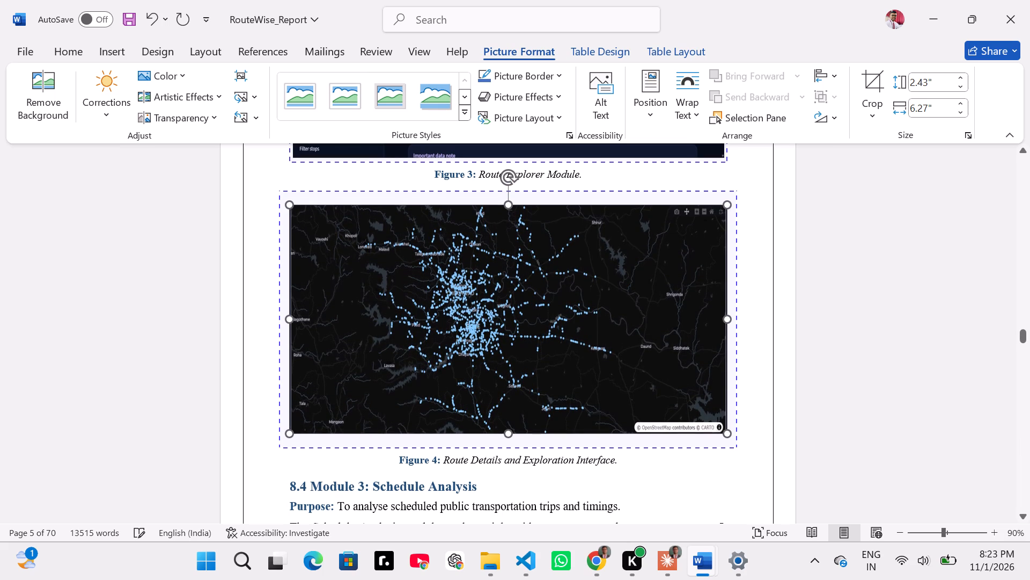
# Set the Figure 4 screenshot's text wrapping to In Front of Text.
pyautogui.click(757, 214)
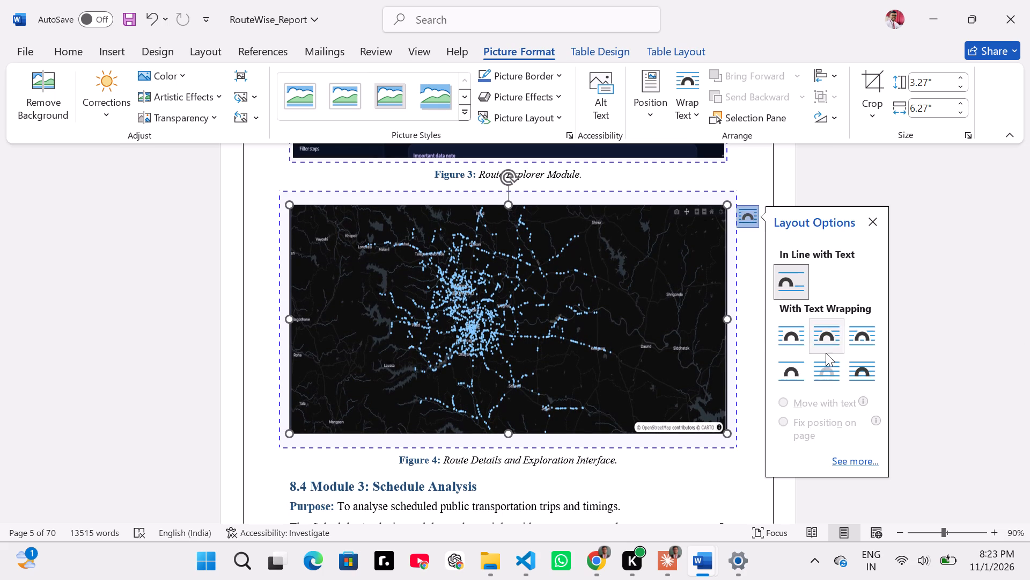
pyautogui.click(847, 374)
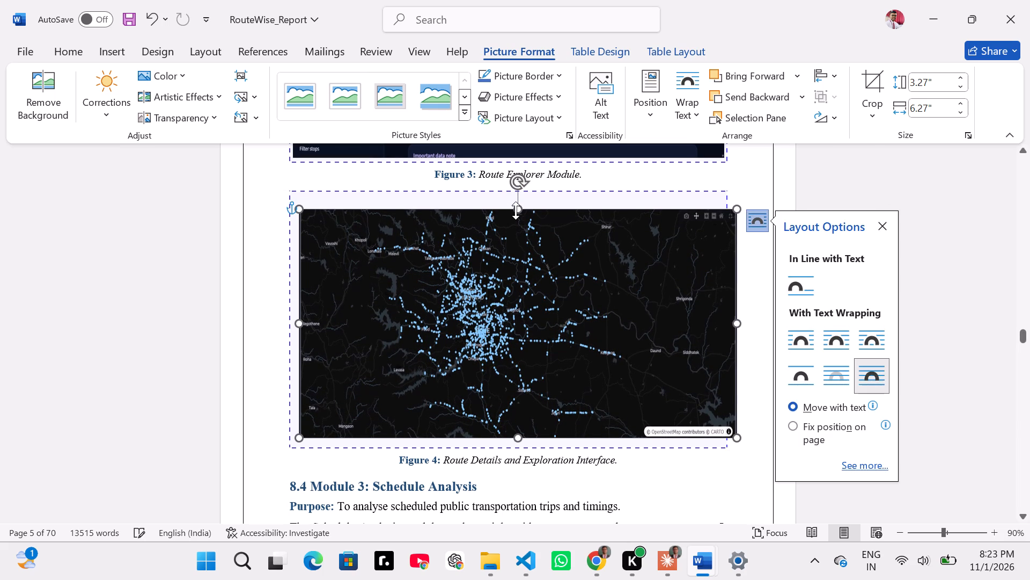
# Position and resize the Figure 4 screenshot to about 3.61" high by 6.18" wide so it fills the dashed frame.
pyautogui.moveTo(516, 211); pyautogui.dragTo(518, 193)
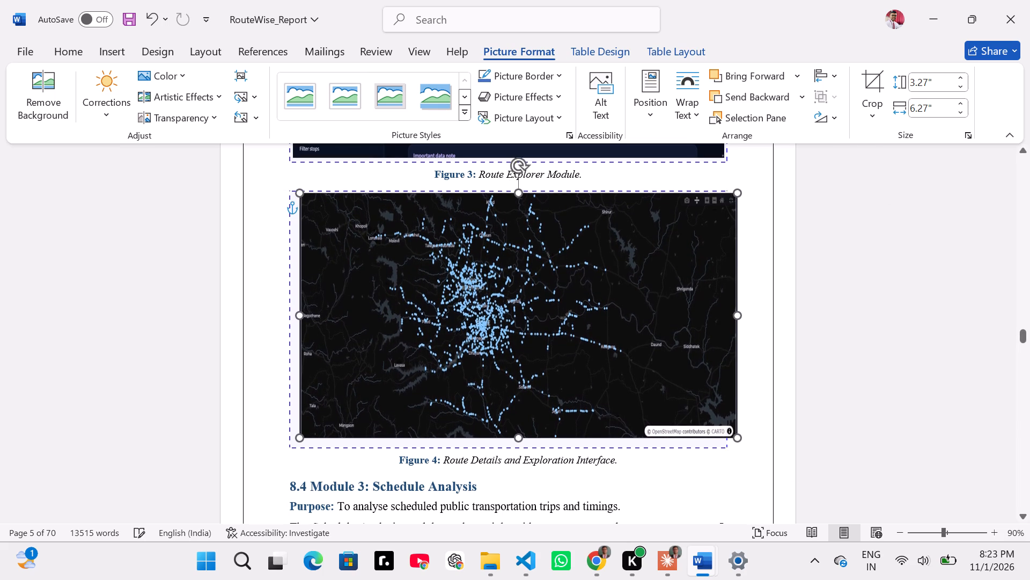
pyautogui.moveTo(518, 193); pyautogui.dragTo(518, 193)
pyautogui.moveTo(301, 310); pyautogui.dragTo(291, 313)
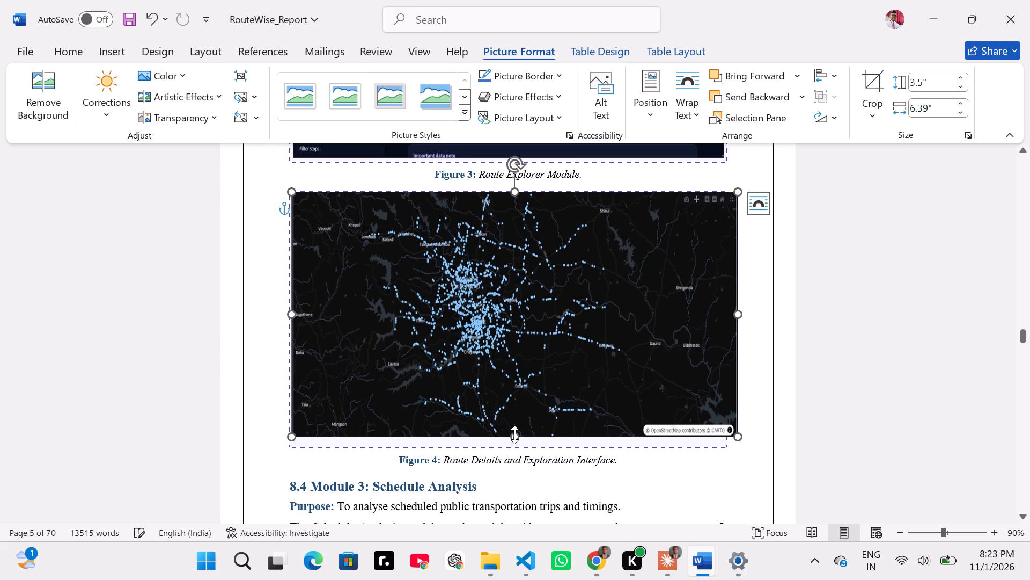
pyautogui.moveTo(513, 434); pyautogui.dragTo(511, 444)
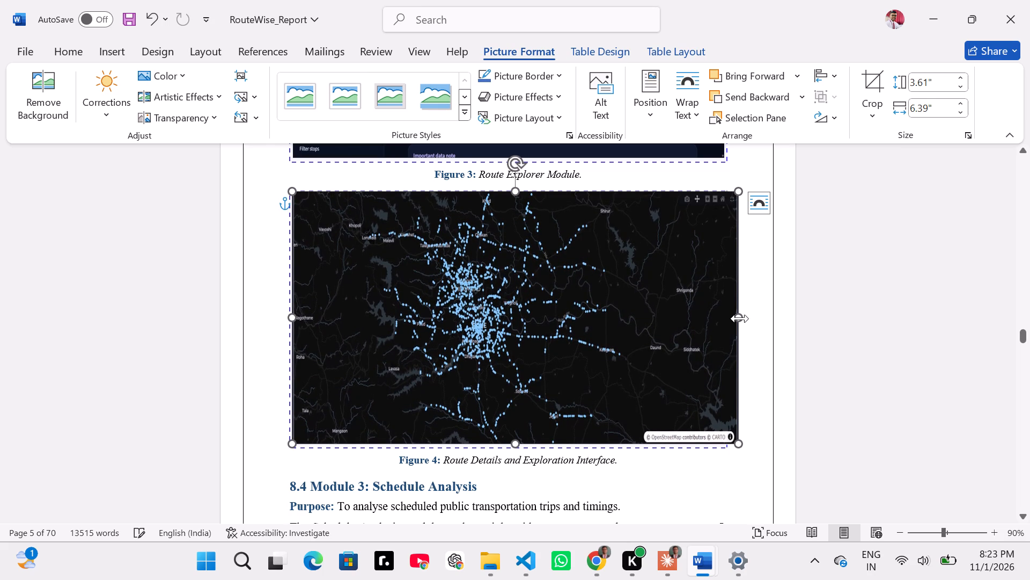
pyautogui.moveTo(740, 318); pyautogui.dragTo(722, 321)
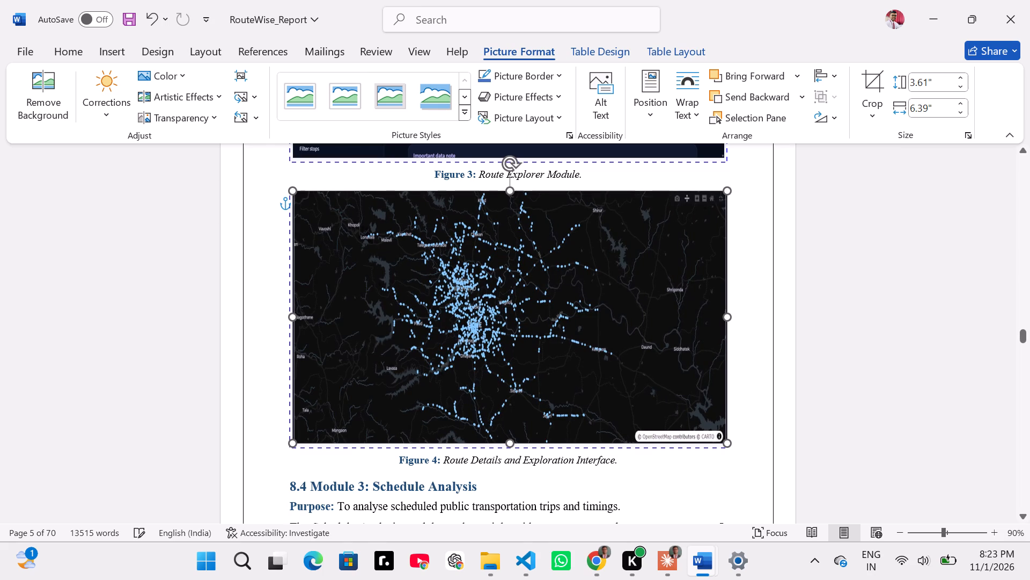
pyautogui.moveTo(722, 321); pyautogui.dragTo(716, 323)
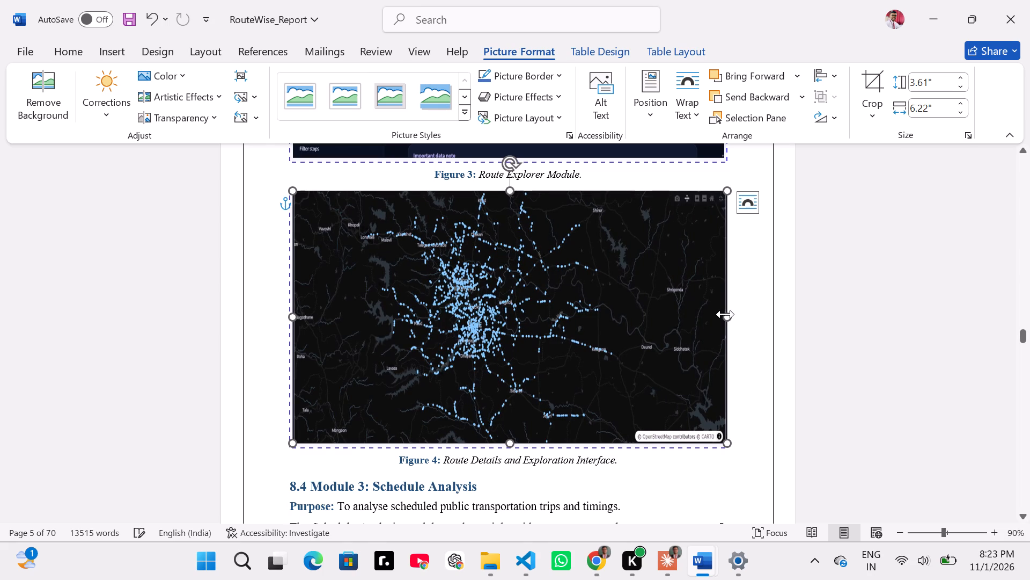
pyautogui.click(725, 314)
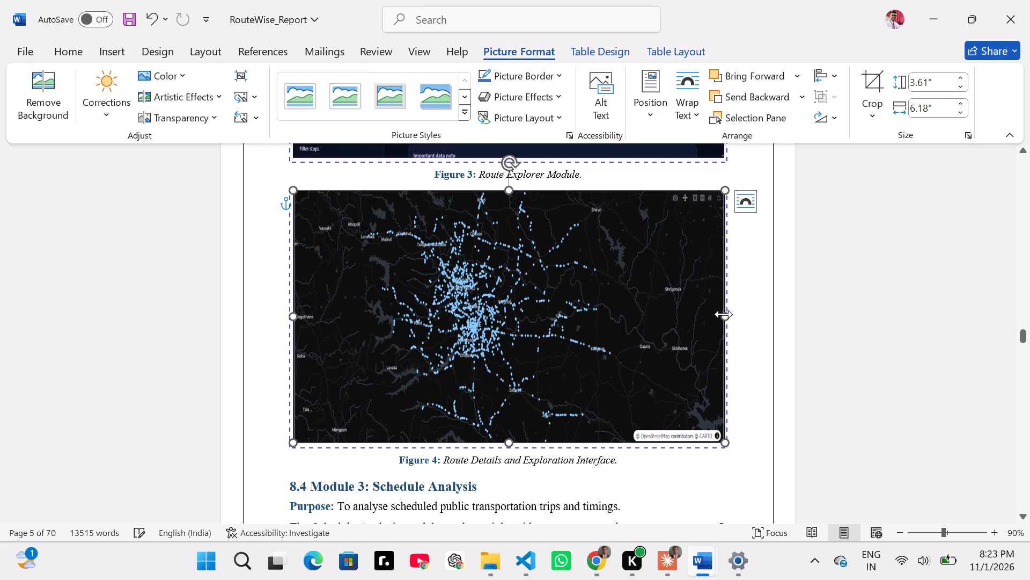
pyautogui.click(574, 356)
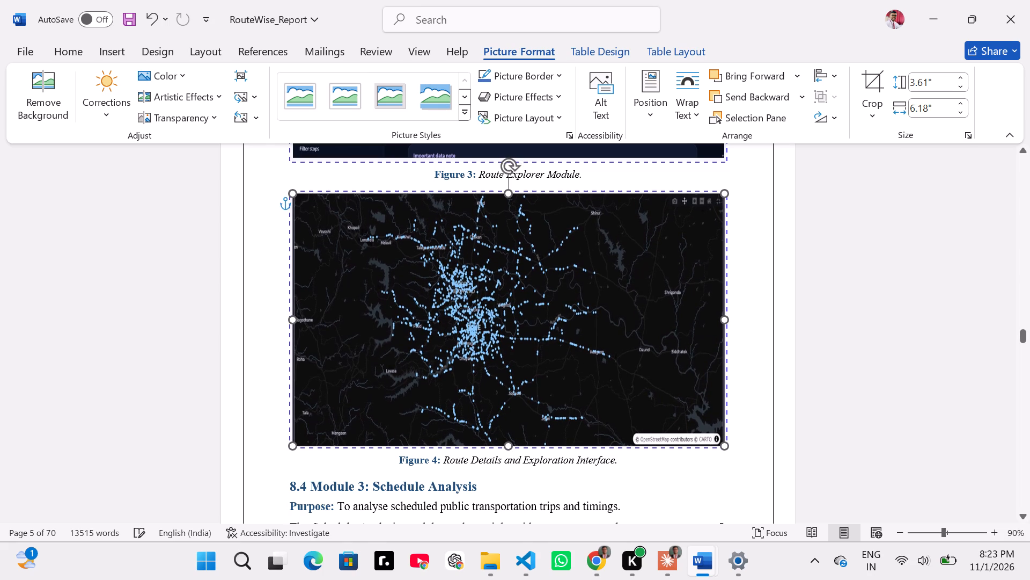
pyautogui.click(842, 390)
# Delete the Figure 5 and Figure 6 screenshot placeholders with their captions from the Schedule Analysis section.
pyautogui.scroll(-4, 842, 390)
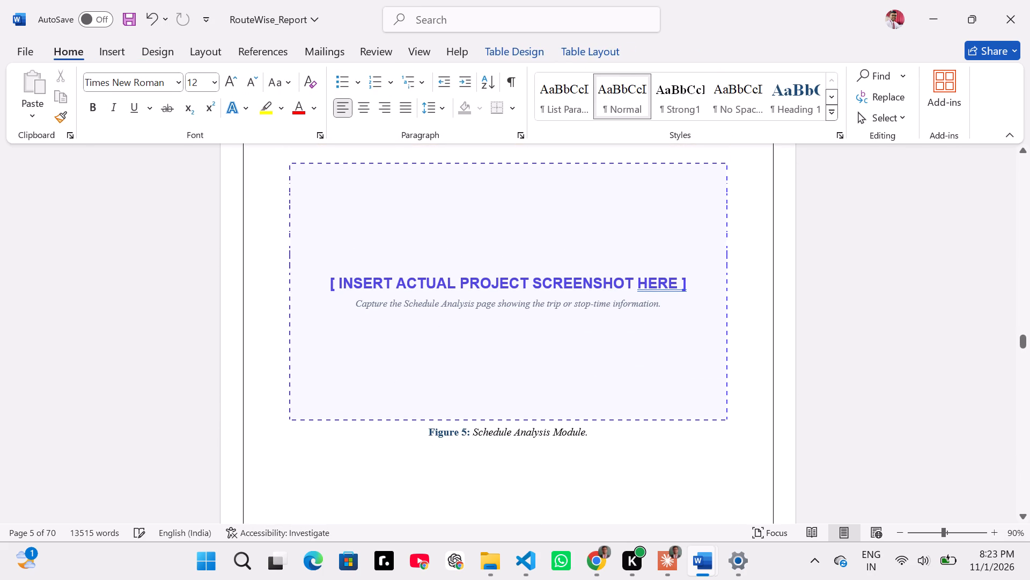
pyautogui.moveTo(615, 437); pyautogui.dragTo(393, 295)
pyautogui.press('BackSpace')
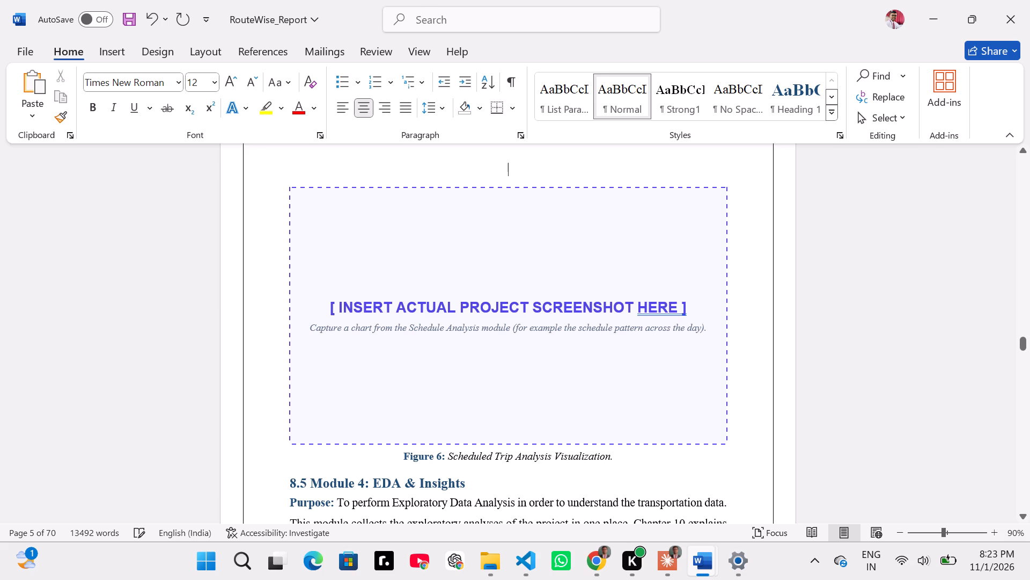
pyautogui.moveTo(641, 458); pyautogui.dragTo(400, 252)
pyautogui.press('BackSpace')
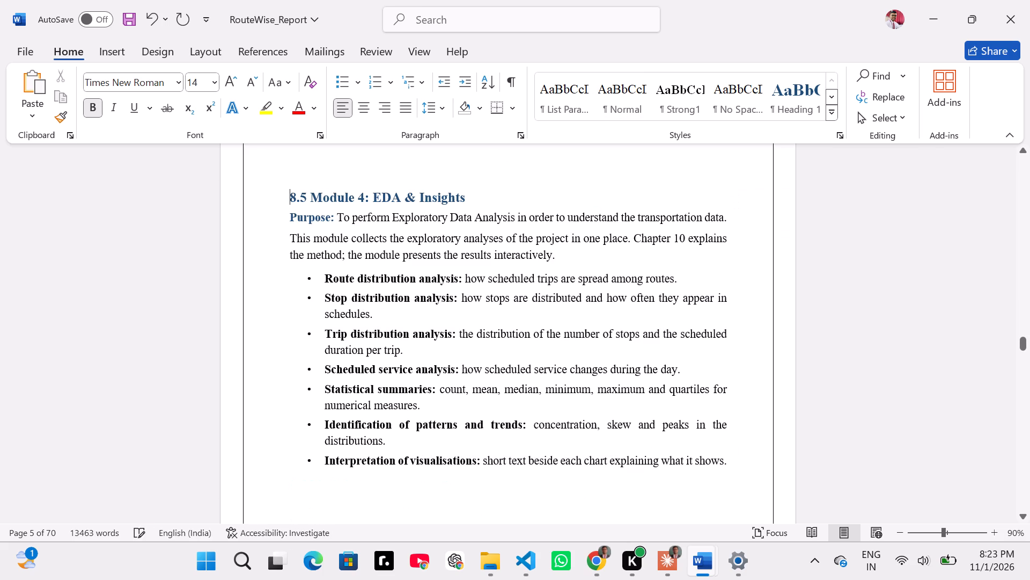
# Replace the blank paragraph above the 8.5 Module 4: EDA & Insights heading with a new line break.
pyautogui.scroll(2, 400, 252)
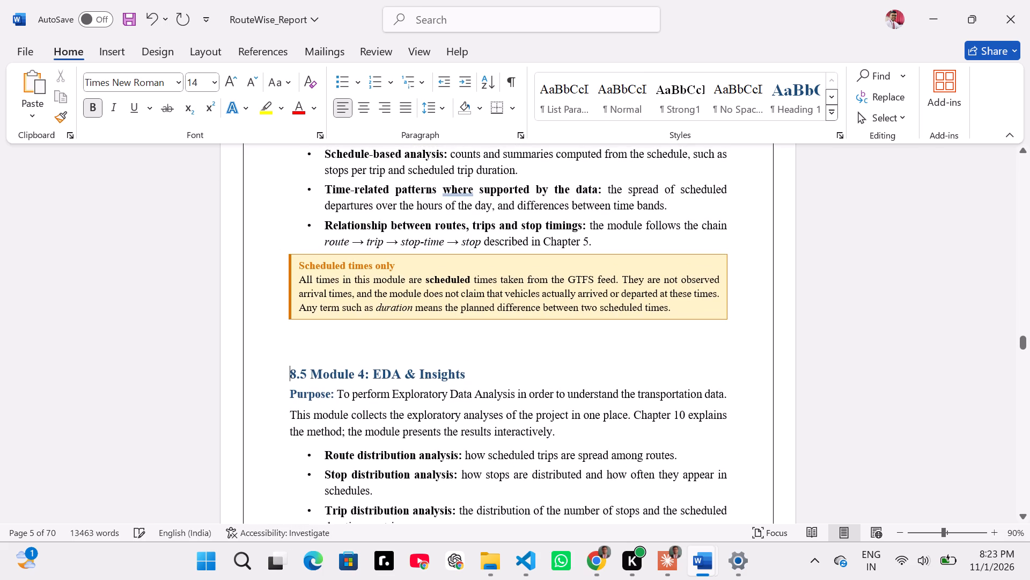
pyautogui.press('BackSpace')
pyautogui.press('Return')
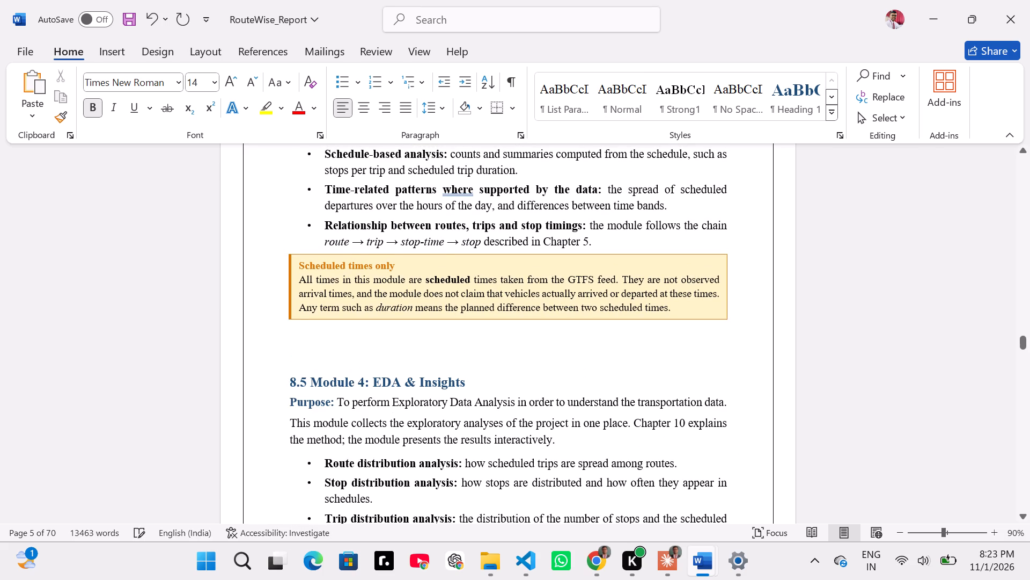
# Delete the Figure 7 and Figure 8 screenshot placeholders with their captions from the EDA & Insights section.
pyautogui.scroll(-3, 464, 379)
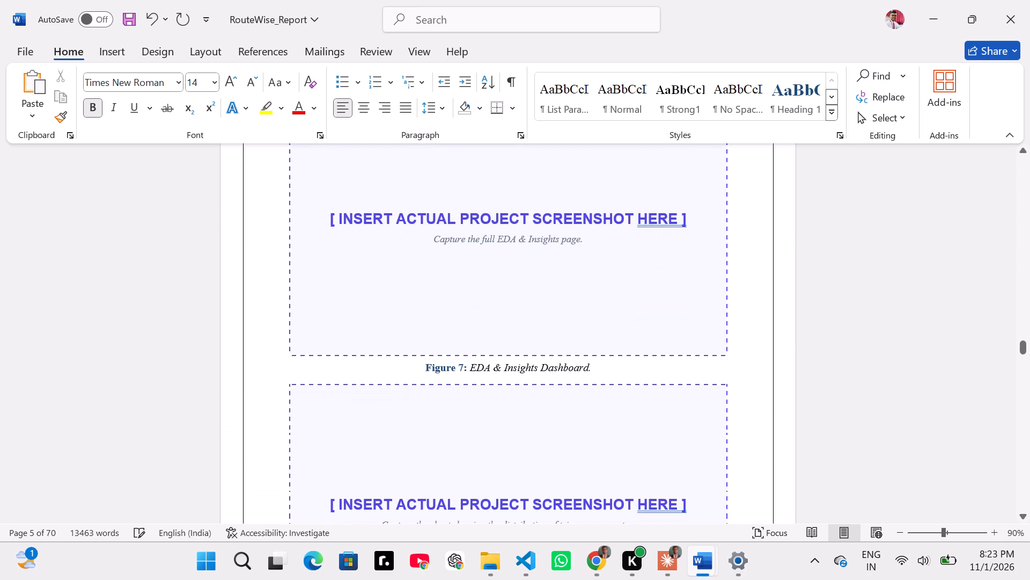
pyautogui.scroll(-2, 562, 428)
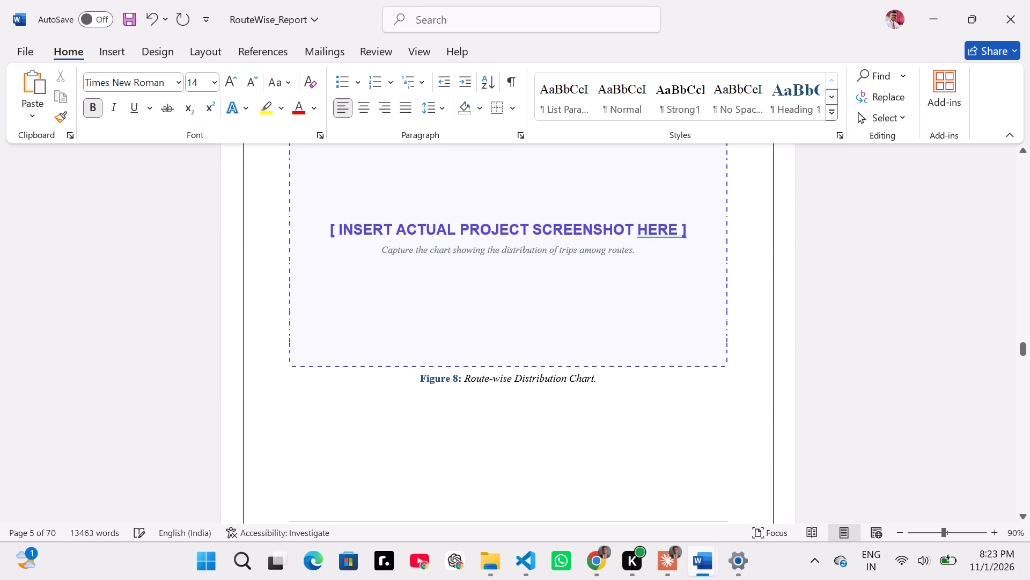
pyautogui.moveTo(633, 405); pyautogui.dragTo(315, 205)
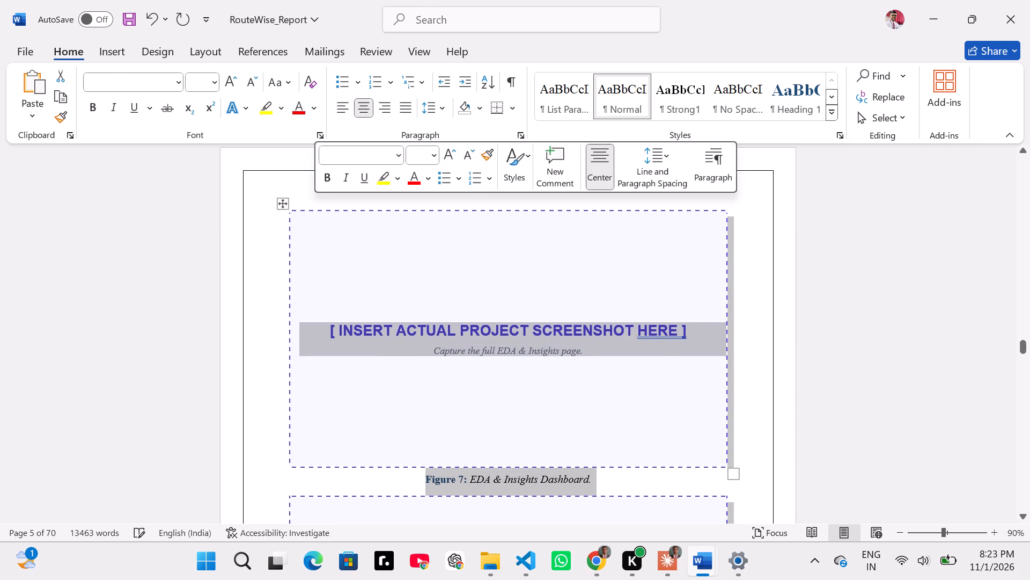
pyautogui.press('BackSpace')
# Delete the Figure 9 stop-related visualization placeholder and its caption above the 8.6 Module 5: Dataset & Method heading.
pyautogui.scroll(-1, 315, 205)
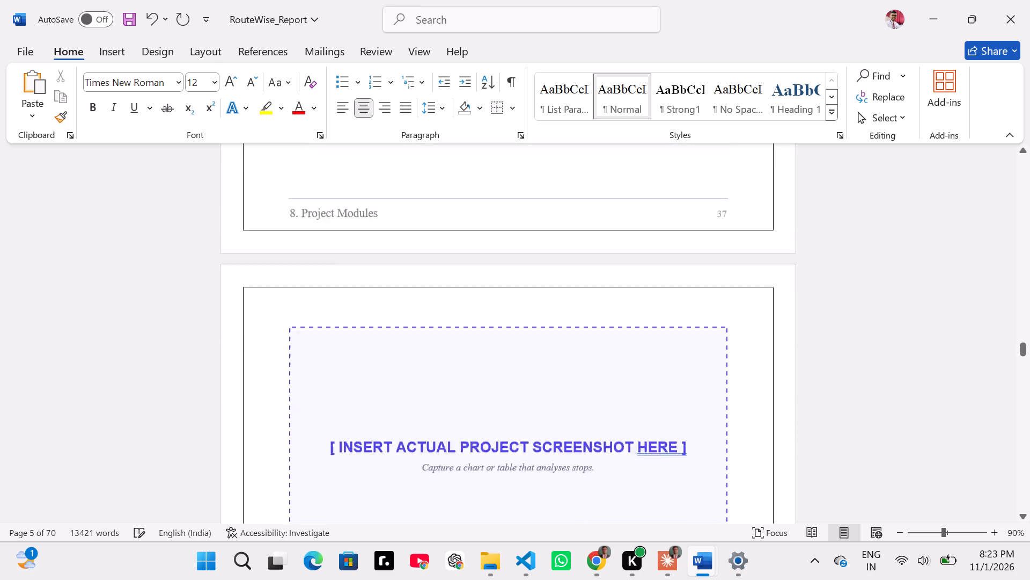
pyautogui.scroll(-1, 315, 205)
pyautogui.scroll(-1, 474, 321)
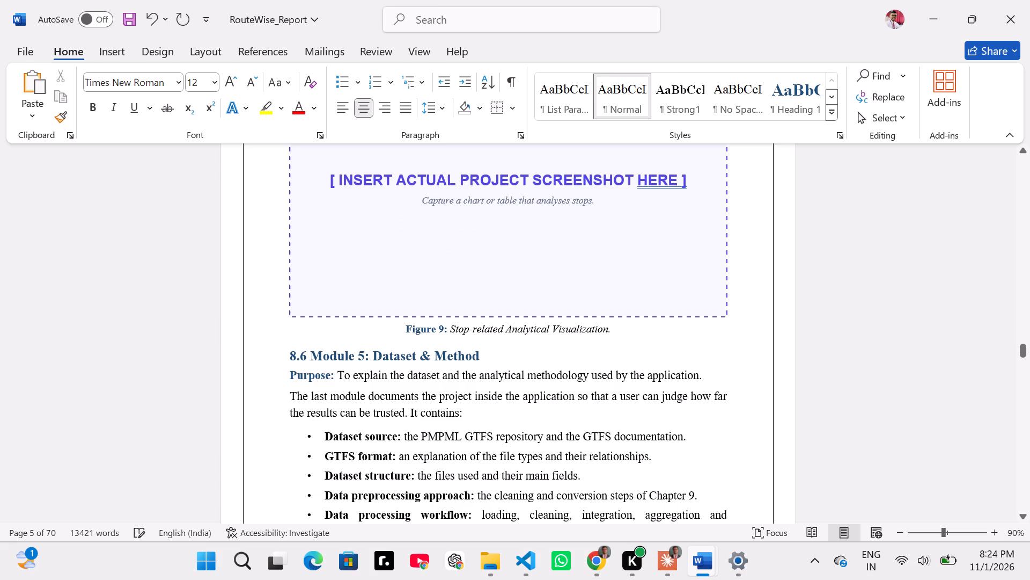
pyautogui.moveTo(616, 330); pyautogui.dragTo(369, 186)
pyautogui.press('BackSpace')
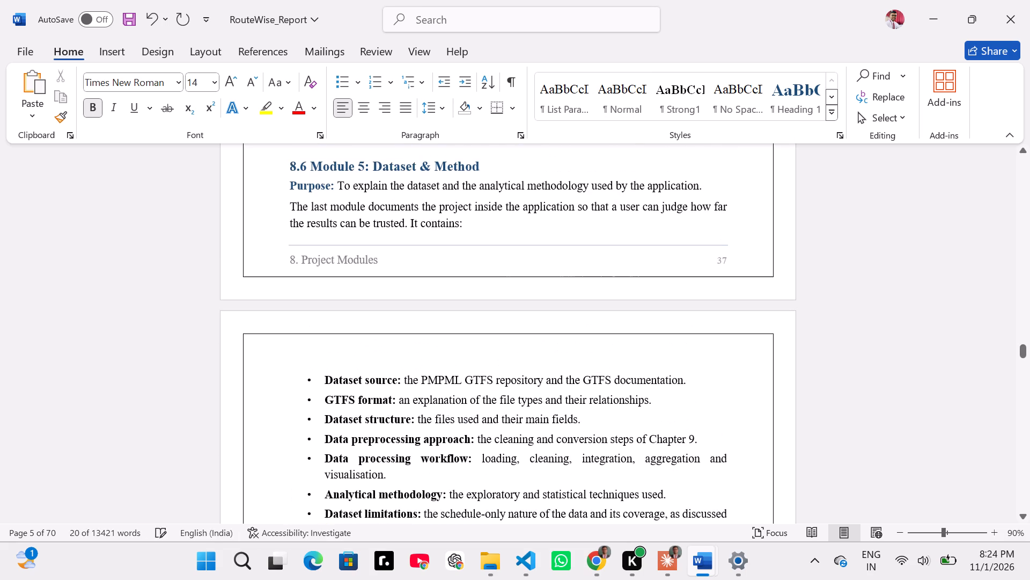
# Delete the Figure 10 Dataset & Method placeholder frame and its caption below the dataset limitations bullet.
pyautogui.scroll(2, 369, 186)
pyautogui.scroll(-3, 369, 186)
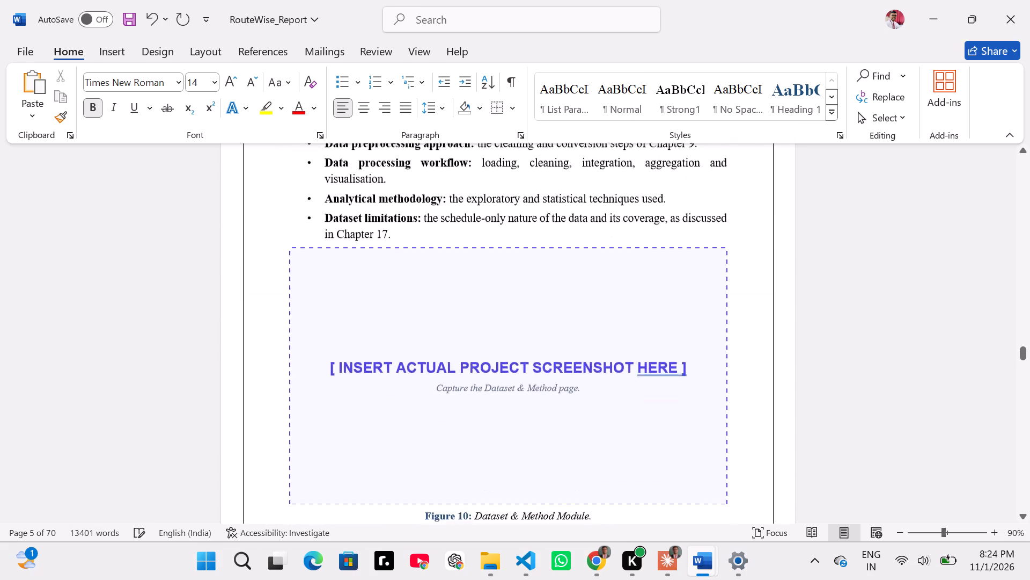
pyautogui.scroll(-3, 369, 186)
pyautogui.moveTo(602, 320); pyautogui.dragTo(292, 114)
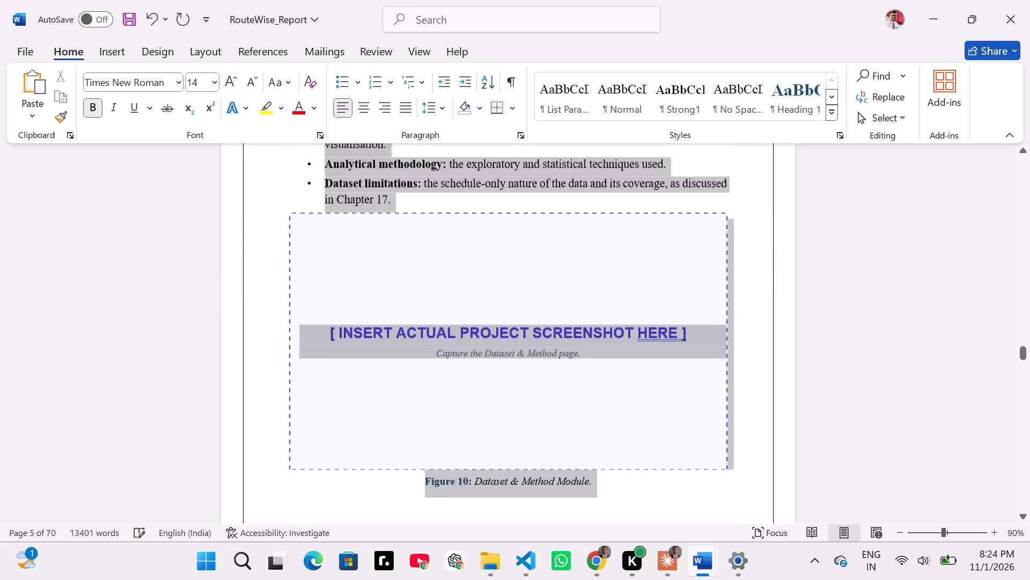
pyautogui.moveTo(292, 114); pyautogui.dragTo(344, 487)
pyautogui.press('BackSpace')
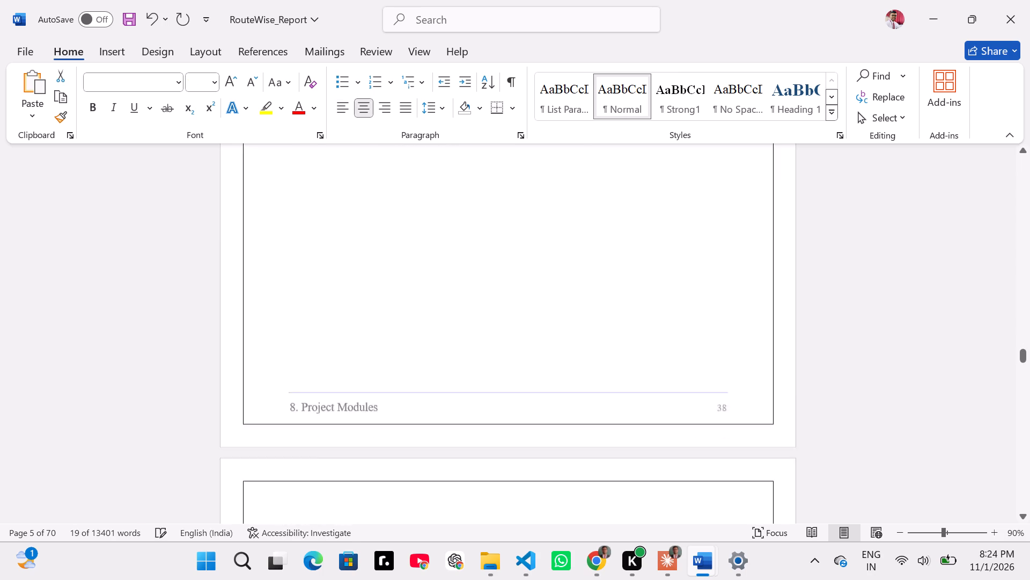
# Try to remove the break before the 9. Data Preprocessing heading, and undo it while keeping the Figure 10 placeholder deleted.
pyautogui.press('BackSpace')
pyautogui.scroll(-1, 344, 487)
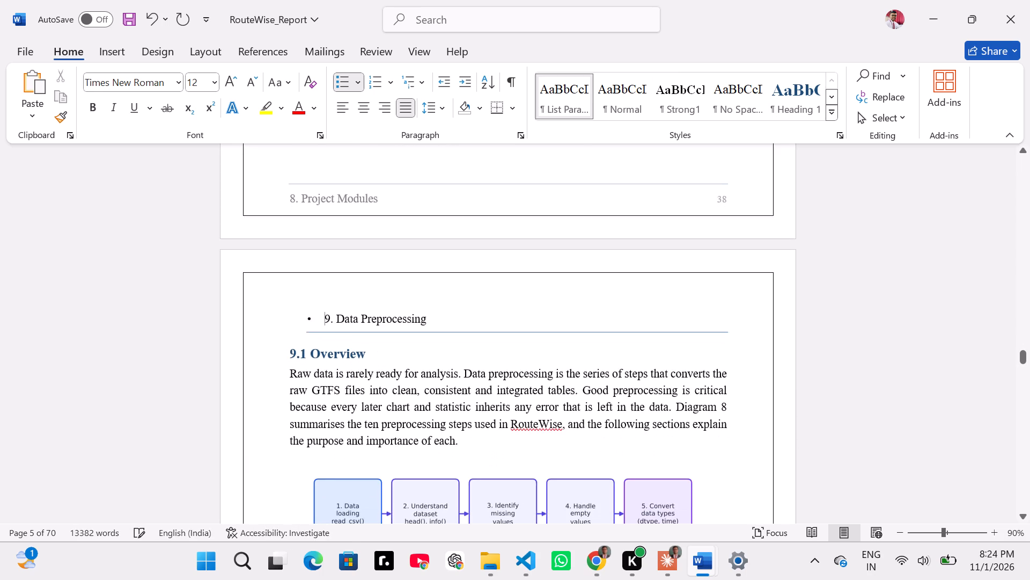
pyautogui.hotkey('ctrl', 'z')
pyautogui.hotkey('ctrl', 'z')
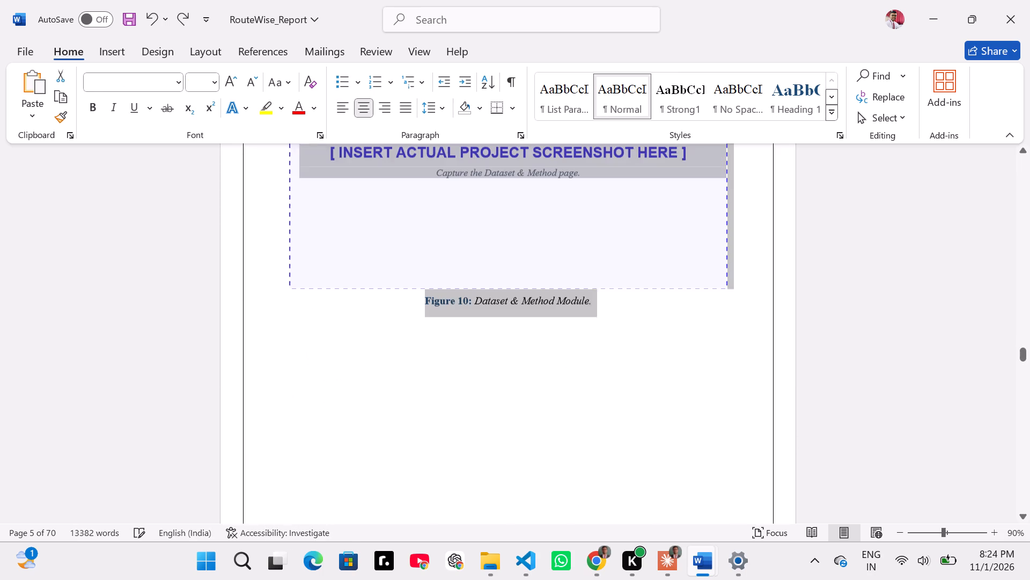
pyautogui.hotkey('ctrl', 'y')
# Review chapters 9 Data Preprocessing and 10 Exploratory Data Analysis for leftover screenshot placeholders and layout problems.
pyautogui.scroll(-1, 344, 487)
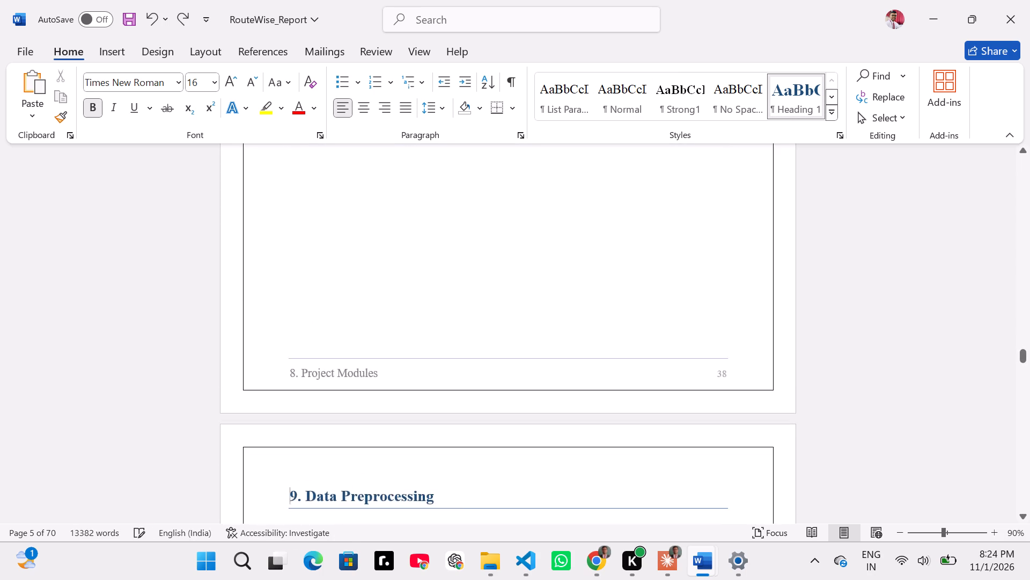
pyautogui.scroll(-4, 344, 487)
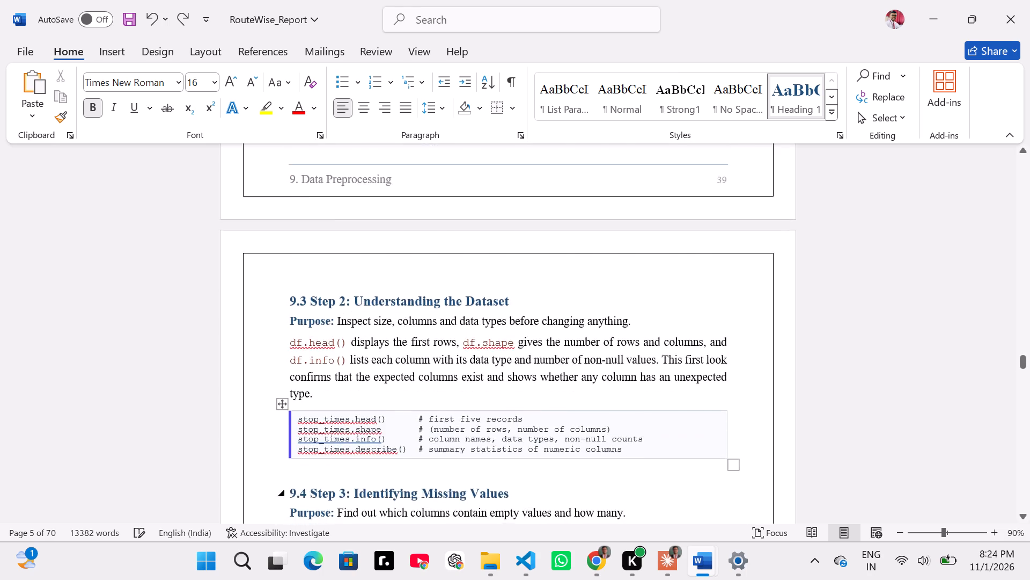
pyautogui.scroll(-4, 344, 487)
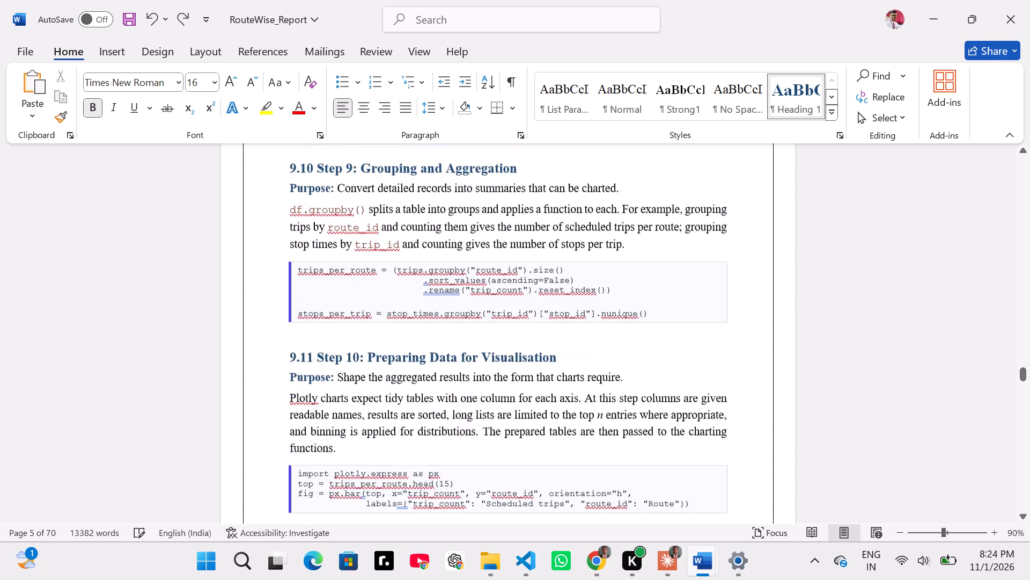
pyautogui.scroll(-2, 344, 487)
pyautogui.scroll(-1, 489, 385)
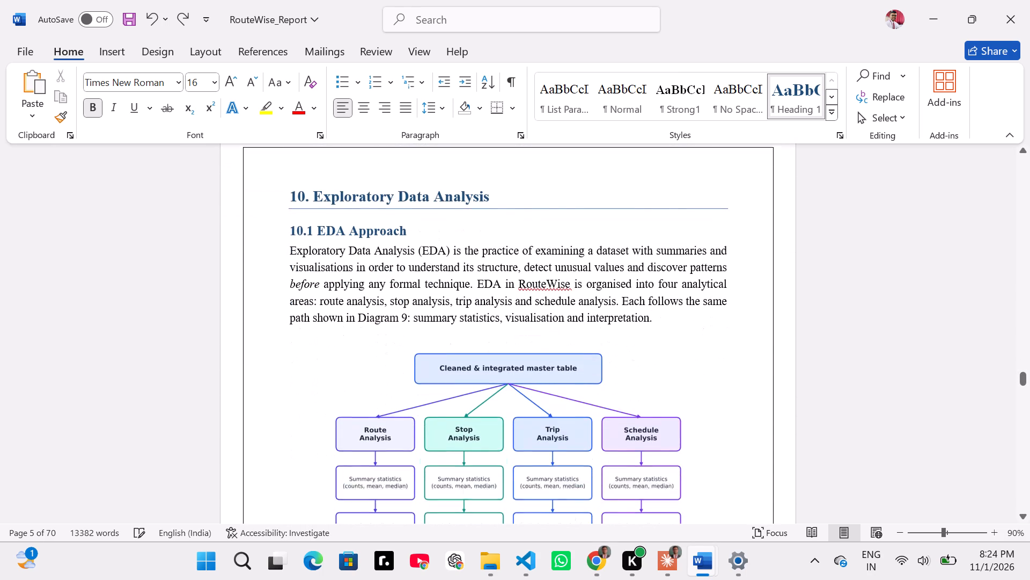
pyautogui.scroll(-5, 489, 385)
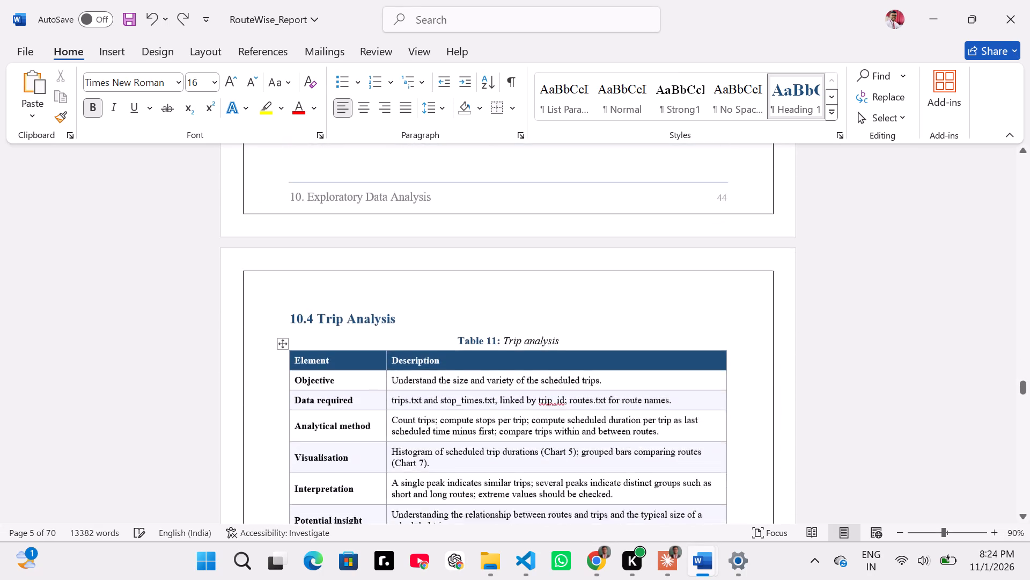
pyautogui.scroll(-4, 489, 385)
pyautogui.scroll(2, 489, 385)
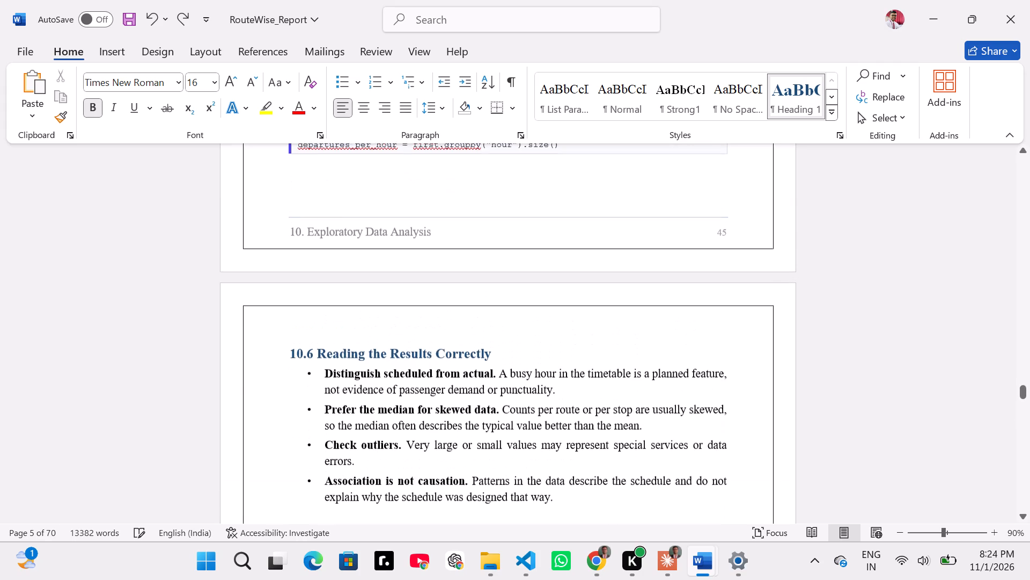
pyautogui.scroll(1, 489, 385)
pyautogui.scroll(-4, 489, 385)
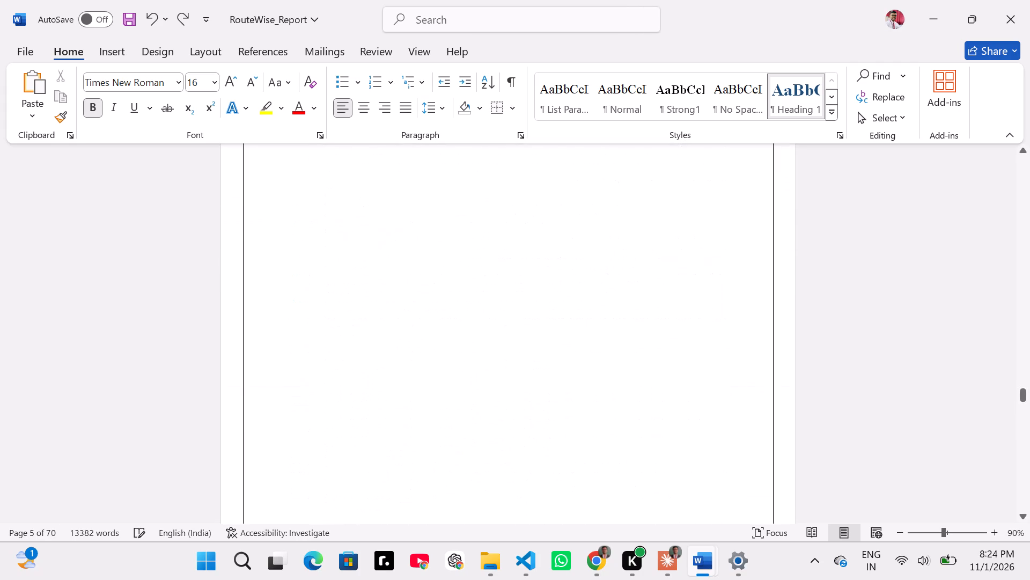
pyautogui.scroll(-1, 489, 385)
pyautogui.scroll(3, 489, 385)
pyautogui.scroll(-1, 489, 385)
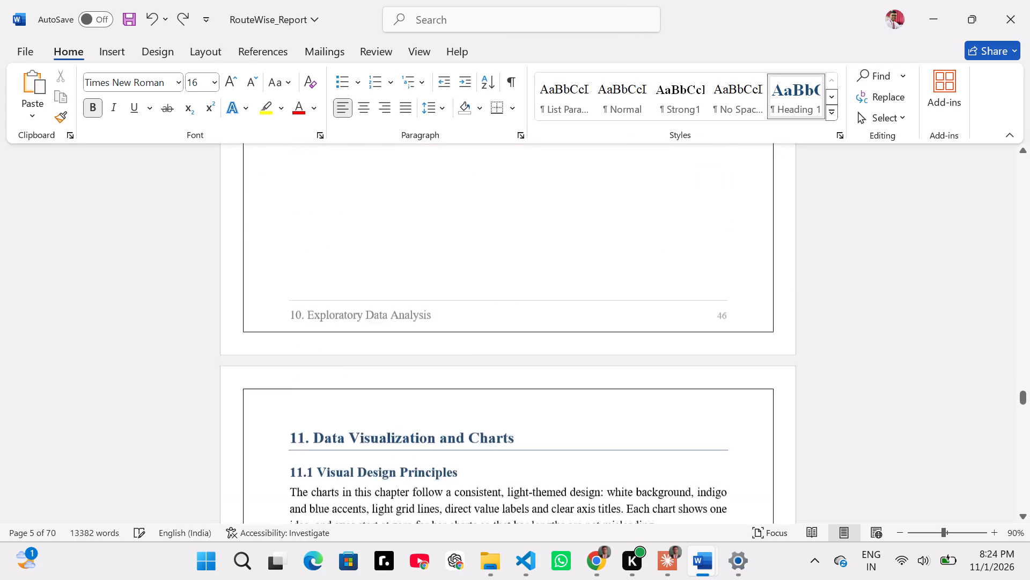
# Check the charts and their descriptions in chapter 11, Data Visualization and Charts.
pyautogui.scroll(-4, 489, 385)
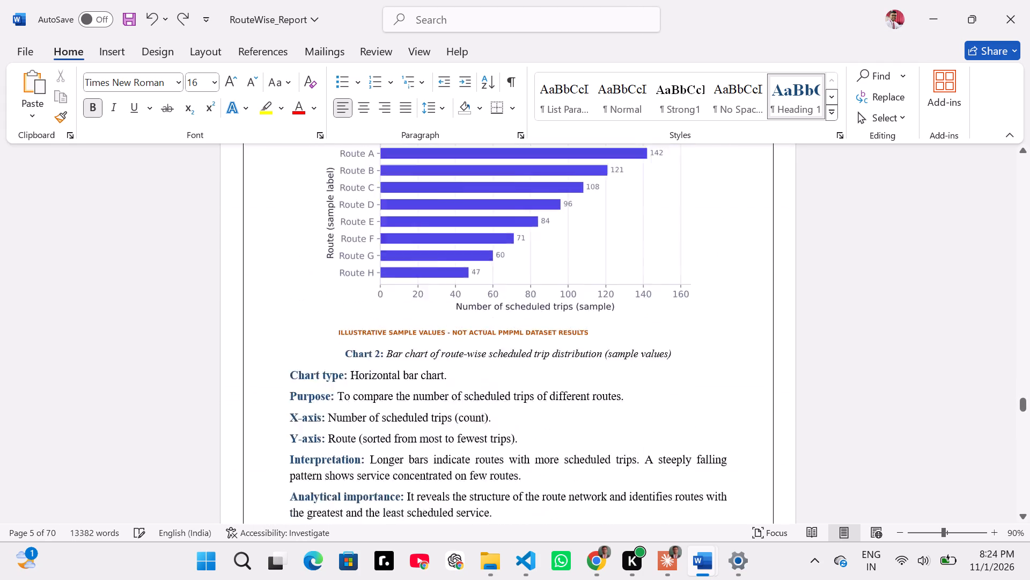
pyautogui.scroll(-4, 489, 385)
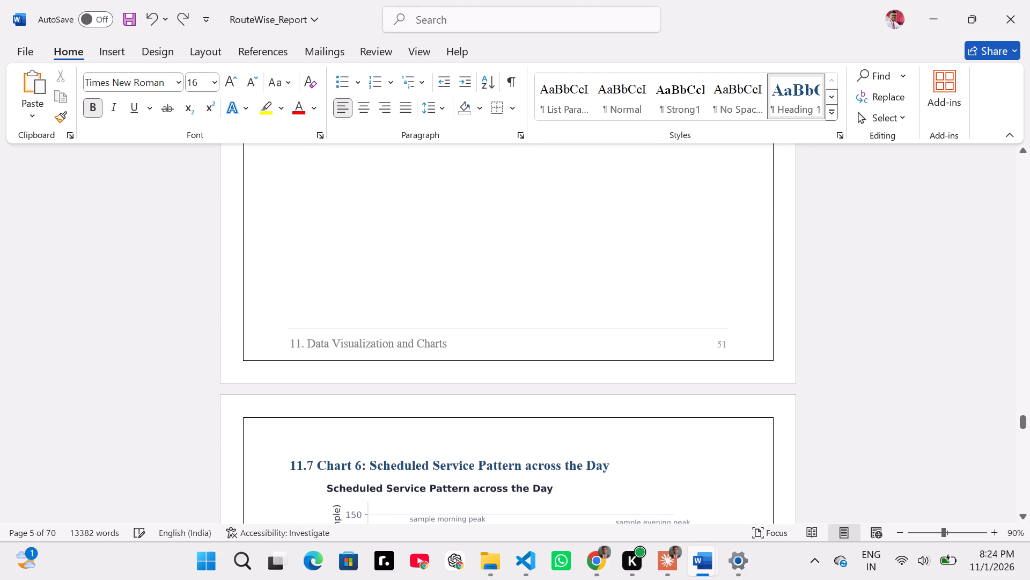
pyautogui.scroll(3, 489, 385)
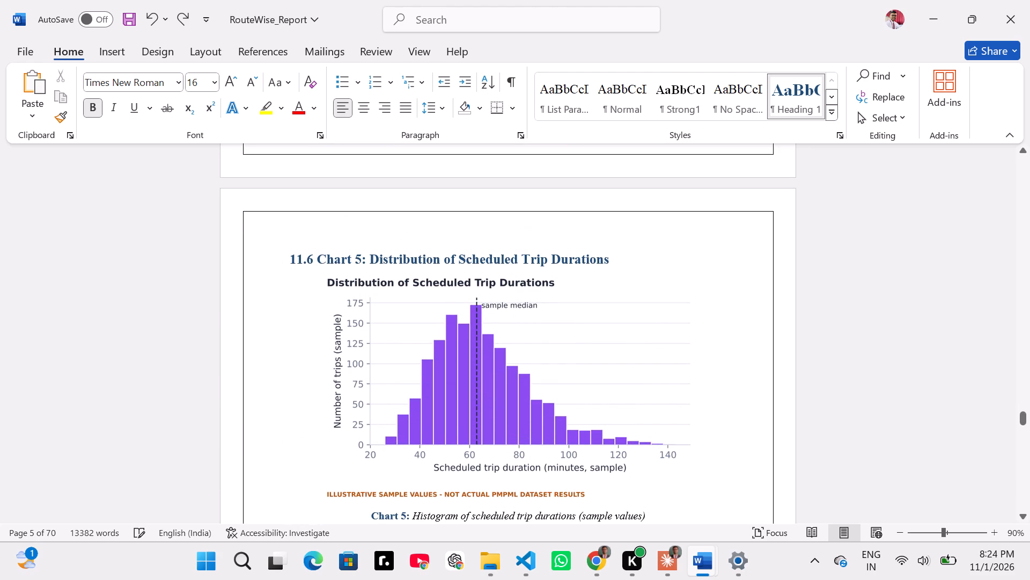
pyautogui.scroll(5, 489, 385)
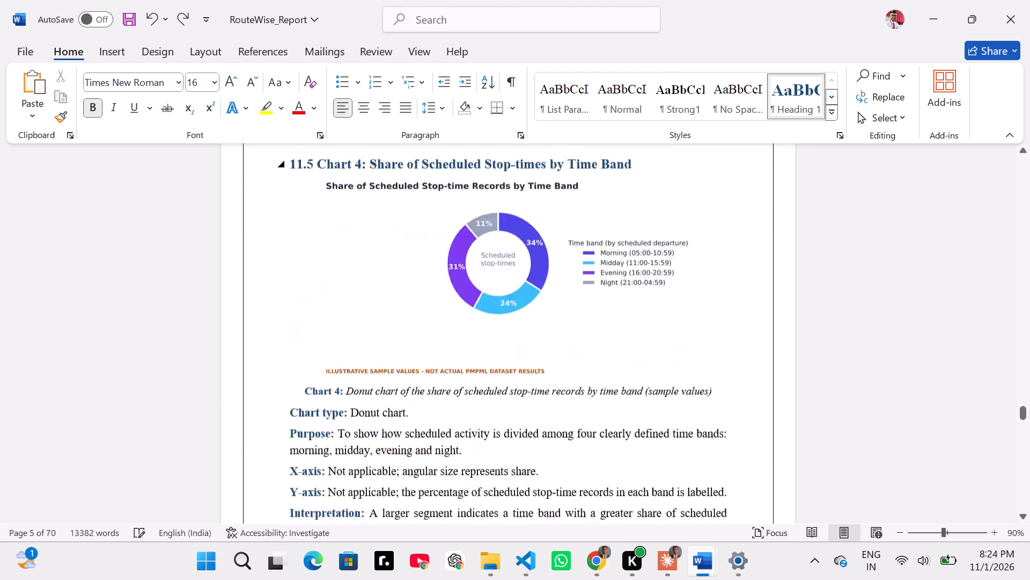
# Zoom out to several pages at once and review the front matter, including the table of contents and the lists of figures and tables.
pyautogui.scroll(17, 489, 385)
pyautogui.keyDown('ctrl'); pyautogui.scroll(-5, 489, 385); pyautogui.keyUp('ctrl')
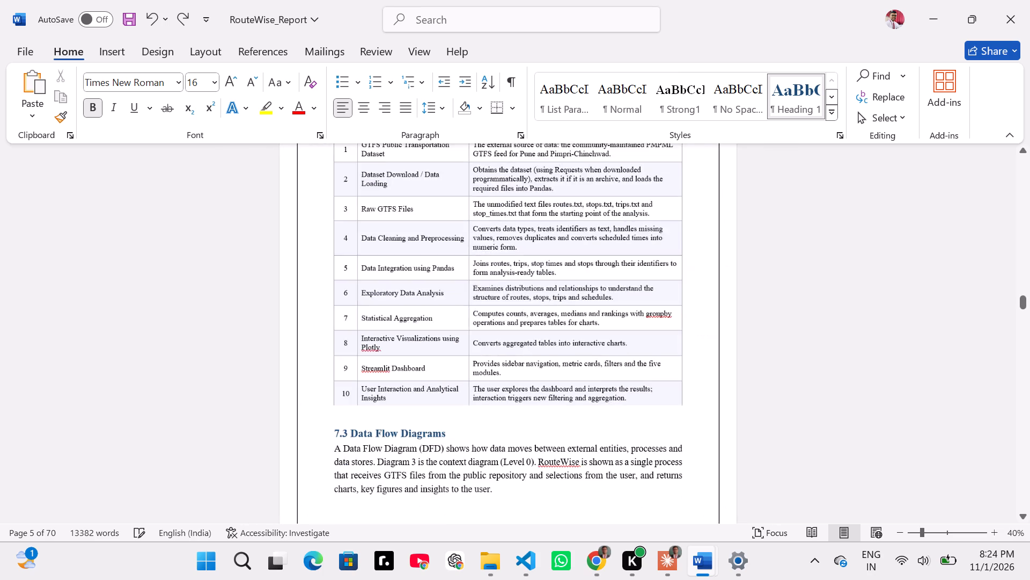
pyautogui.scroll(11, 489, 385)
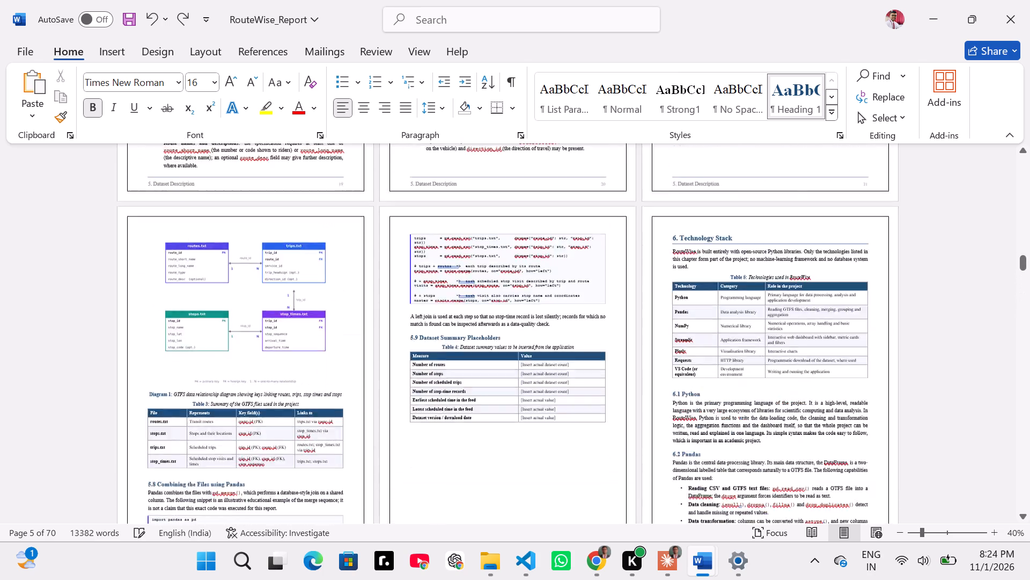
pyautogui.scroll(14, 489, 385)
pyautogui.scroll(-3, 489, 385)
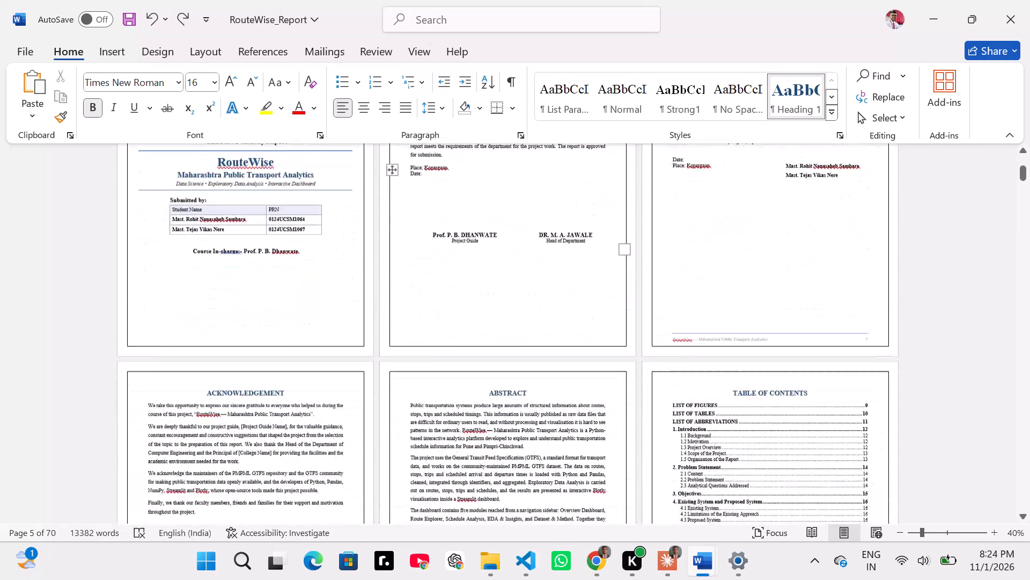
pyautogui.scroll(-3, 489, 385)
pyautogui.scroll(1, 489, 385)
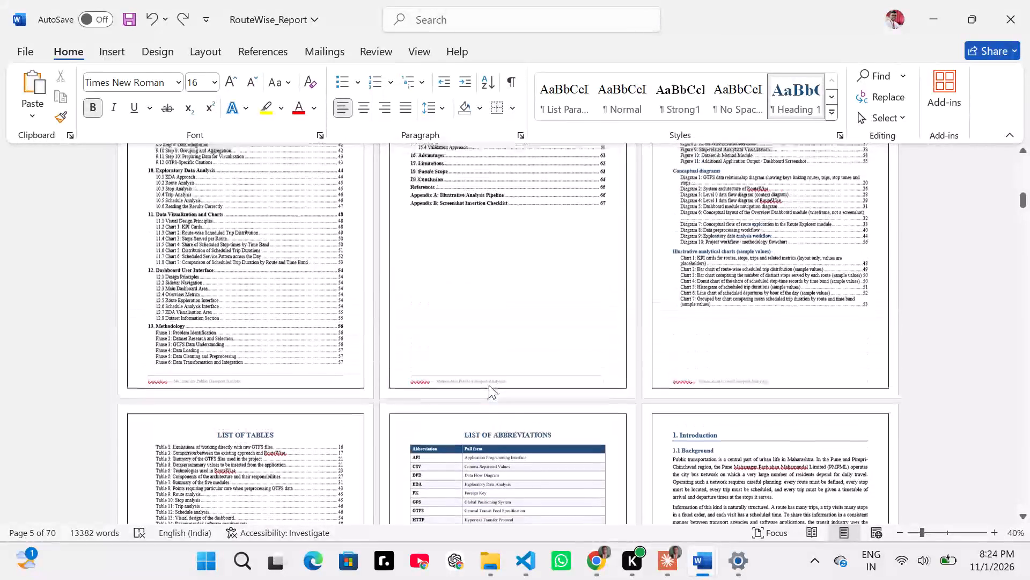
pyautogui.scroll(3, 489, 385)
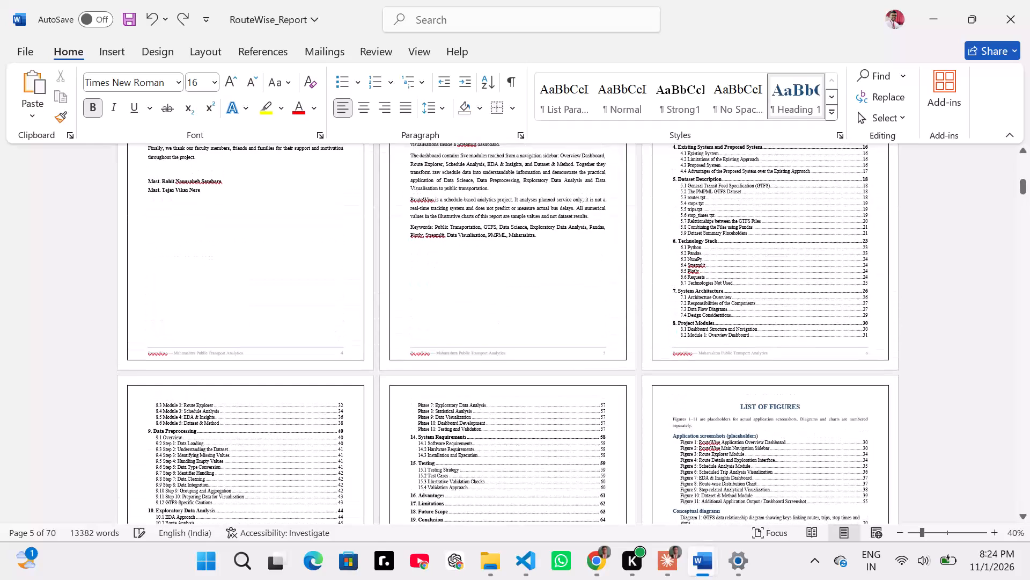
pyautogui.scroll(-2, 489, 385)
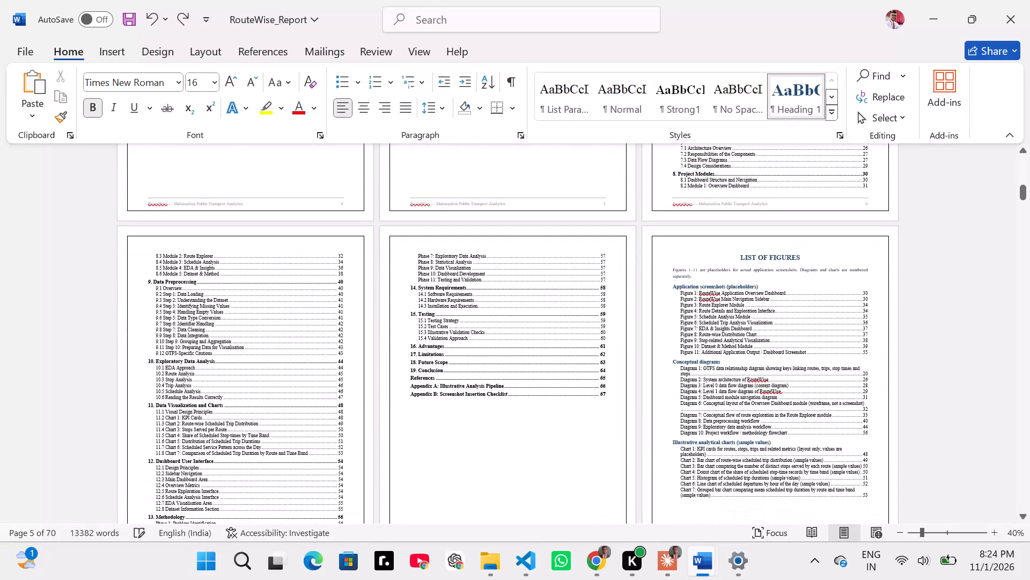
pyautogui.scroll(-3, 489, 385)
pyautogui.scroll(2, 489, 385)
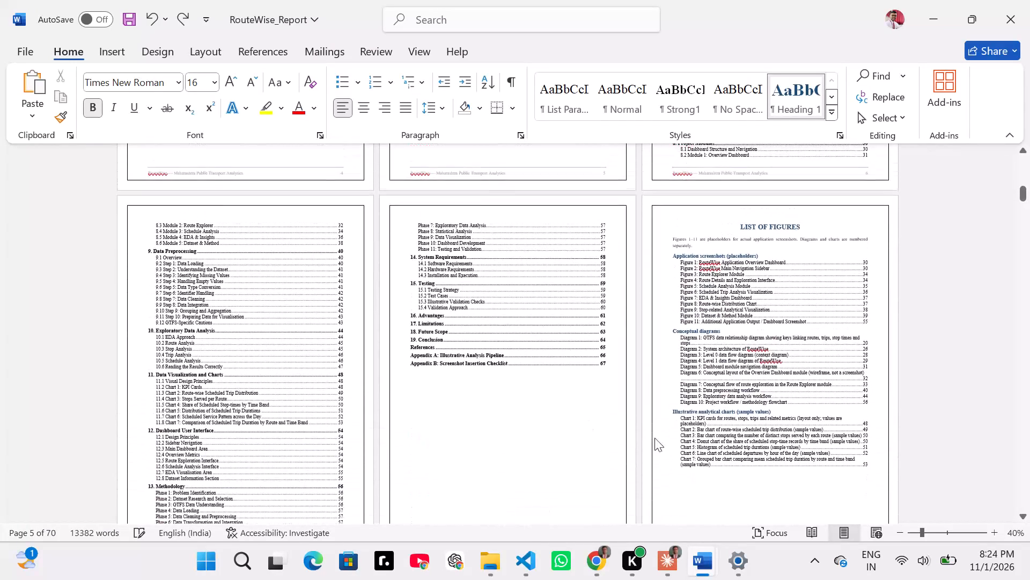
pyautogui.scroll(-1, 780, 469)
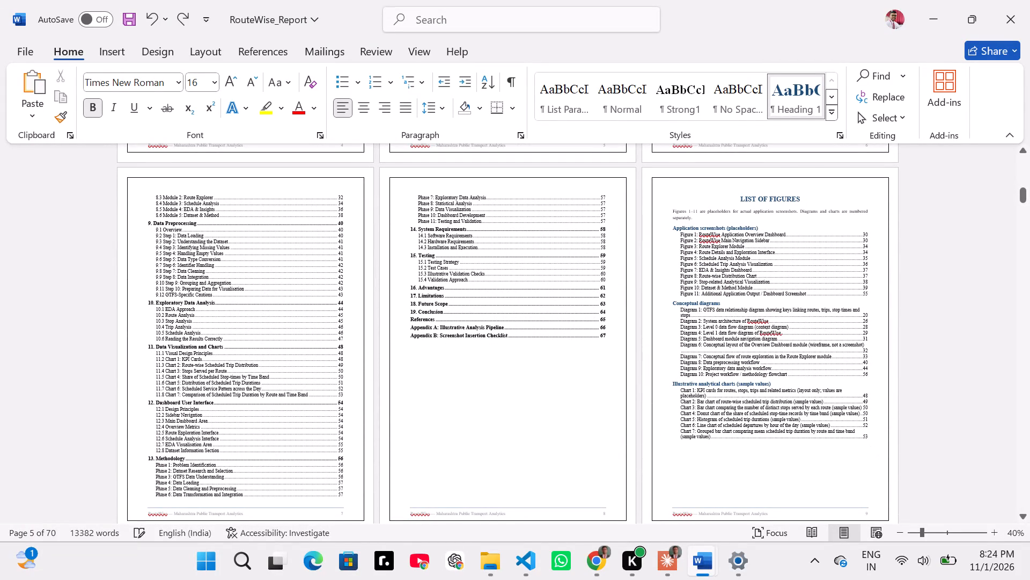
pyautogui.scroll(4, 875, 441)
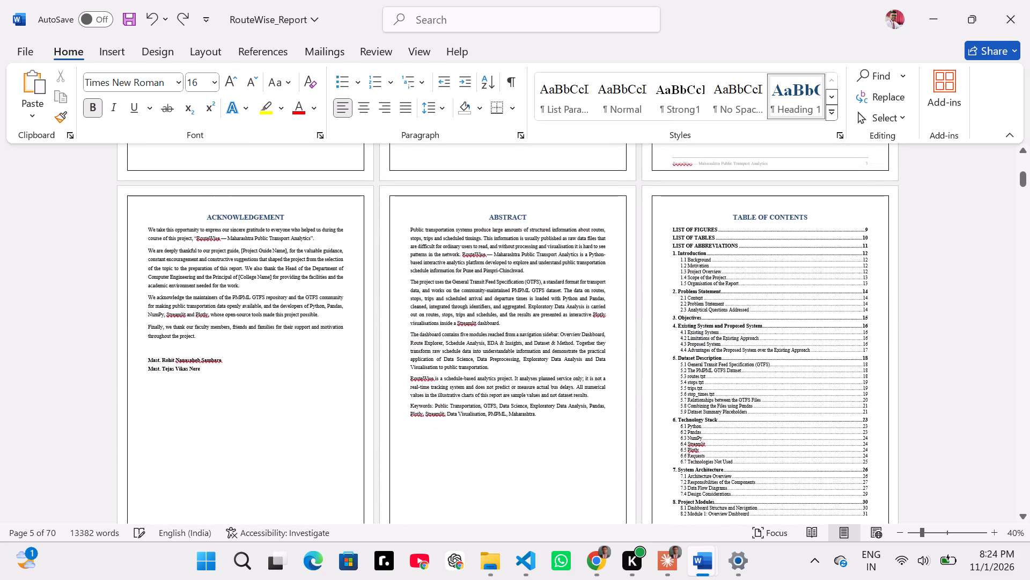
pyautogui.scroll(-1, 875, 441)
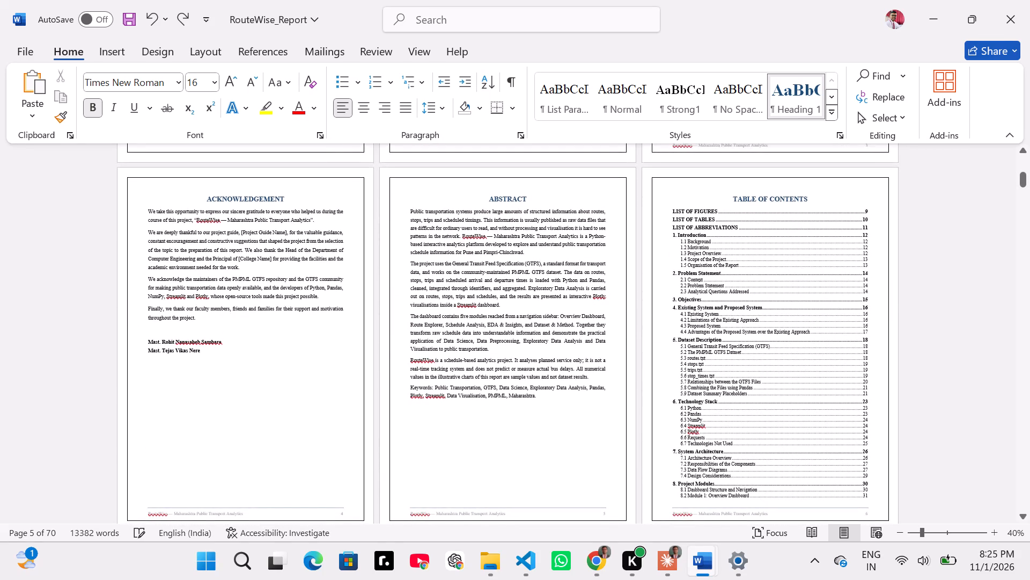
pyautogui.scroll(-5, 875, 441)
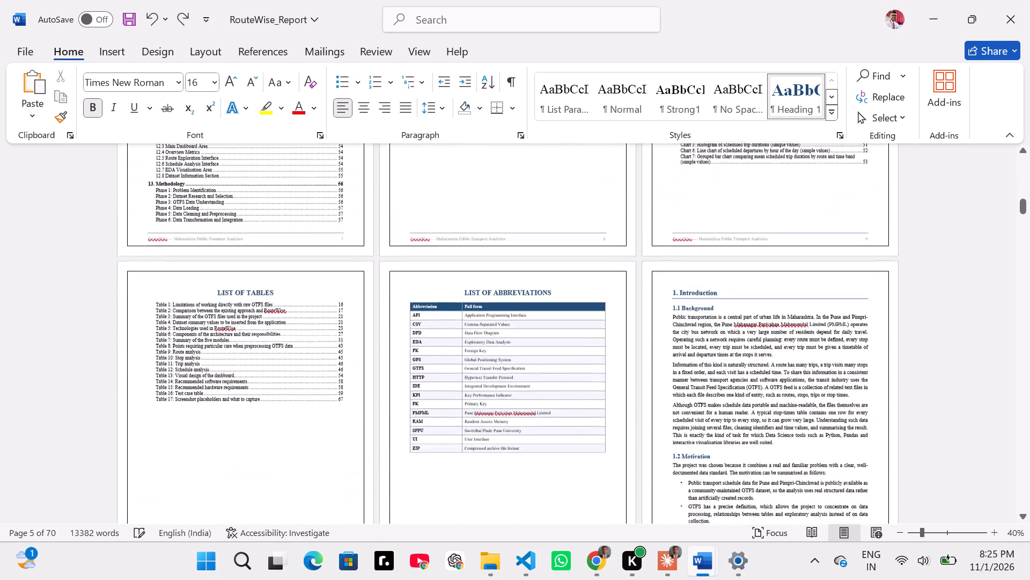
pyautogui.scroll(1, 285, 446)
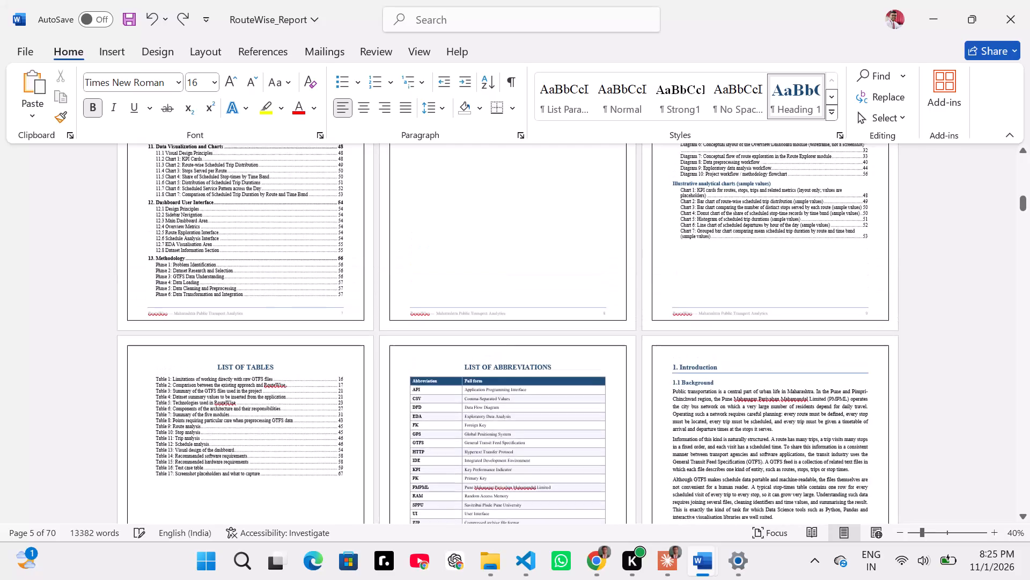
pyautogui.scroll(2, 285, 446)
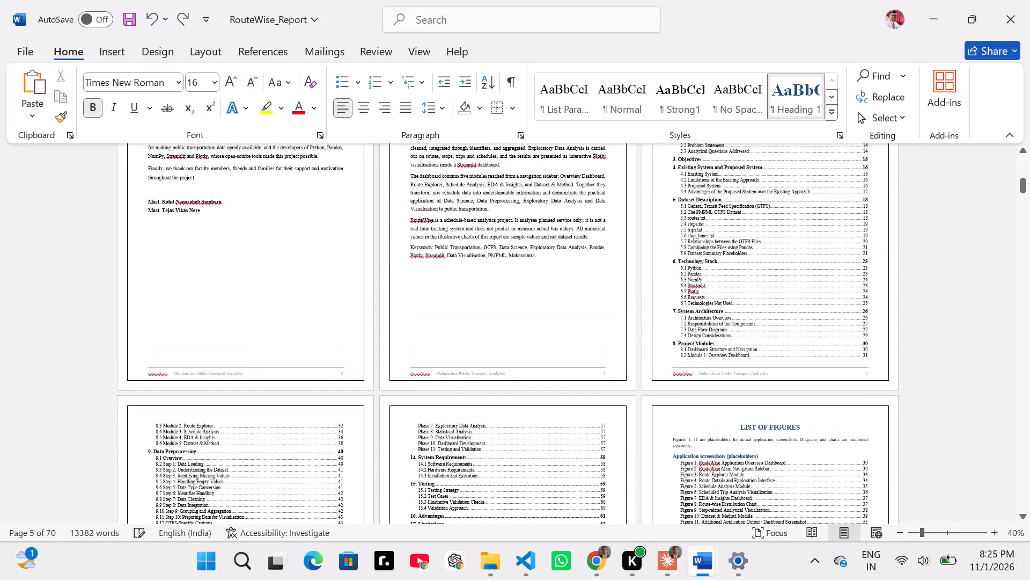
# Delete the entries 16. Advantages, 17. Limitations and 18. Future Scope from the table of contents.
pyautogui.scroll(-3, 726, 404)
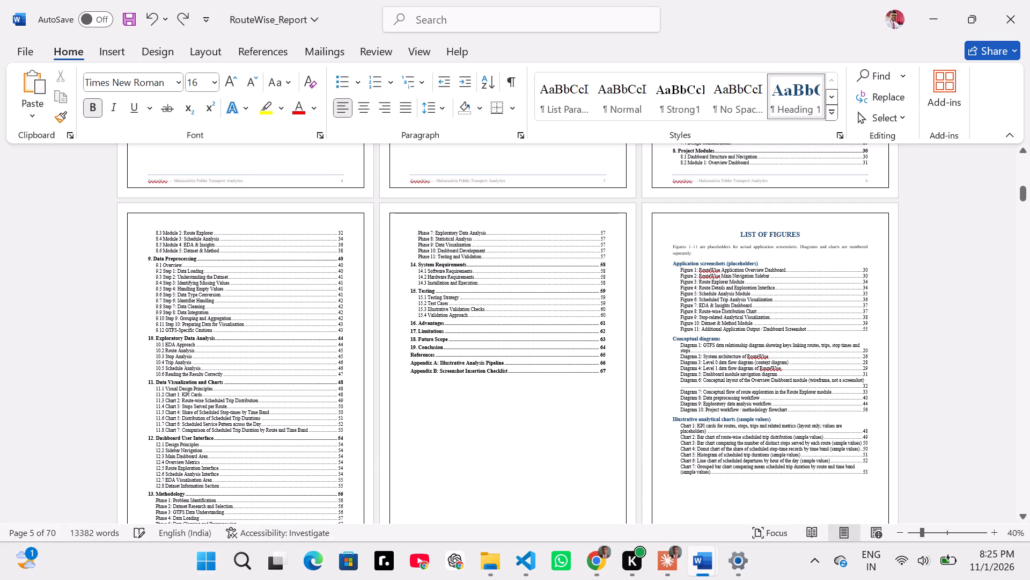
pyautogui.moveTo(610, 346); pyautogui.dragTo(569, 343)
pyautogui.moveTo(569, 343); pyautogui.dragTo(409, 322)
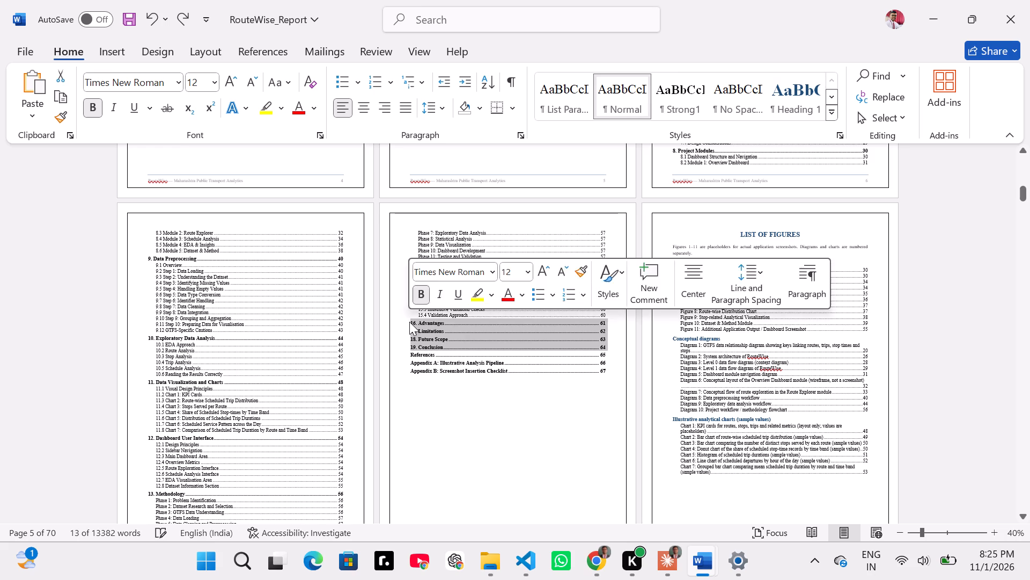
pyautogui.click(409, 322)
pyautogui.moveTo(409, 322); pyautogui.dragTo(544, 334)
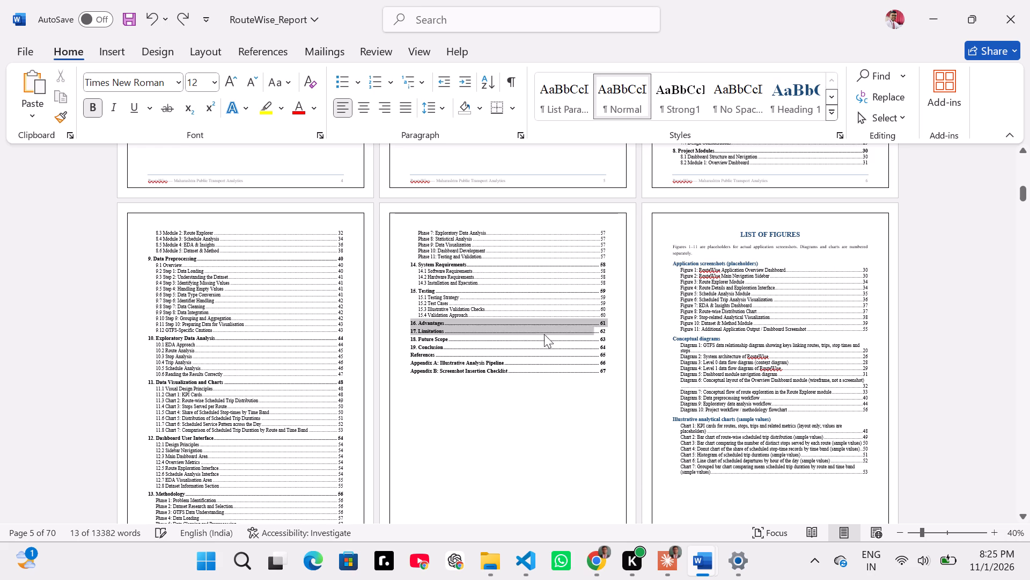
pyautogui.moveTo(544, 334); pyautogui.dragTo(605, 337)
pyautogui.press('BackSpace')
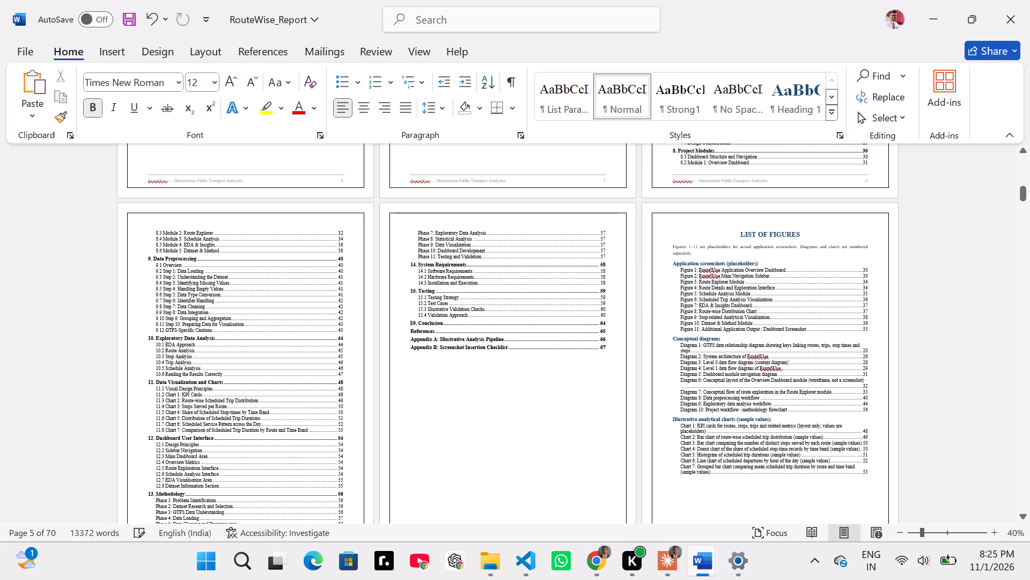
# Delete the Appendix A: Illustrative Analysis Pipeline and Appendix B: Screenshot Insertion Checklist entries from the table of contents.
pyautogui.keyDown('ctrl'); pyautogui.scroll(4, 514, 358); pyautogui.keyUp('ctrl')
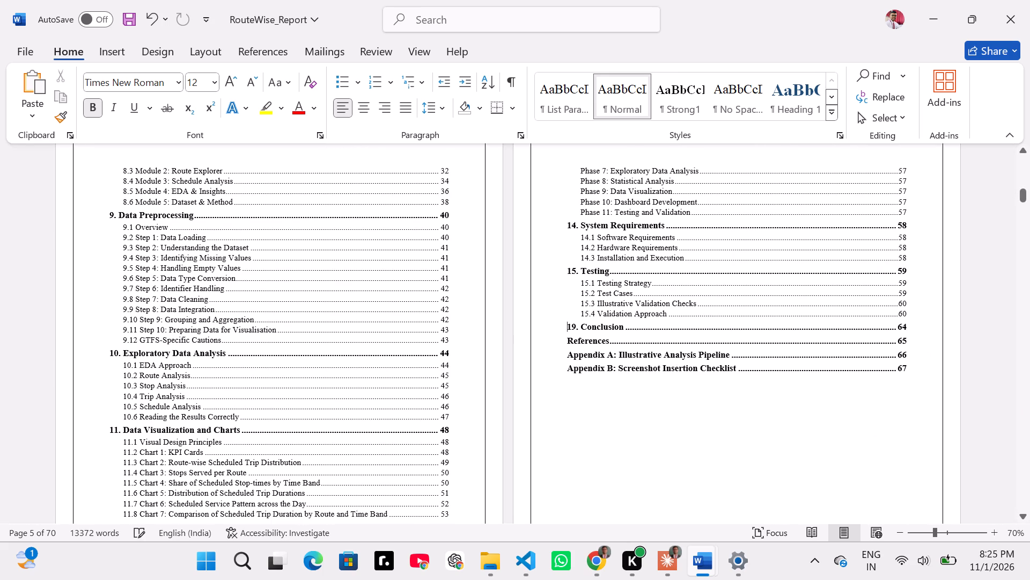
pyautogui.keyDown('ctrl'); pyautogui.scroll(1, 700, 391); pyautogui.keyUp('ctrl')
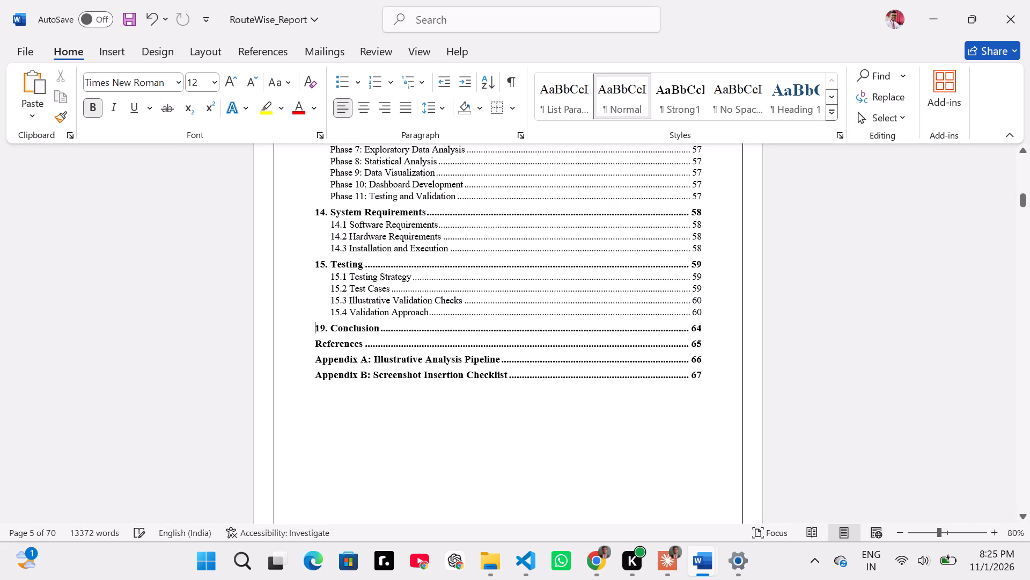
pyautogui.moveTo(316, 362); pyautogui.dragTo(595, 363)
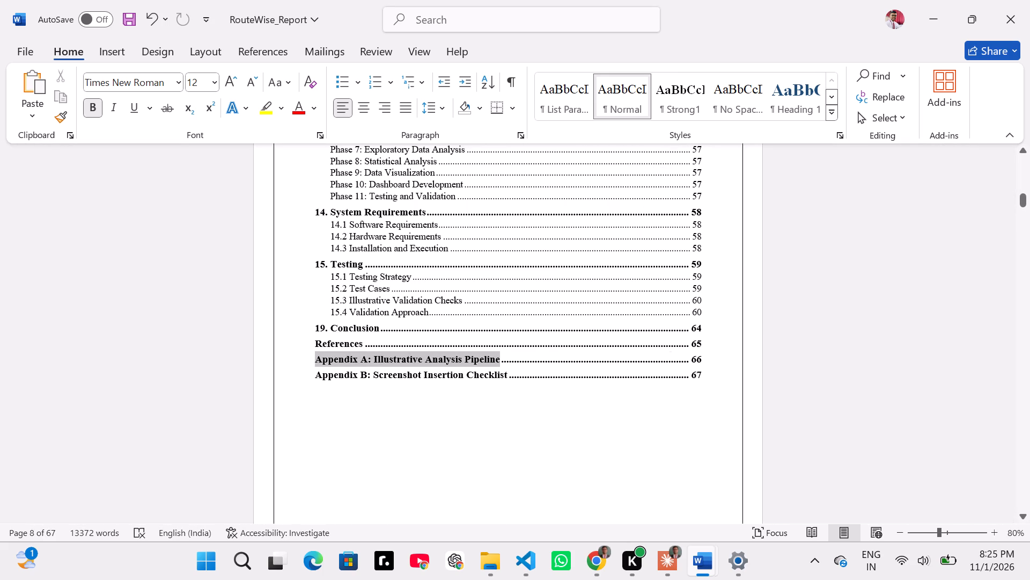
pyautogui.moveTo(595, 363); pyautogui.dragTo(705, 377)
pyautogui.press('BackSpace')
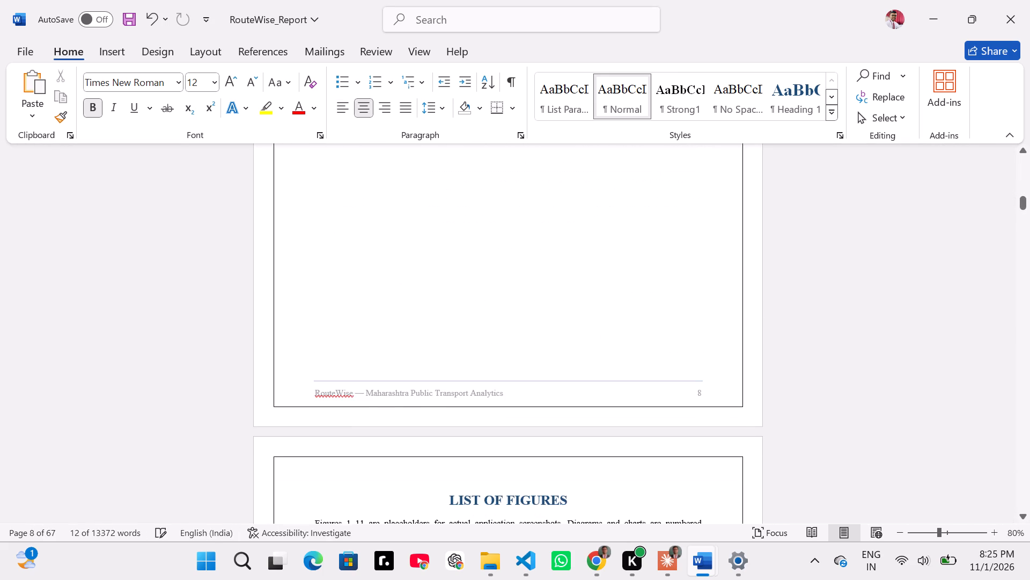
pyautogui.scroll(4, 705, 377)
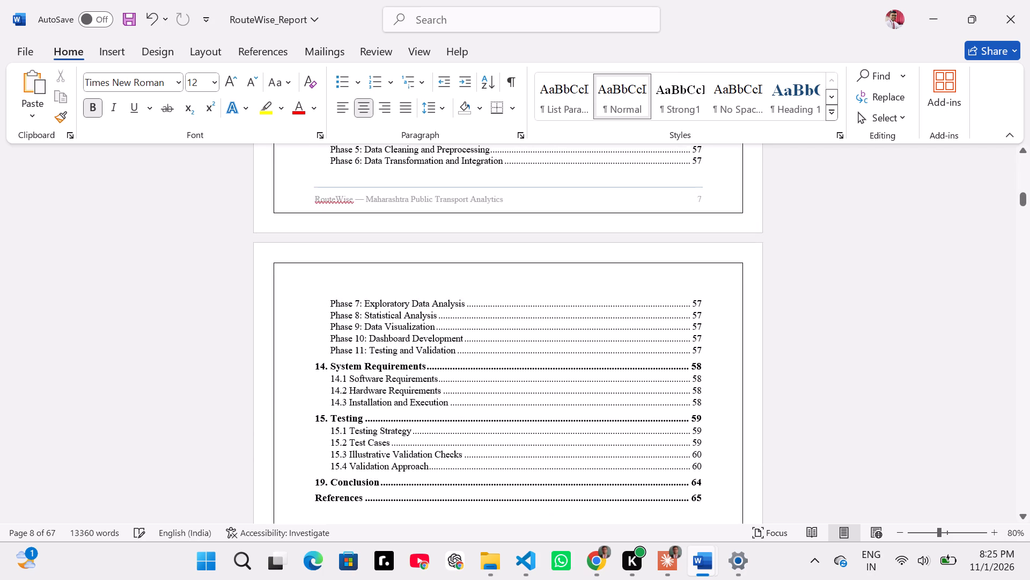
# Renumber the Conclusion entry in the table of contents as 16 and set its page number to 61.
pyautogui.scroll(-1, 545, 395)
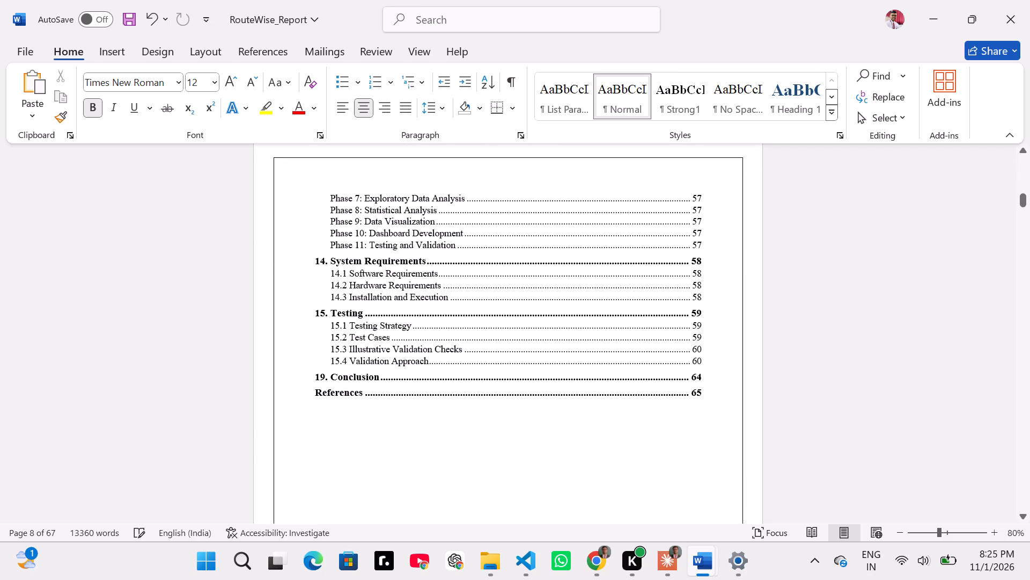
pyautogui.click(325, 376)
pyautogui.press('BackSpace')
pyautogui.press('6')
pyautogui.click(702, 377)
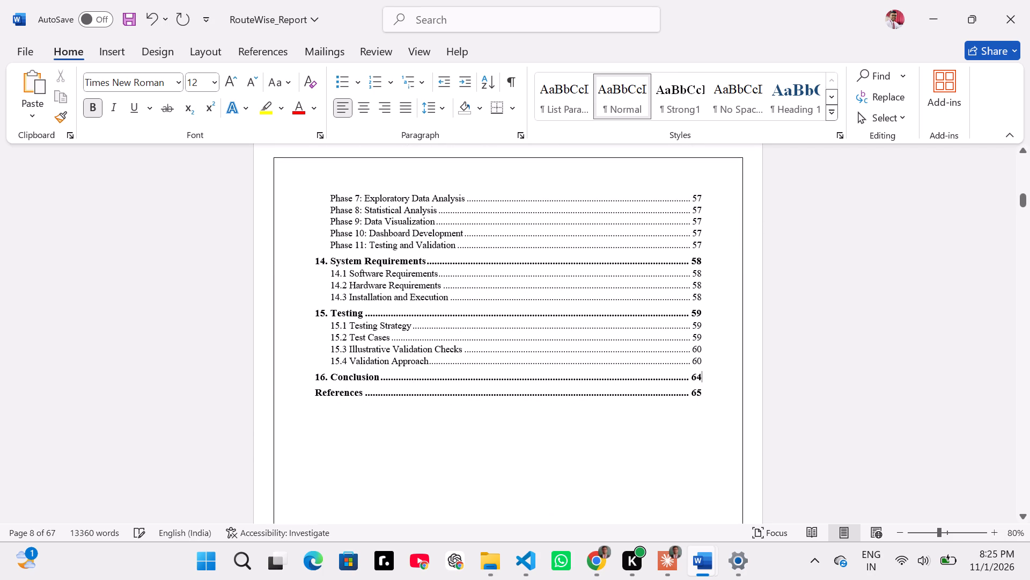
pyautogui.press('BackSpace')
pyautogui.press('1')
# Delete the entries 14. System Requirements and 15. Testing, with all their subentries, from the table of contents.
pyautogui.moveTo(703, 363); pyautogui.dragTo(317, 306)
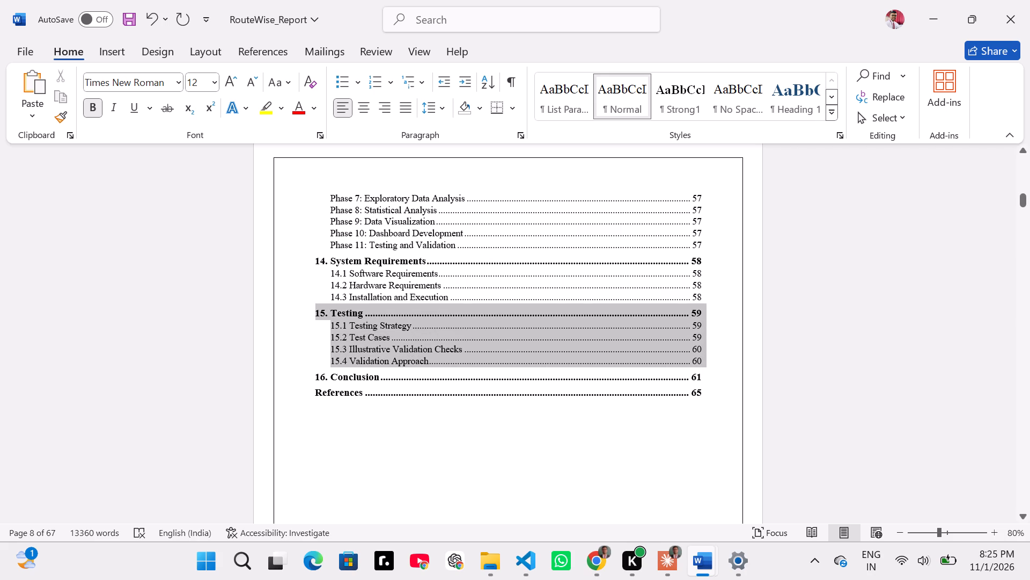
pyautogui.moveTo(317, 306); pyautogui.dragTo(308, 260)
pyautogui.press('BackSpace')
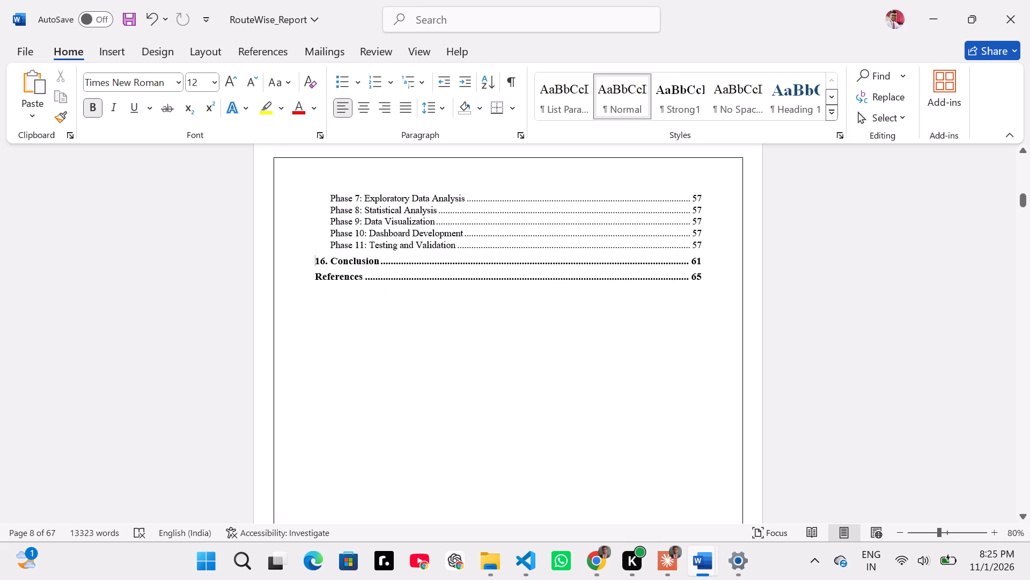
# Check the numbering of the remaining table of contents entries and renumber the Conclusion entry as 14.
pyautogui.scroll(2, 350, 265)
pyautogui.scroll(-2, 350, 265)
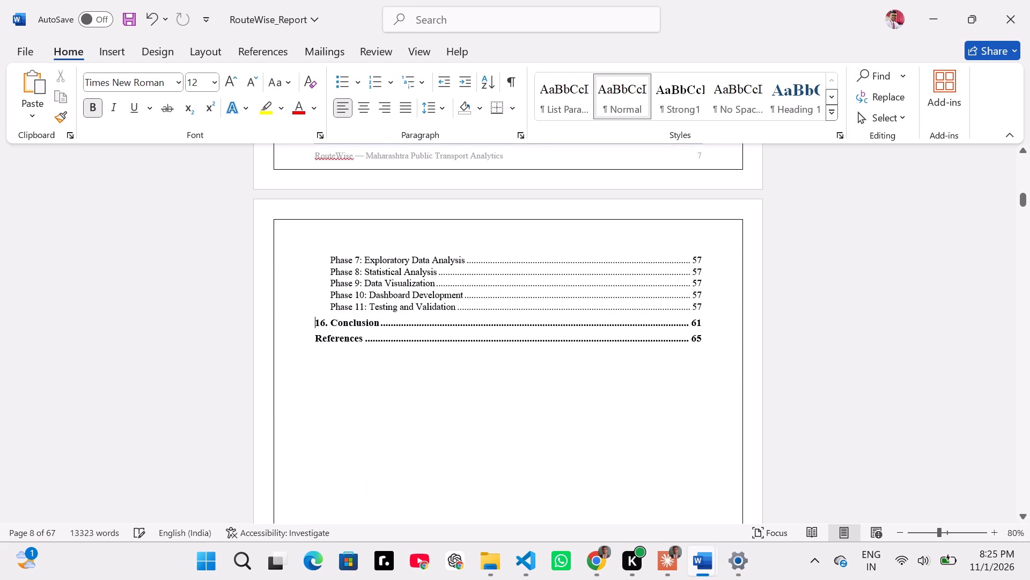
pyautogui.click(326, 314)
pyautogui.scroll(4, 326, 314)
pyautogui.scroll(-1, 326, 314)
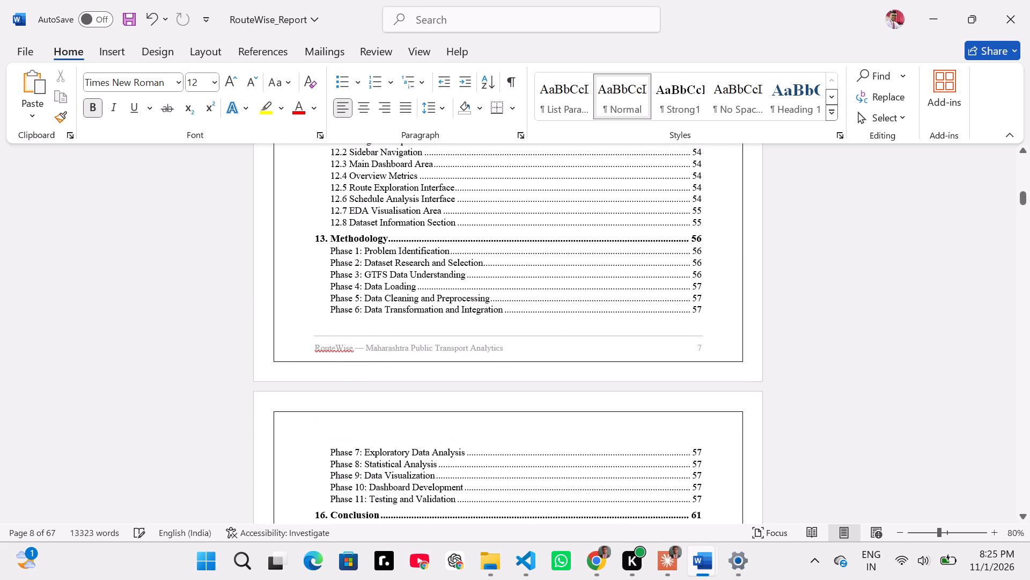
pyautogui.scroll(2, 326, 314)
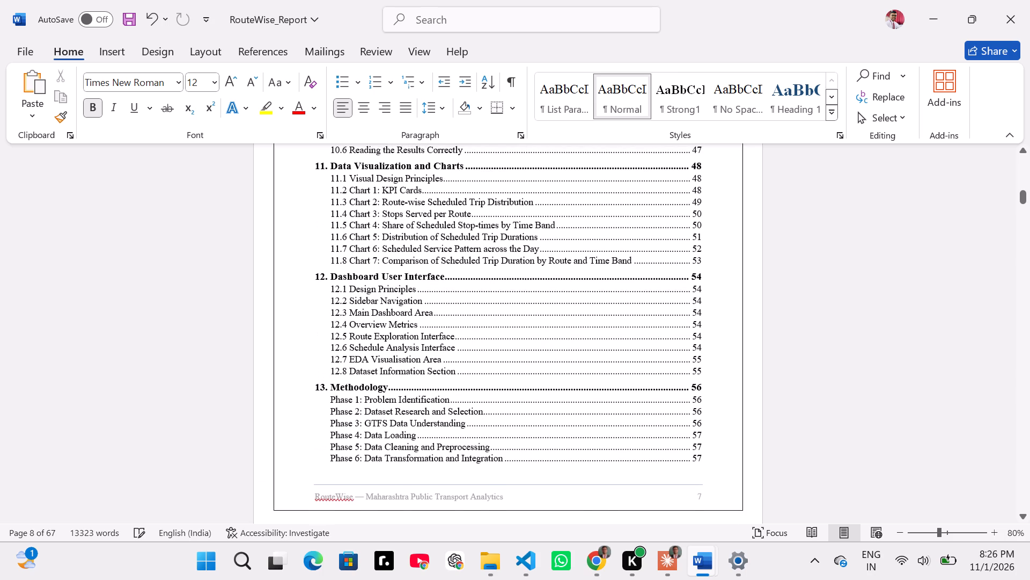
pyautogui.scroll(2, 326, 314)
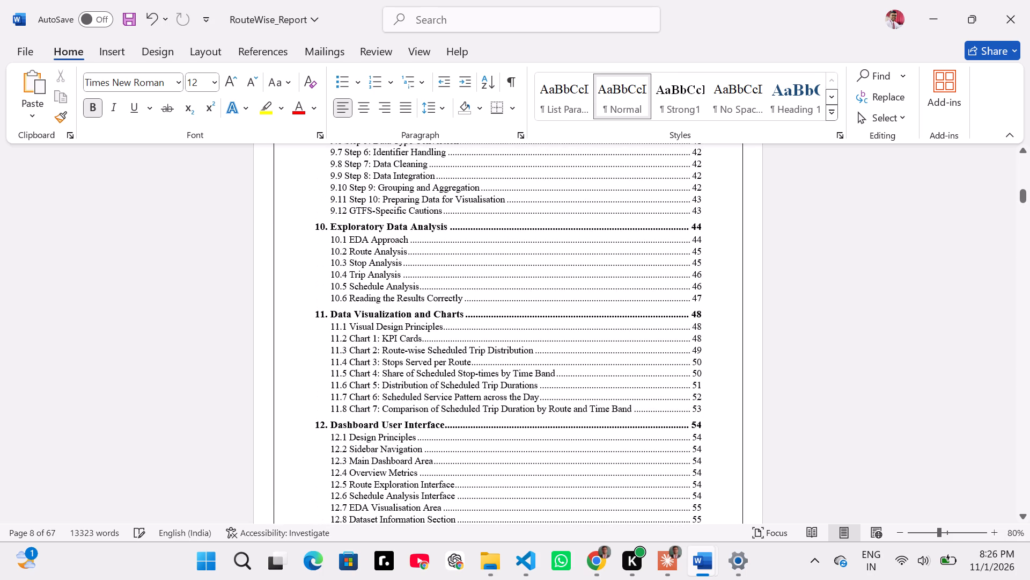
pyautogui.scroll(3, 326, 314)
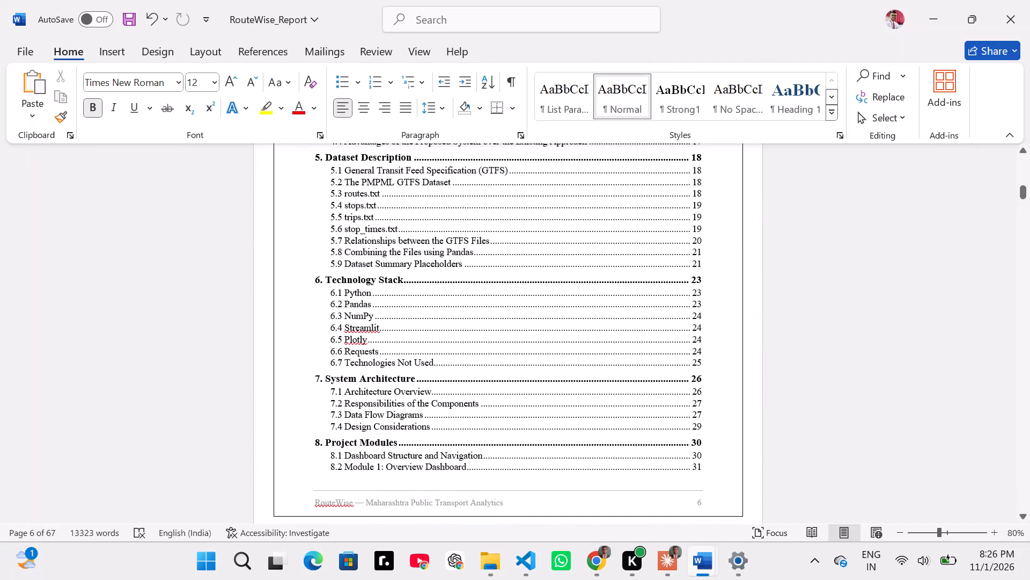
pyautogui.scroll(3, 326, 314)
pyautogui.scroll(-4, 326, 314)
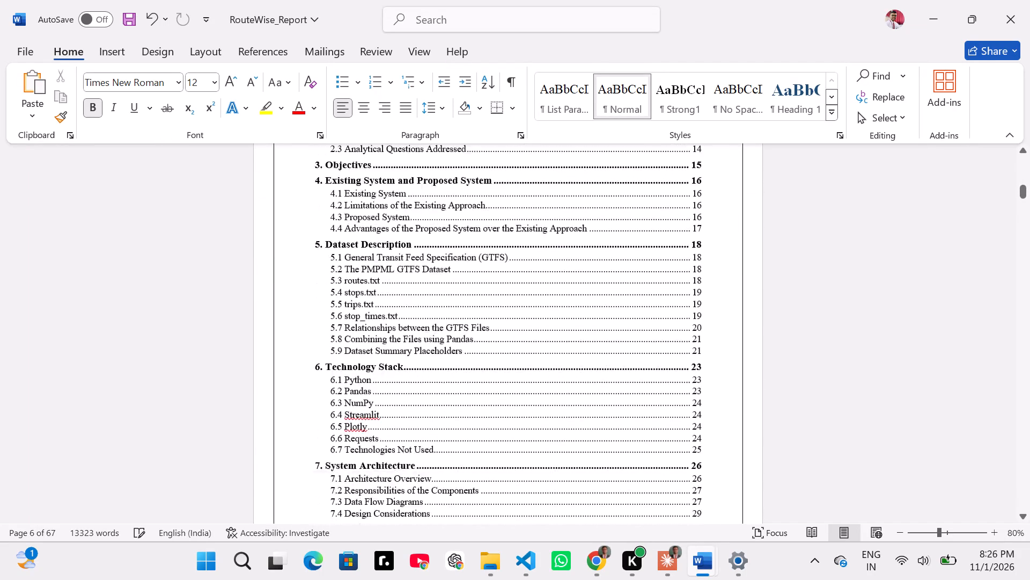
pyautogui.scroll(-3, 326, 314)
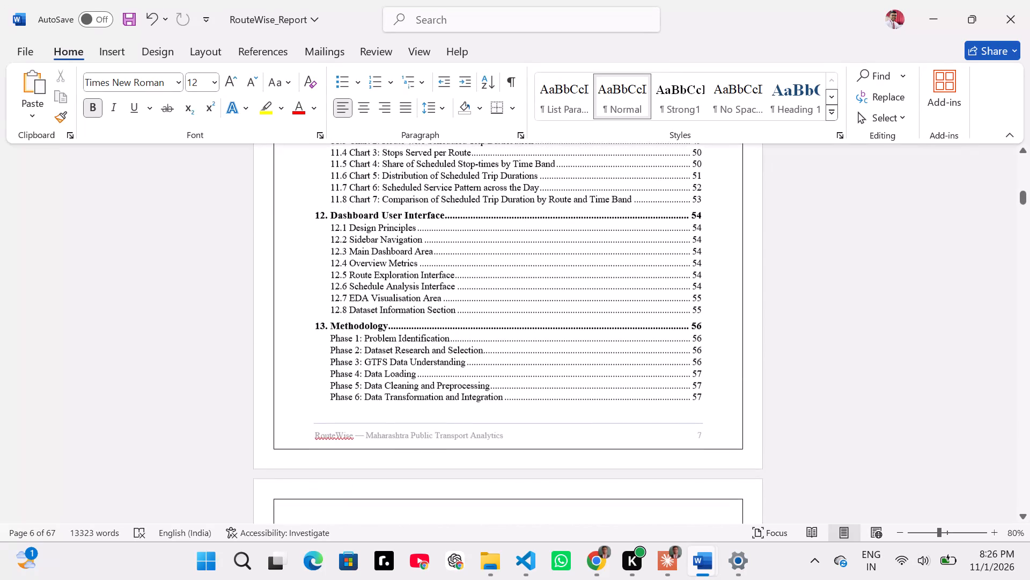
pyautogui.scroll(-1, 326, 314)
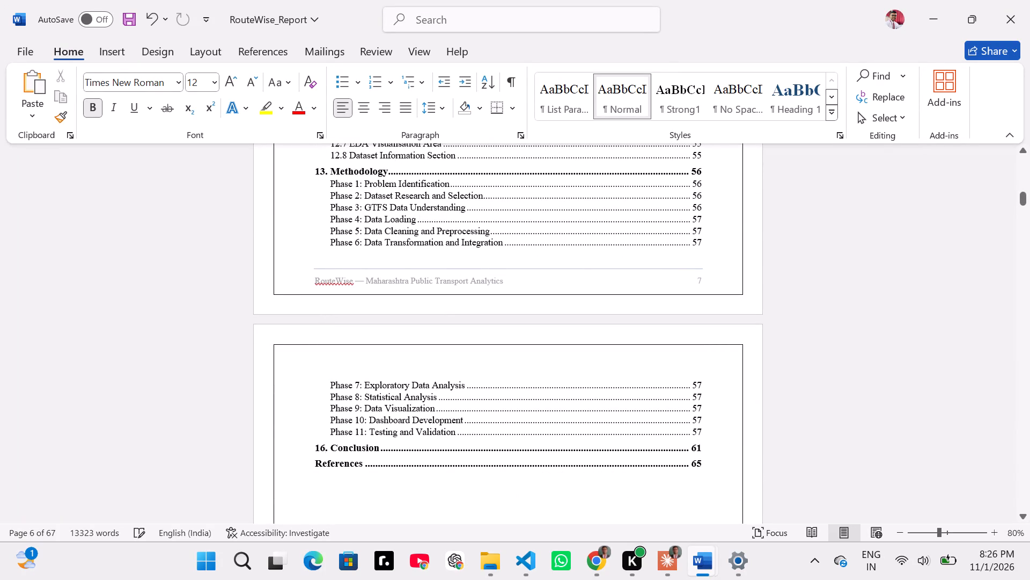
pyautogui.press('BackSpace')
pyautogui.press('4')
# Set the page numbers in the table of contents to 58 for Conclusion and 62 for References.
pyautogui.click(315, 462)
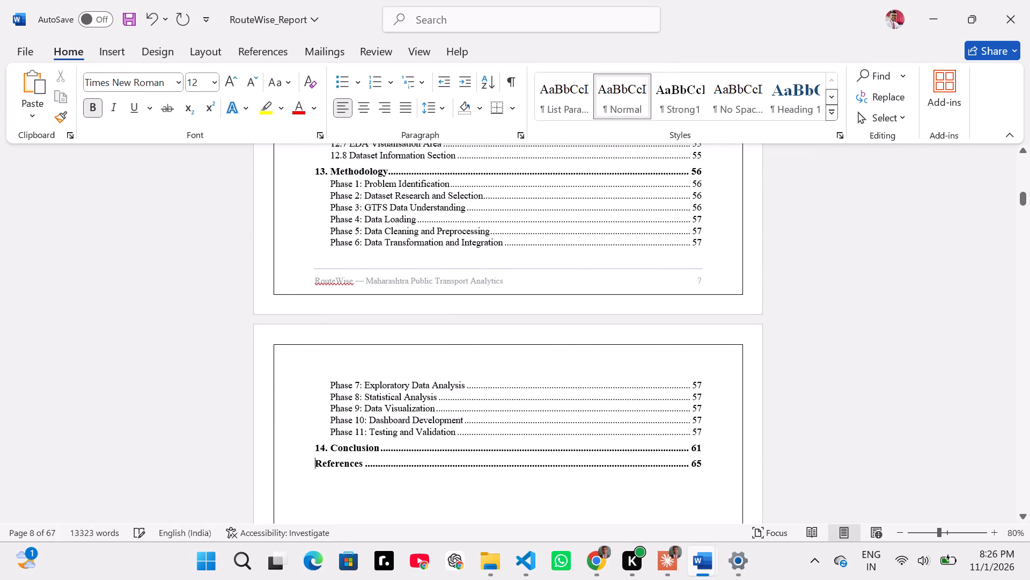
pyautogui.click(700, 446)
pyautogui.press('BackSpace')
pyautogui.press('BackSpace')
pyautogui.write('78')
pyautogui.press('BackSpace')
pyautogui.press('BackSpace')
pyautogui.write('58')
pyautogui.click(700, 465)
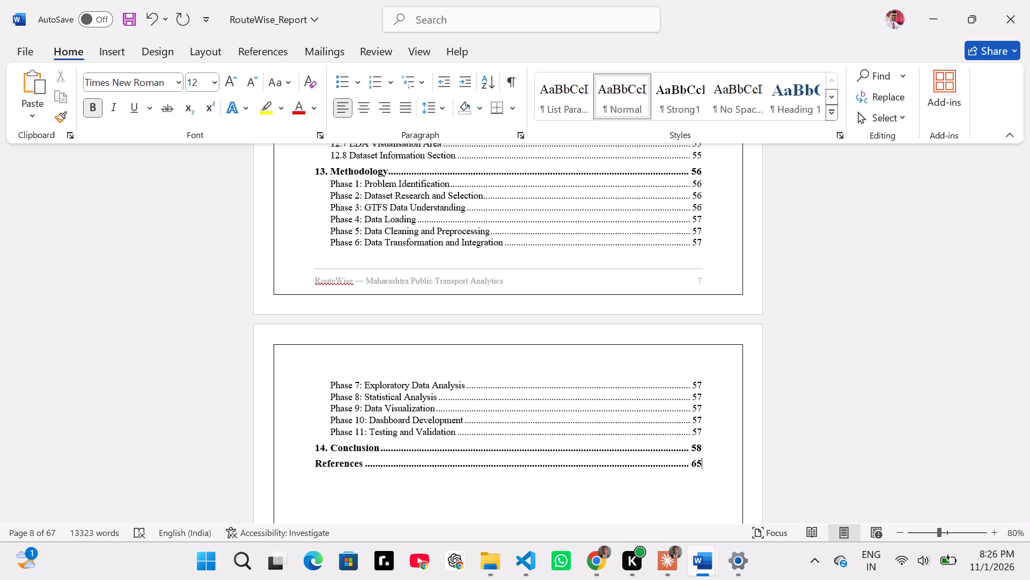
pyautogui.press('BackSpace')
pyautogui.press('BackSpace')
pyautogui.write('62')
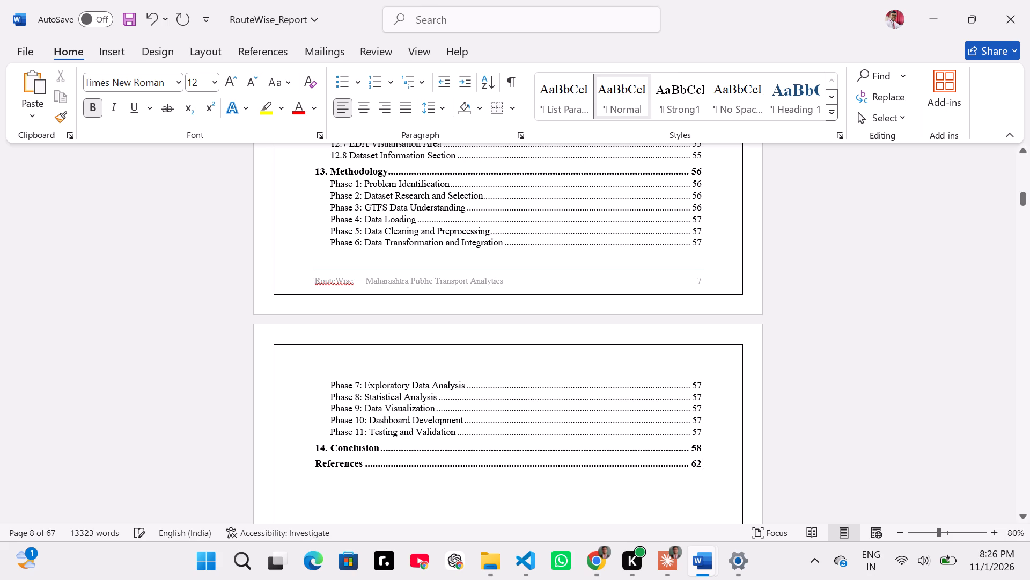
# Delete the chapters 15. Testing, 16. Advantages, 17. Limitations and 18. Future Scope from the body of the report.
pyautogui.scroll(-20, 737, 498)
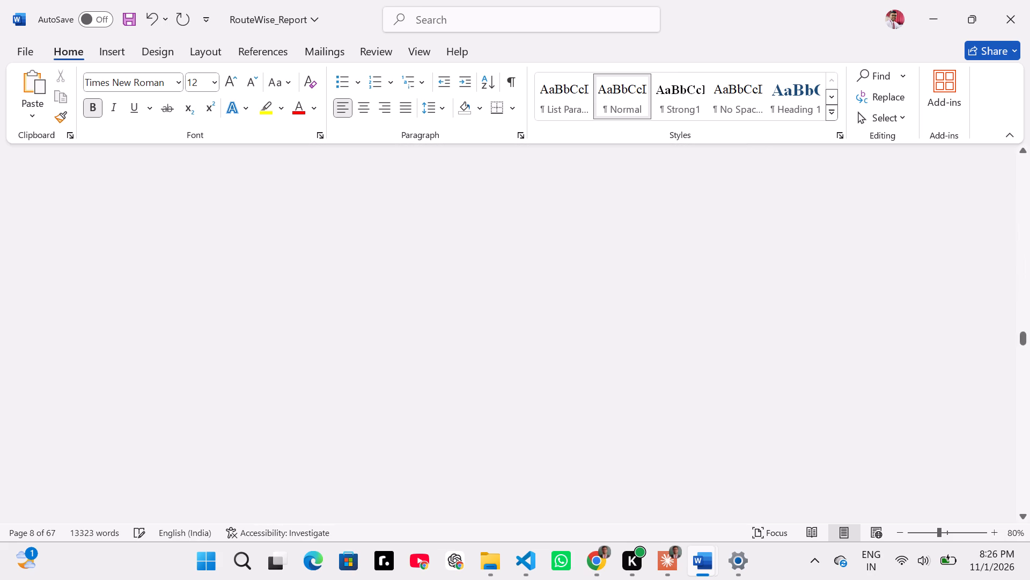
pyautogui.scroll(-6, 737, 498)
pyautogui.keyDown('ctrl'); pyautogui.scroll(-4, 737, 498); pyautogui.keyUp('ctrl')
pyautogui.scroll(1, 697, 419)
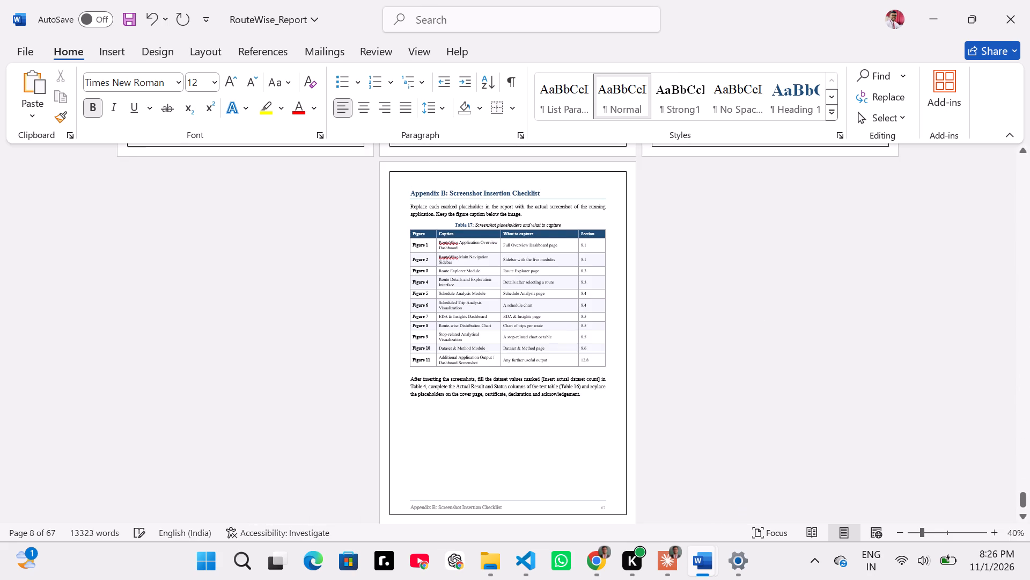
pyautogui.scroll(8, 697, 419)
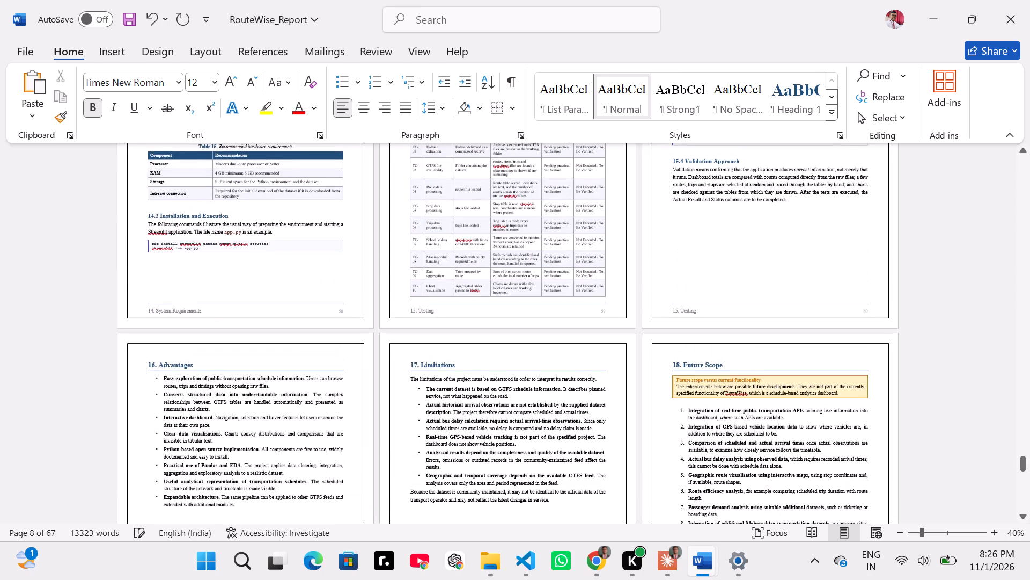
pyautogui.scroll(3, 697, 419)
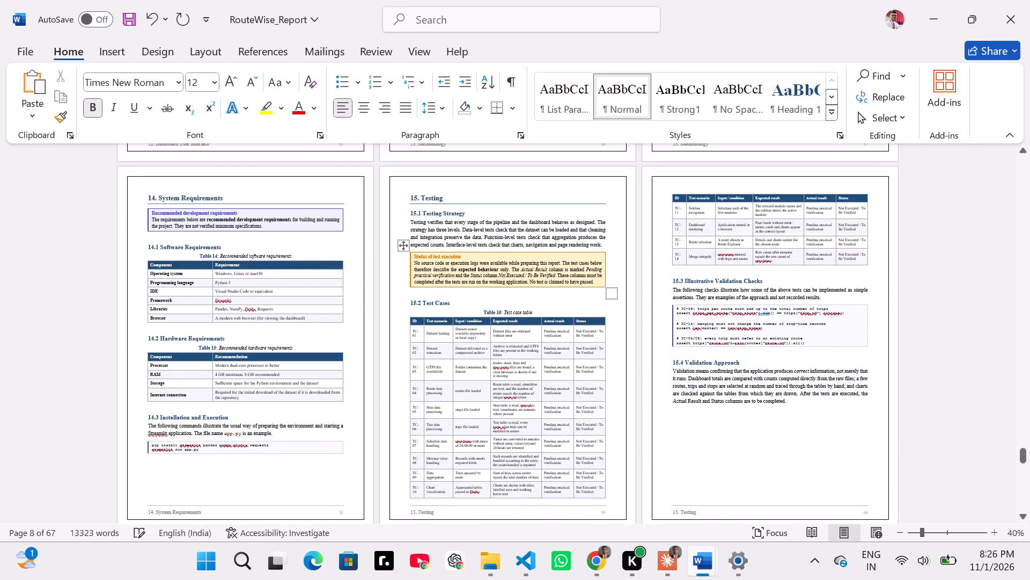
pyautogui.moveTo(407, 199); pyautogui.dragTo(712, 539)
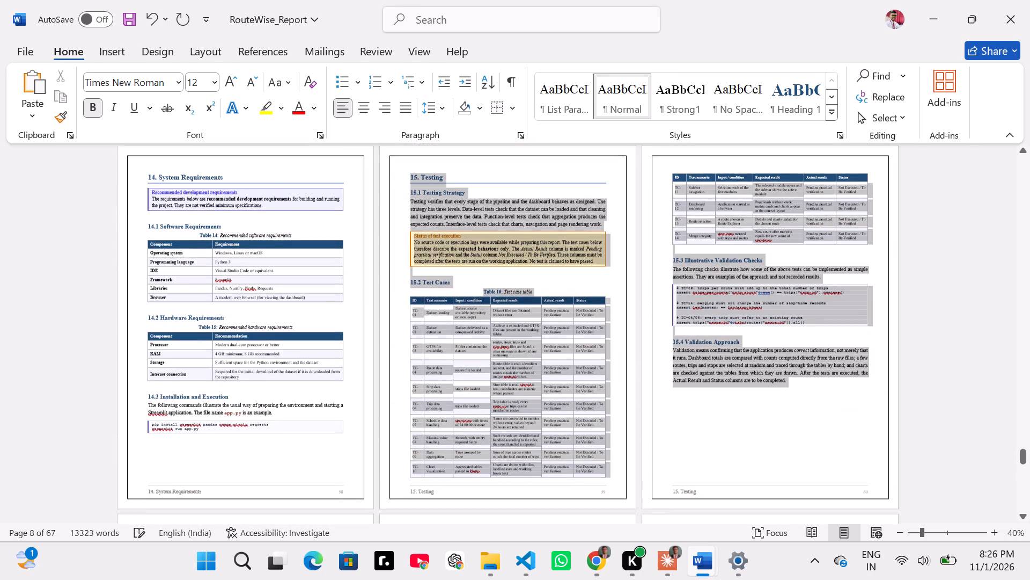
pyautogui.moveTo(712, 539); pyautogui.dragTo(552, 483)
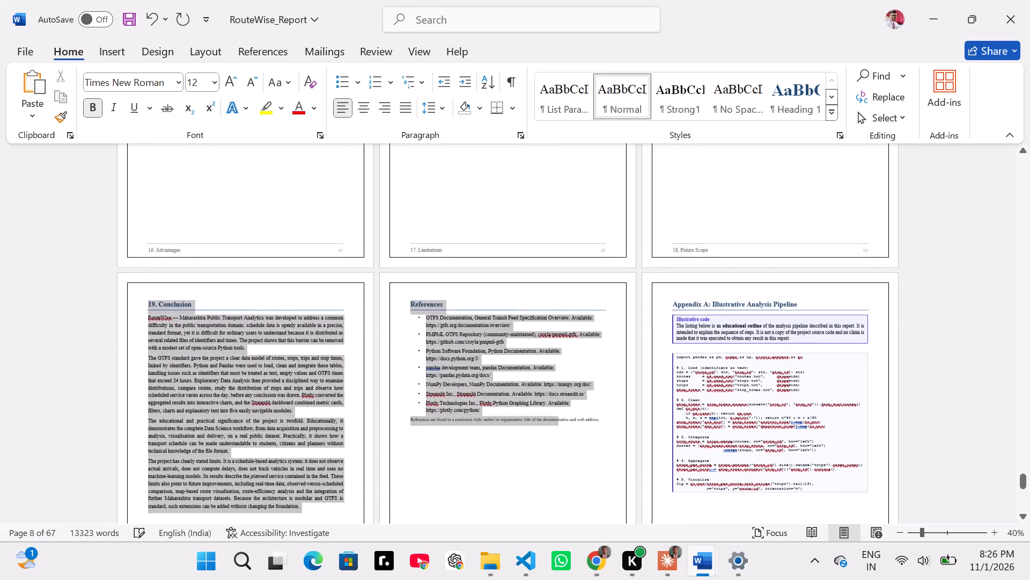
pyautogui.moveTo(552, 483); pyautogui.dragTo(843, 213)
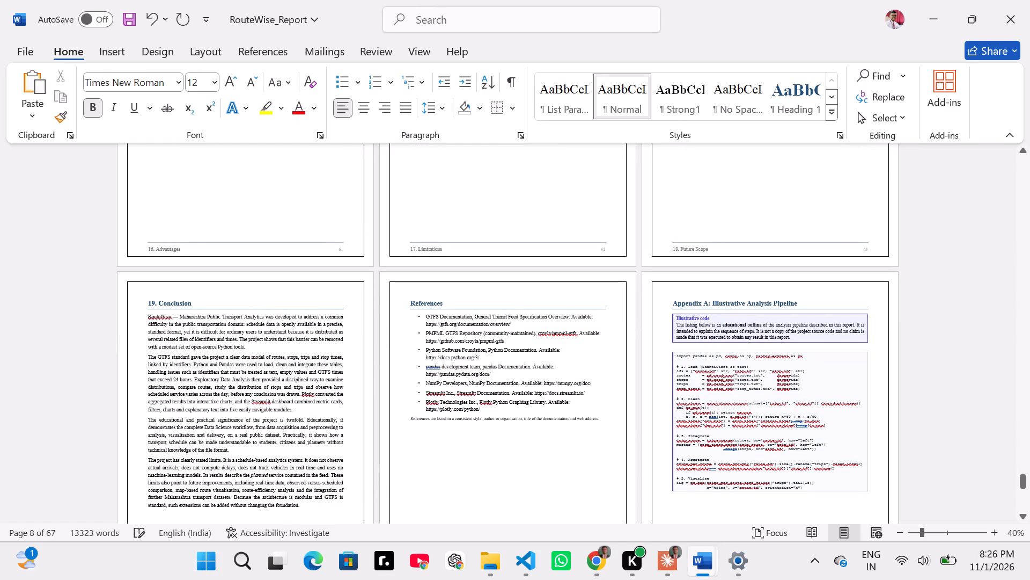
pyautogui.moveTo(843, 213); pyautogui.dragTo(876, 247)
pyautogui.scroll(2, 876, 247)
pyautogui.press('BackSpace')
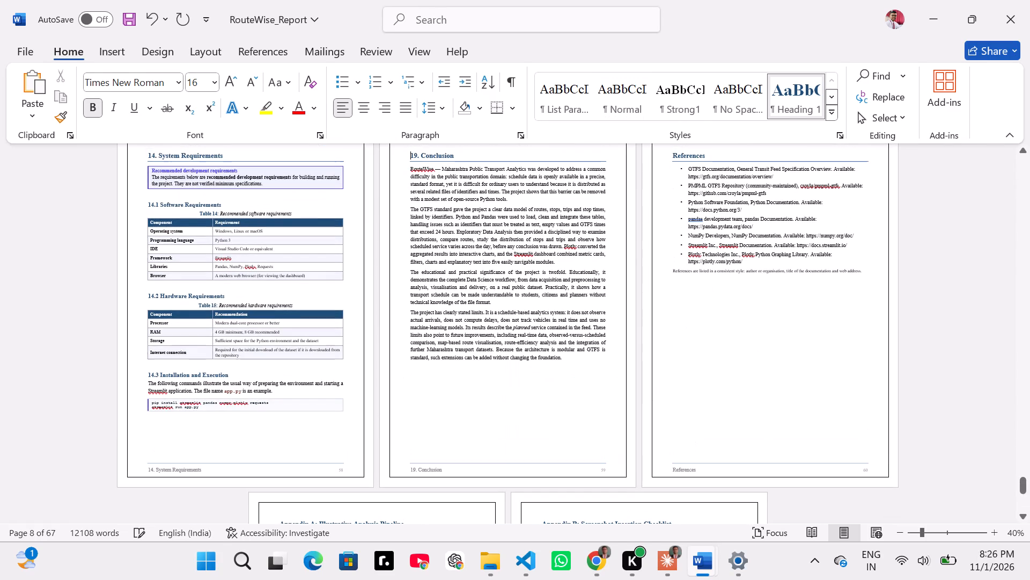
# Examine the remaining report pages from 12. Dashboard User Interface through the appendices for content that is not needed.
pyautogui.scroll(1, 876, 247)
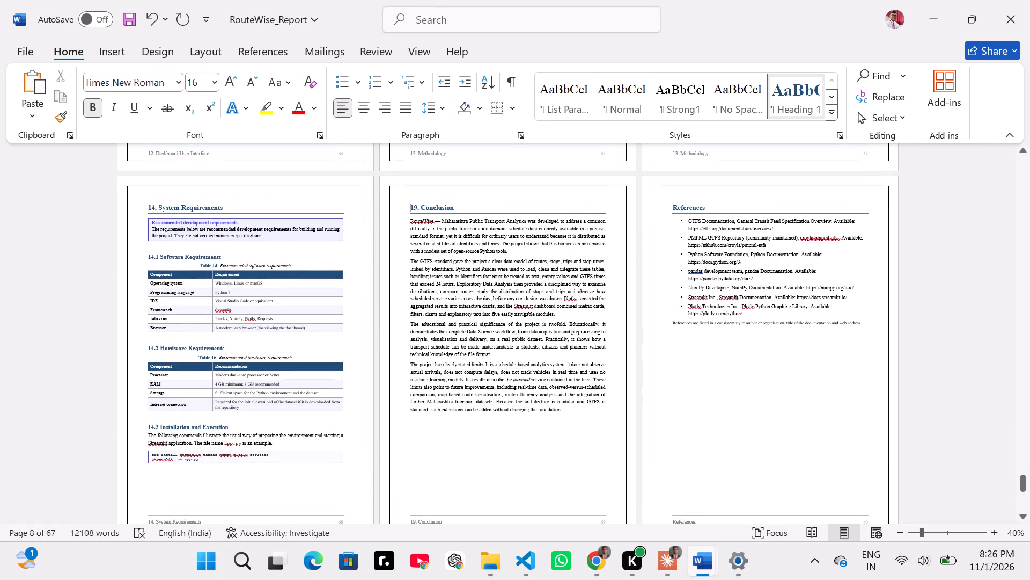
pyautogui.scroll(-3, 690, 360)
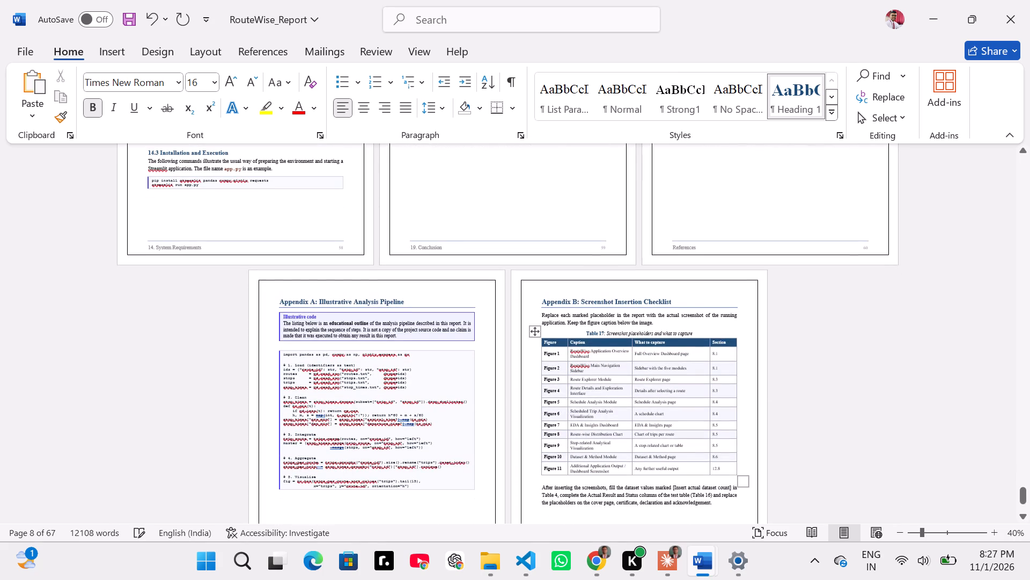
pyautogui.scroll(-1, 416, 379)
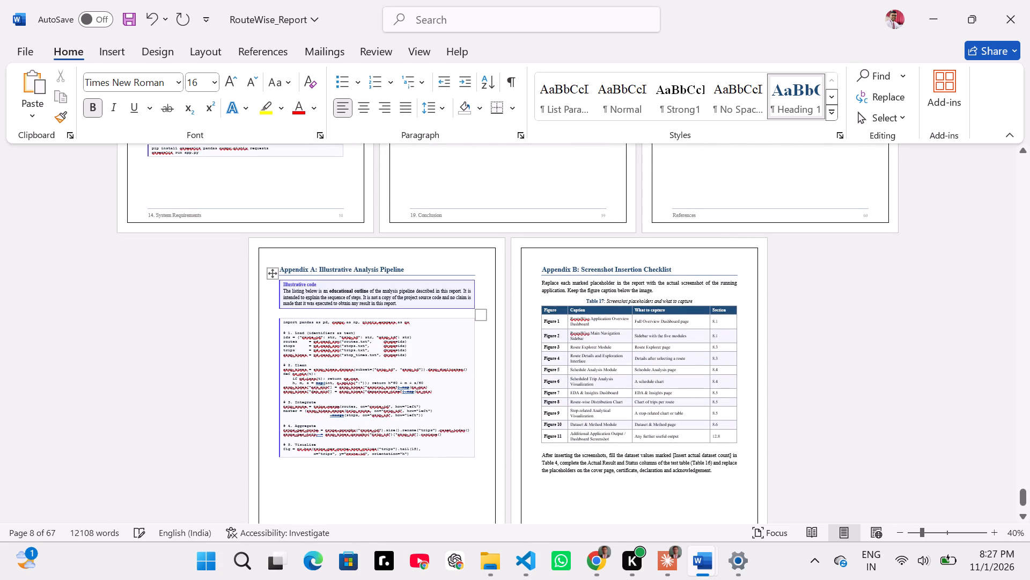
pyautogui.scroll(4, 425, 307)
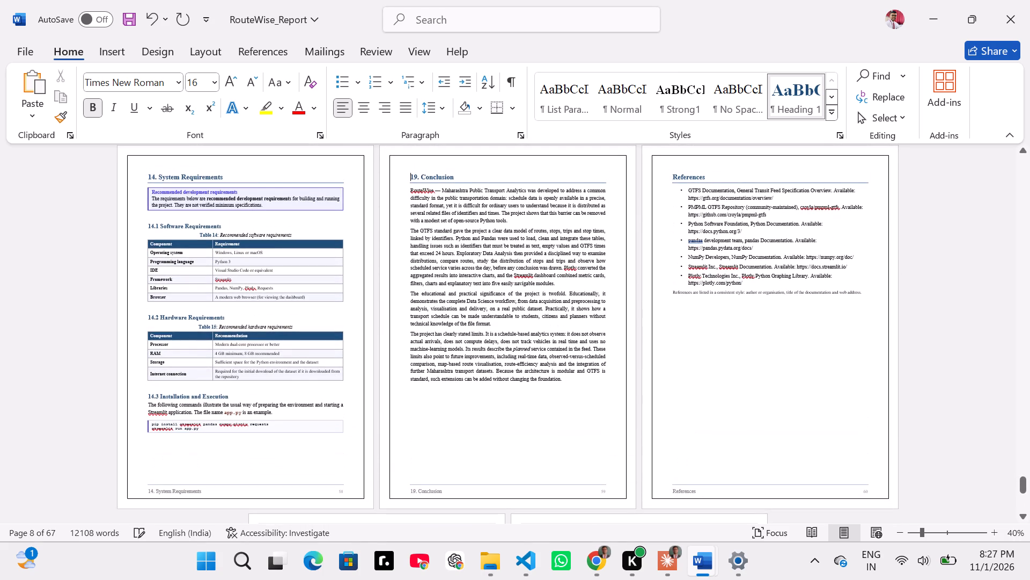
pyautogui.scroll(3, 425, 307)
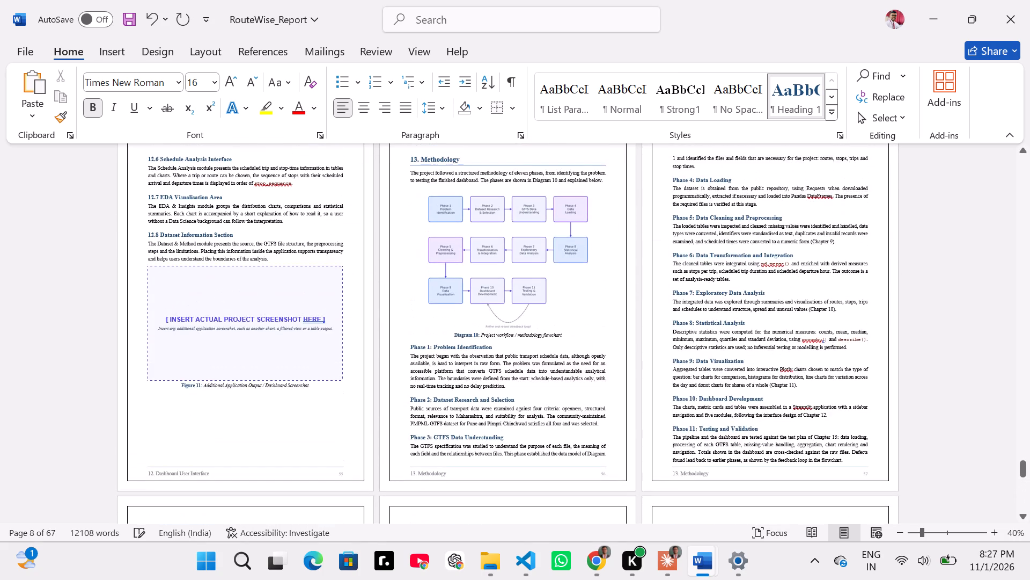
pyautogui.scroll(1, 347, 331)
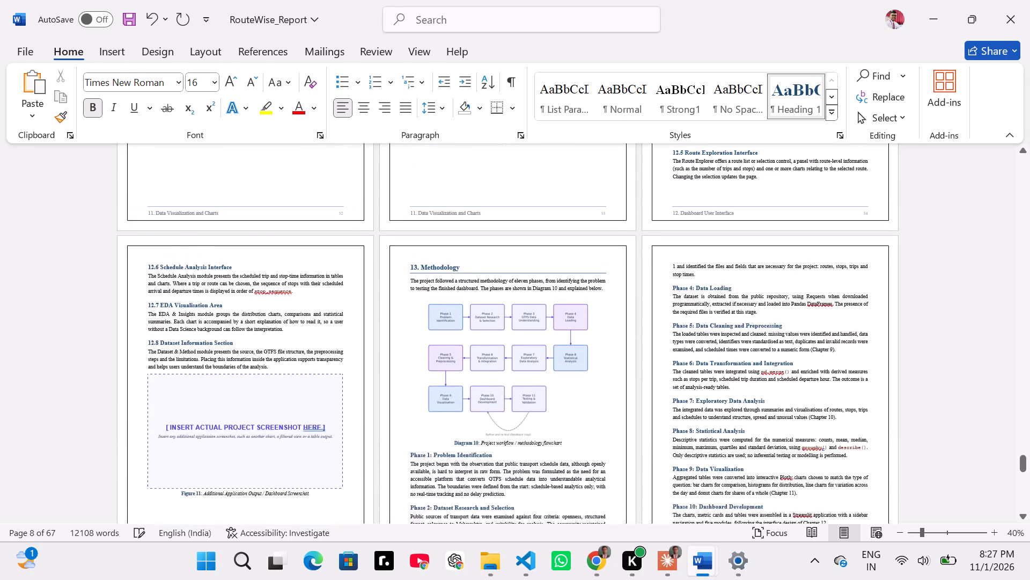
pyautogui.scroll(3, 347, 331)
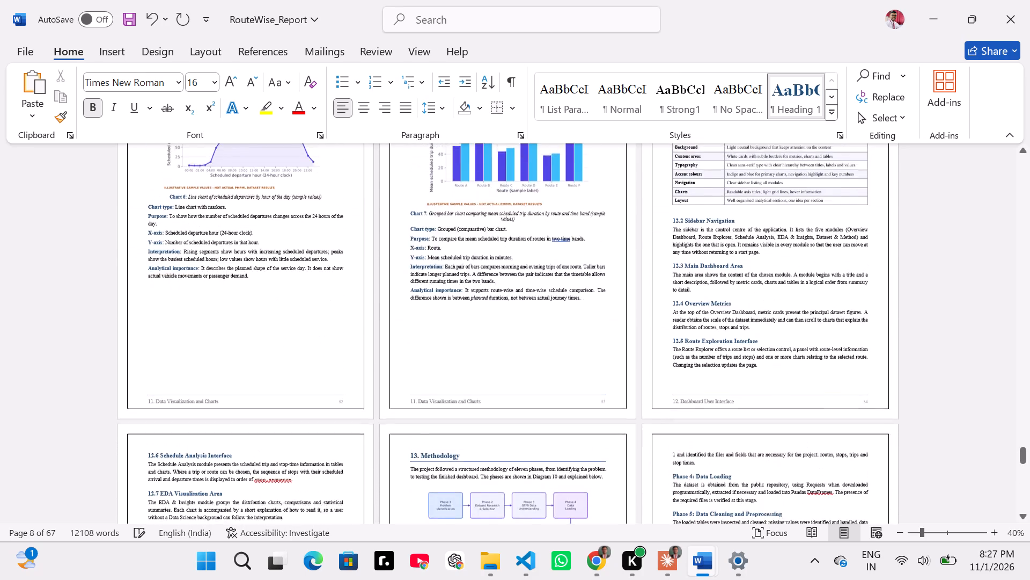
pyautogui.scroll(1, 347, 331)
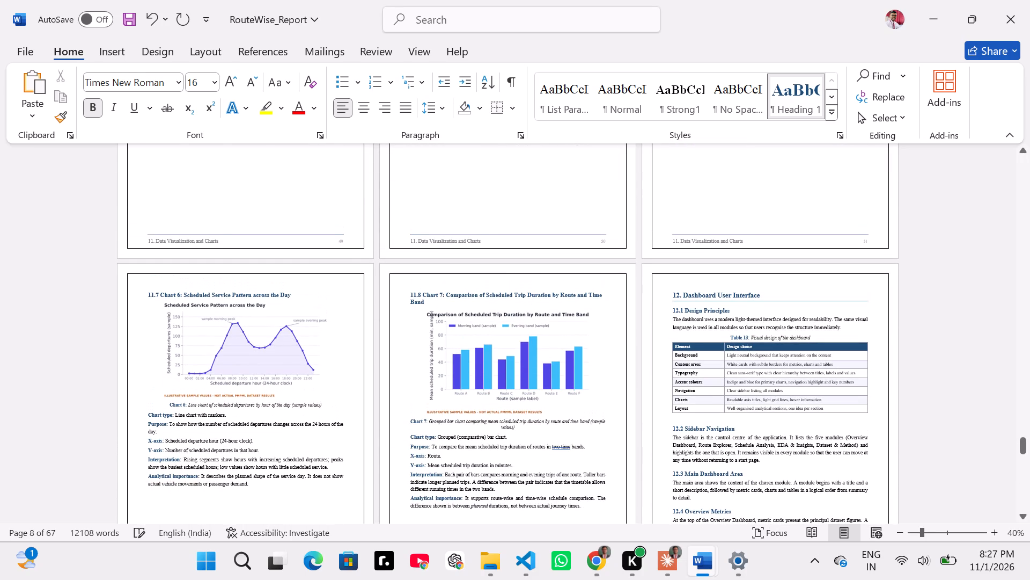
pyautogui.scroll(-1, 657, 317)
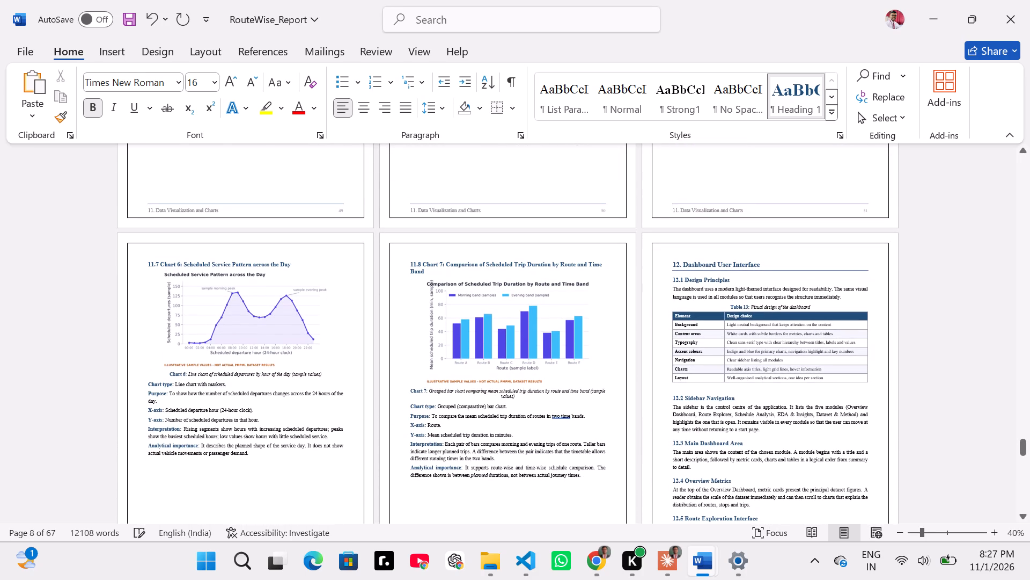
pyautogui.scroll(-5, 689, 317)
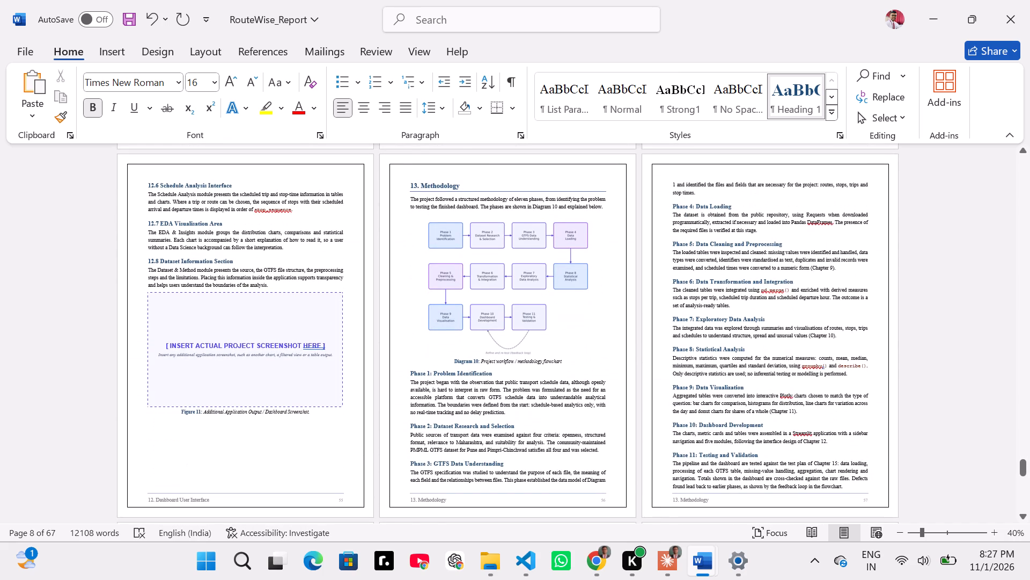
# Delete the chapters 12. Dashboard User Interface and 13. Methodology, including their figures and tables, from the body of the report.
pyautogui.scroll(5, 689, 317)
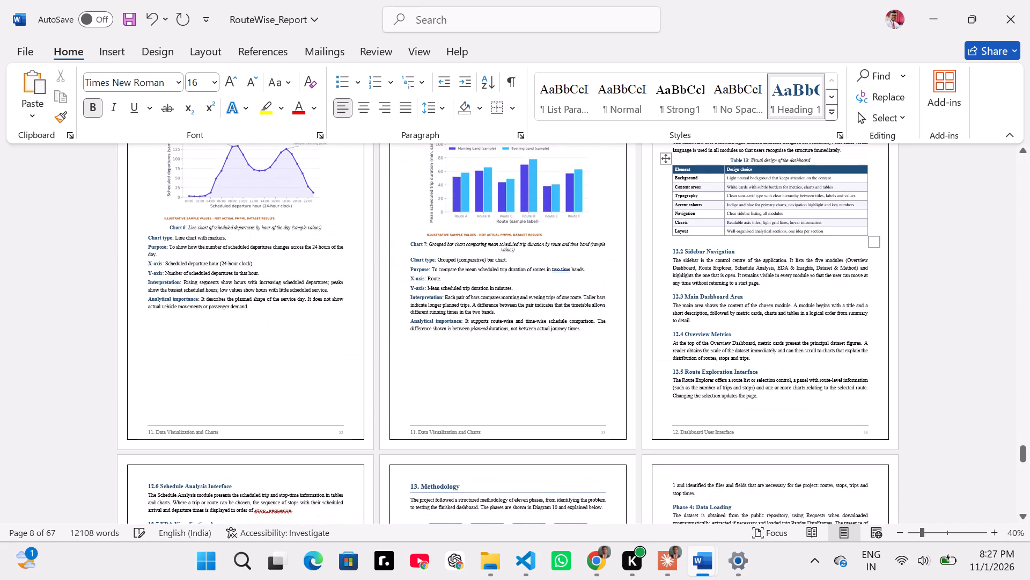
pyautogui.scroll(1, 680, 223)
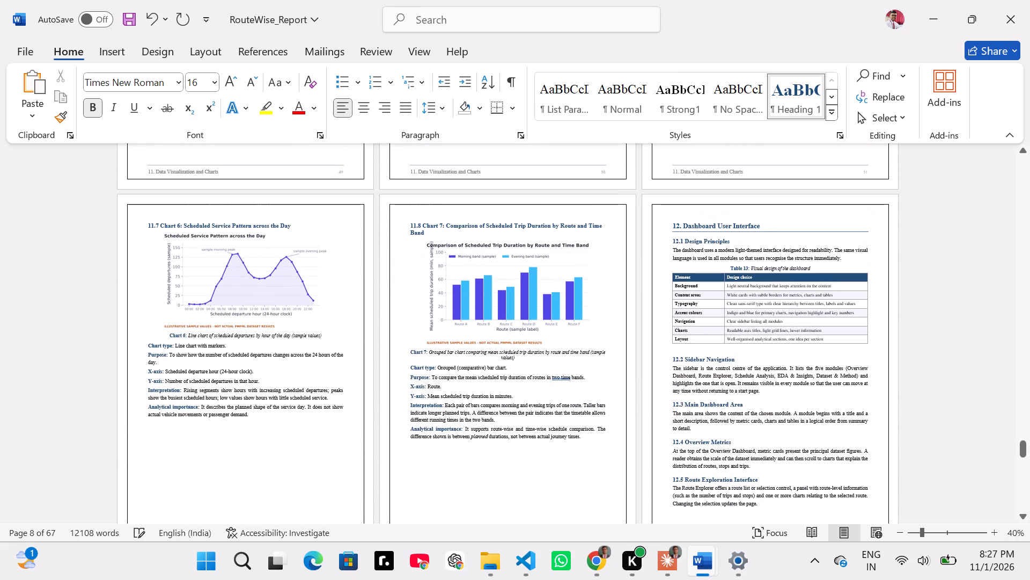
pyautogui.moveTo(670, 221); pyautogui.dragTo(804, 539)
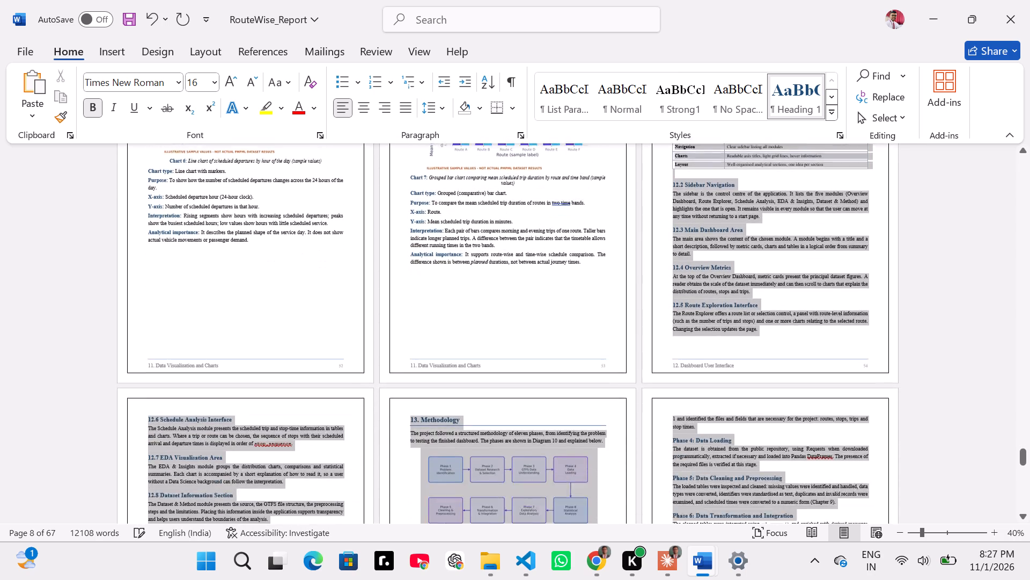
pyautogui.moveTo(804, 539); pyautogui.dragTo(454, 391)
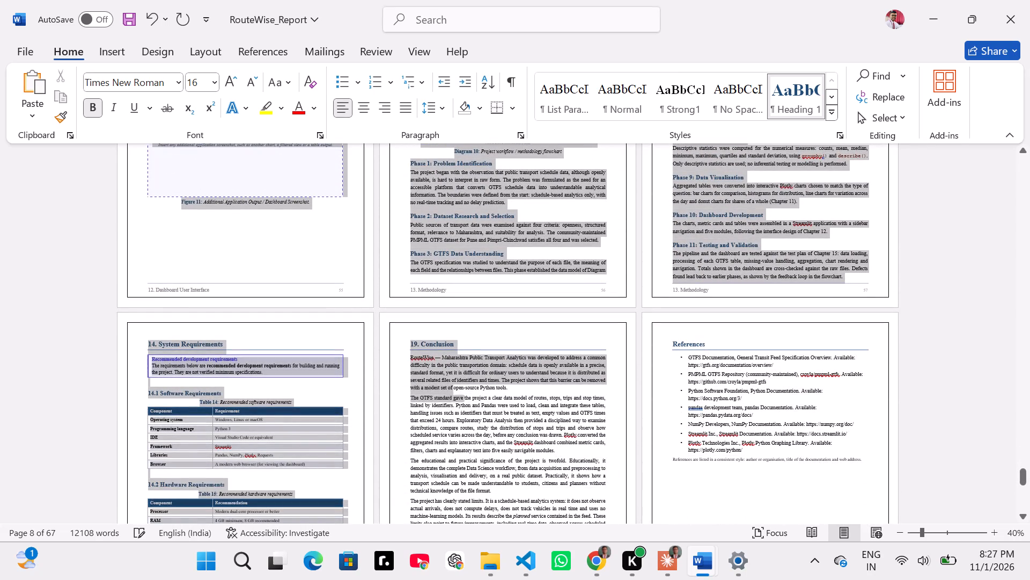
pyautogui.moveTo(454, 391); pyautogui.dragTo(332, 388)
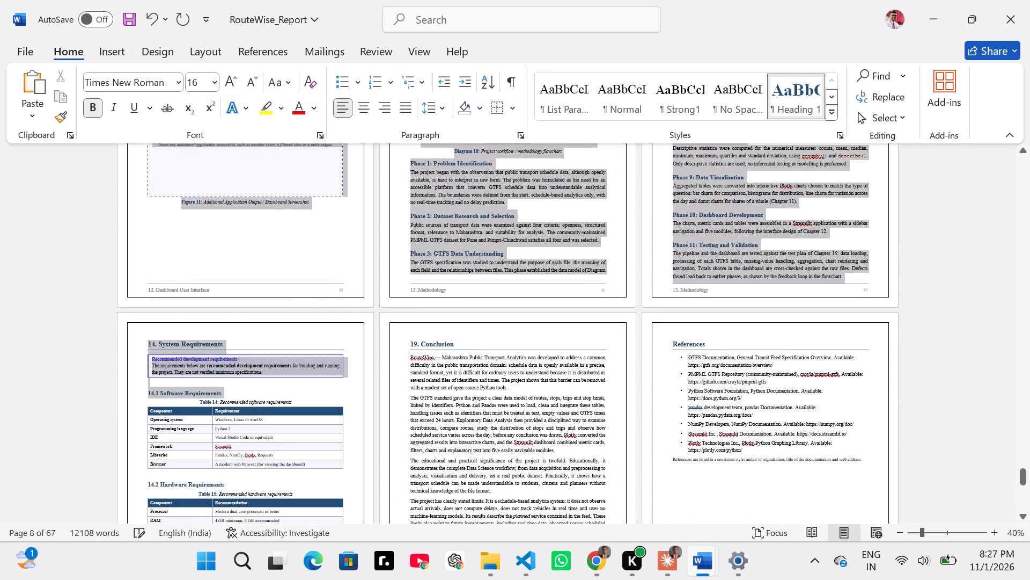
pyautogui.moveTo(332, 388); pyautogui.dragTo(943, 240)
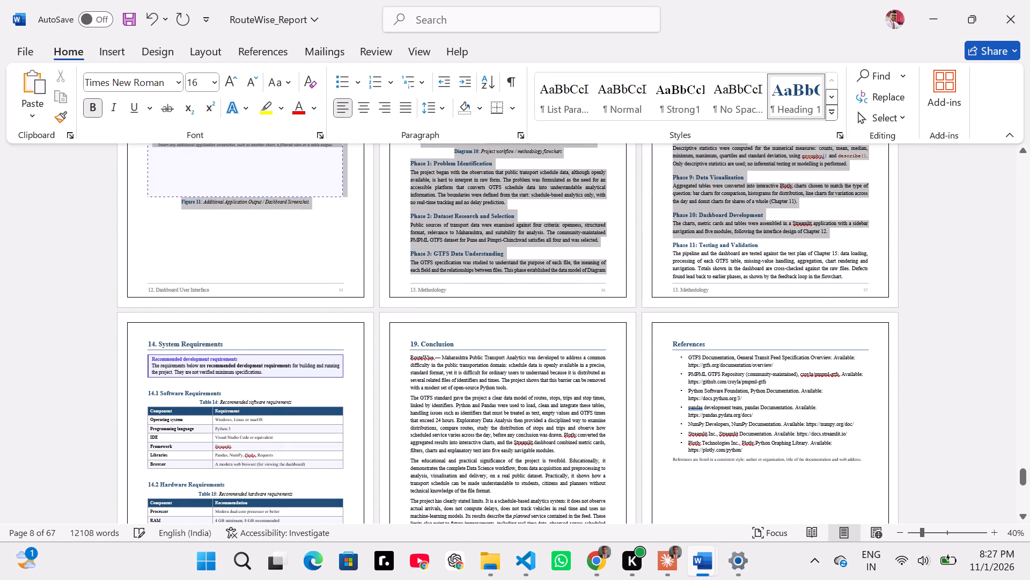
pyautogui.moveTo(943, 240); pyautogui.dragTo(880, 275)
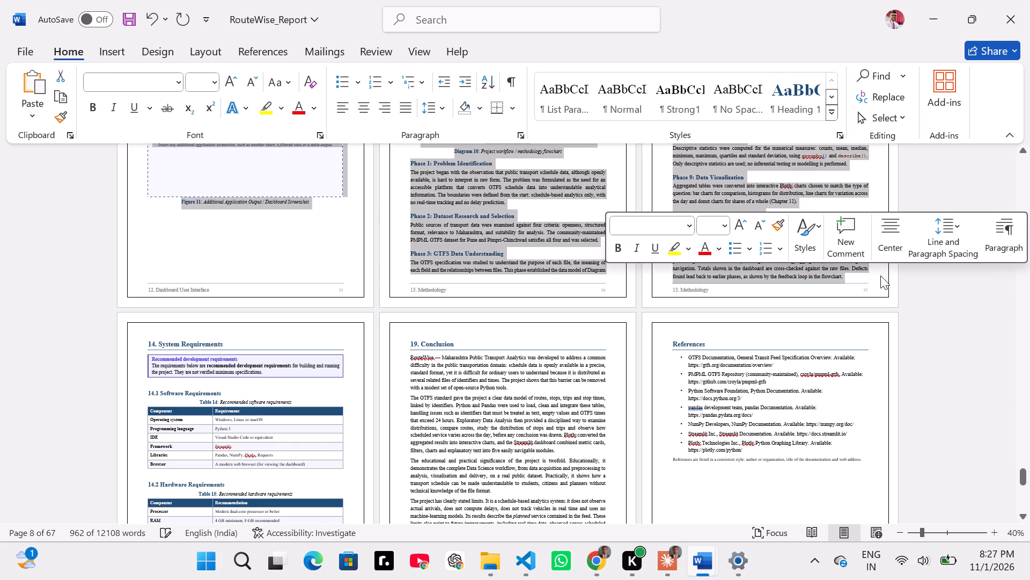
pyautogui.press('BackSpace')
# Delete Appendix A: Illustrative Analysis Pipeline and Appendix B: Screenshot Insertion Checklist from the end of the report.
pyautogui.scroll(1, 557, 351)
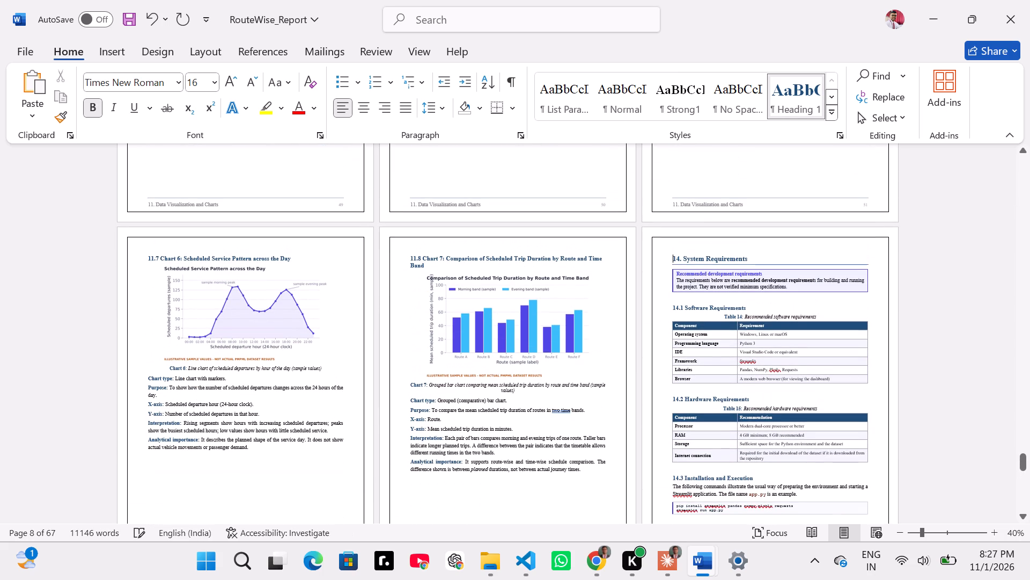
pyautogui.scroll(-4, 557, 351)
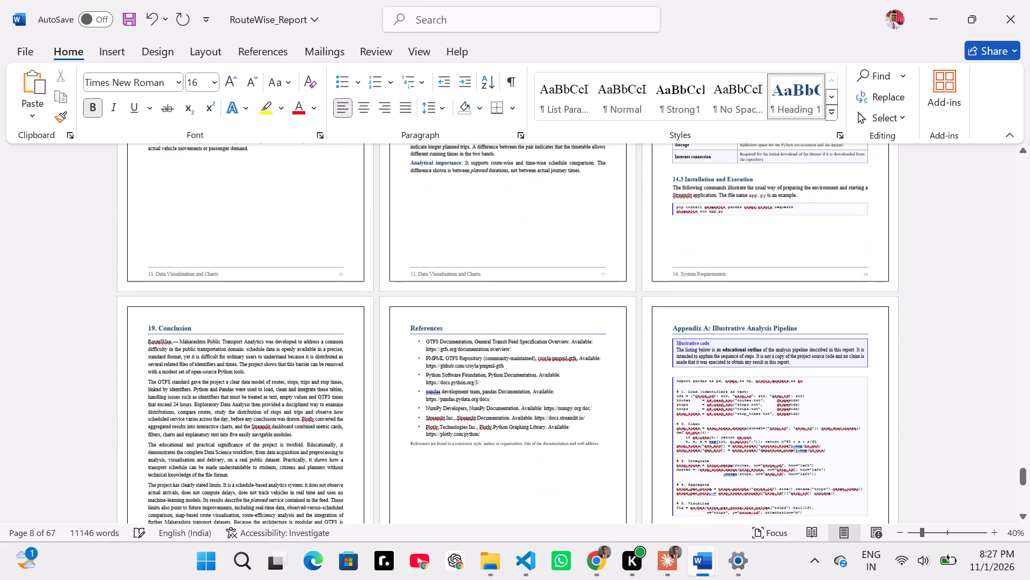
pyautogui.scroll(-3, 557, 351)
pyautogui.scroll(1, 557, 351)
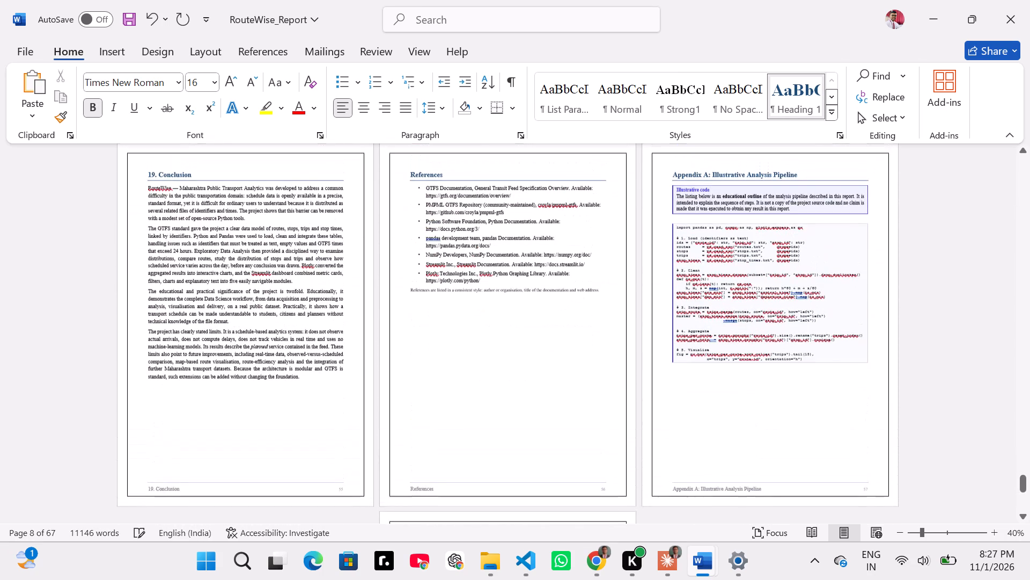
pyautogui.scroll(1, 635, 278)
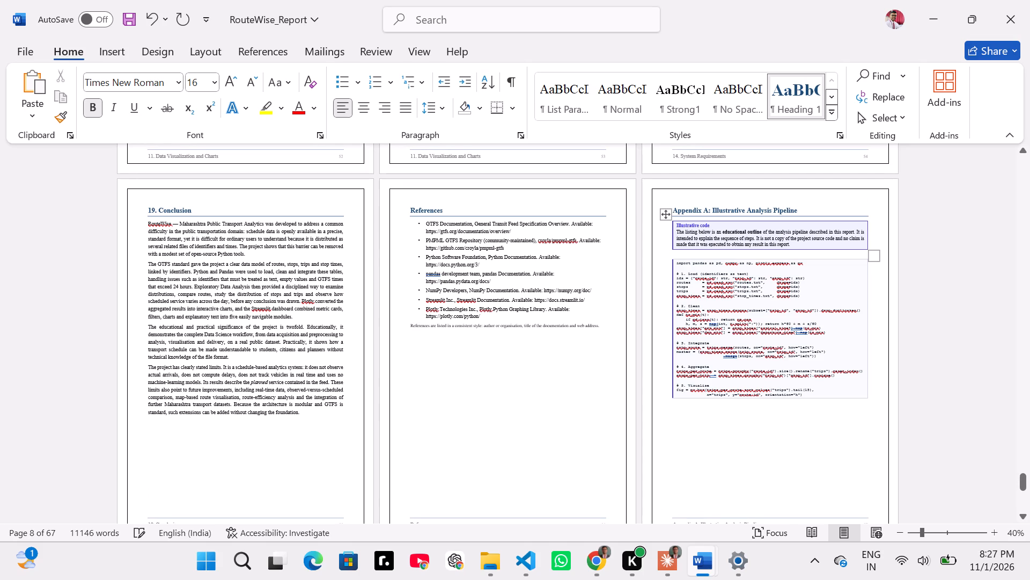
pyautogui.moveTo(669, 201); pyautogui.dragTo(747, 578)
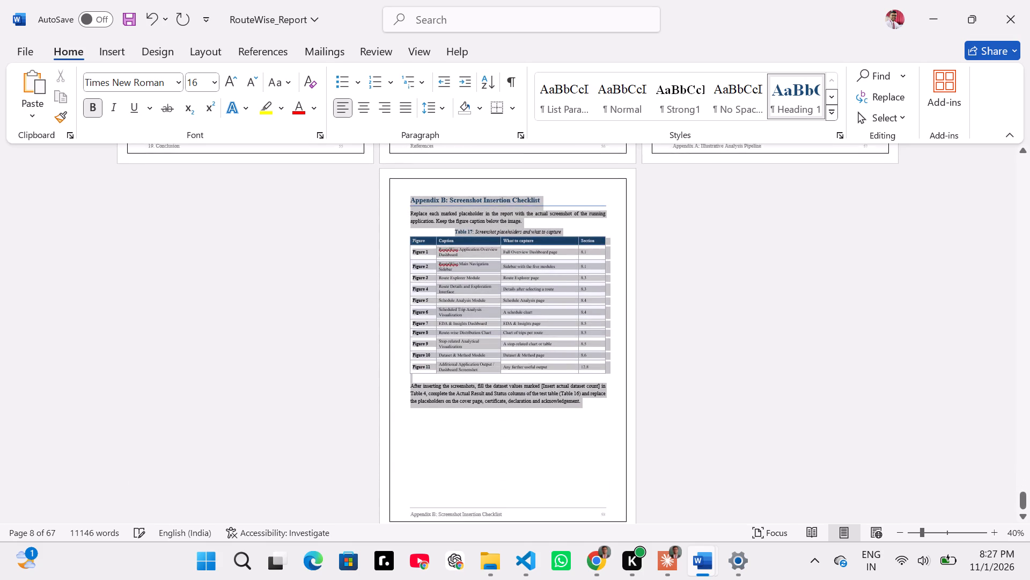
pyautogui.moveTo(747, 578); pyautogui.dragTo(668, 474)
pyautogui.press('BackSpace')
# Review the remaining report pages from the References back to the cover page for content that is not needed.
pyautogui.scroll(1, 648, 450)
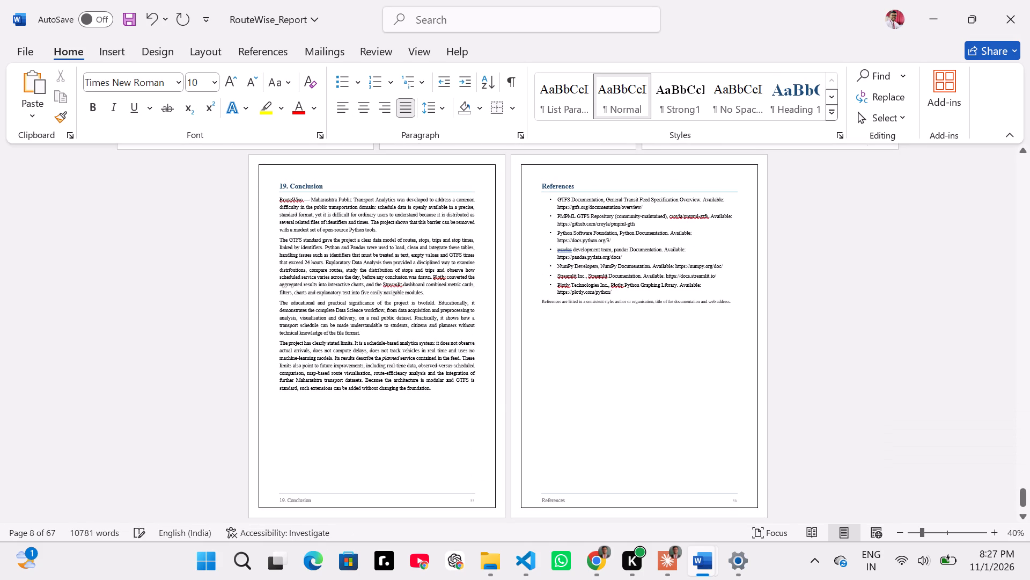
pyautogui.scroll(3, 648, 450)
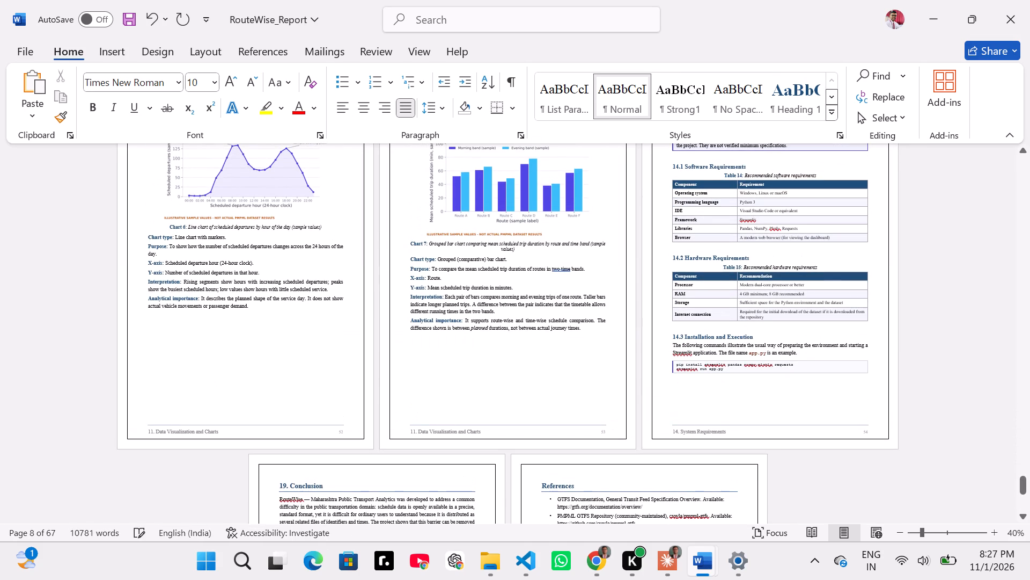
pyautogui.scroll(2, 648, 450)
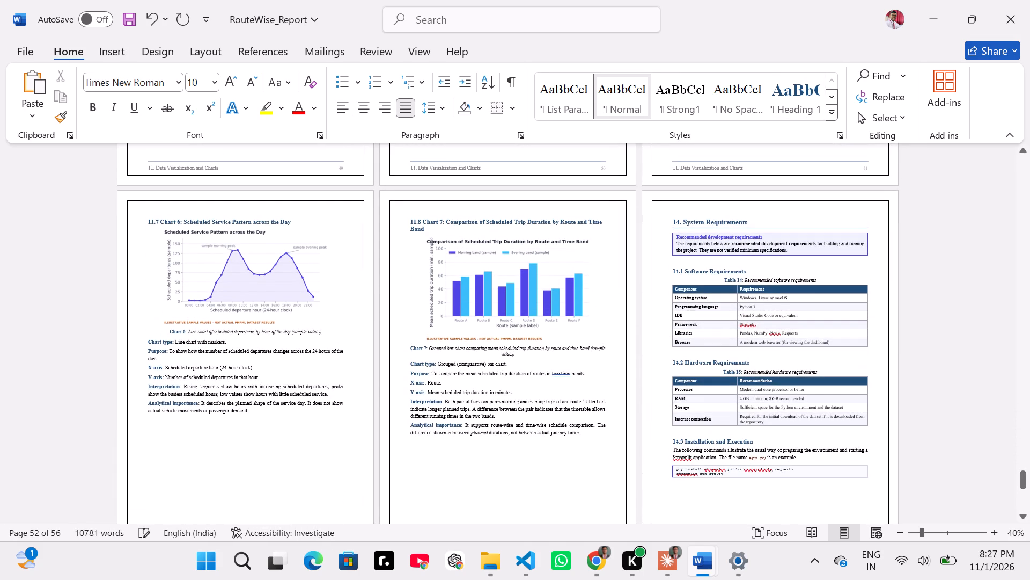
pyautogui.scroll(1, 648, 450)
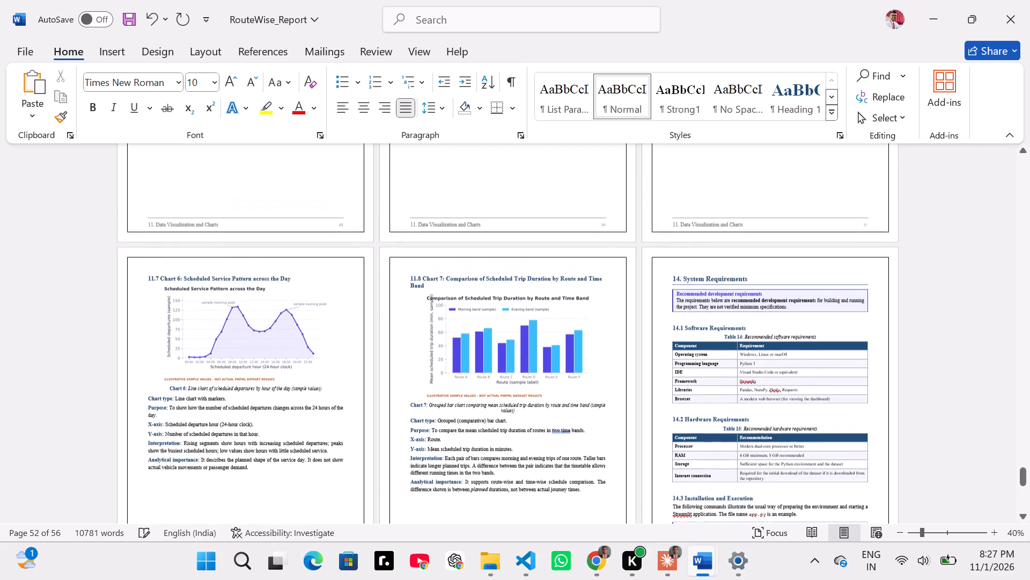
pyautogui.scroll(5, 648, 450)
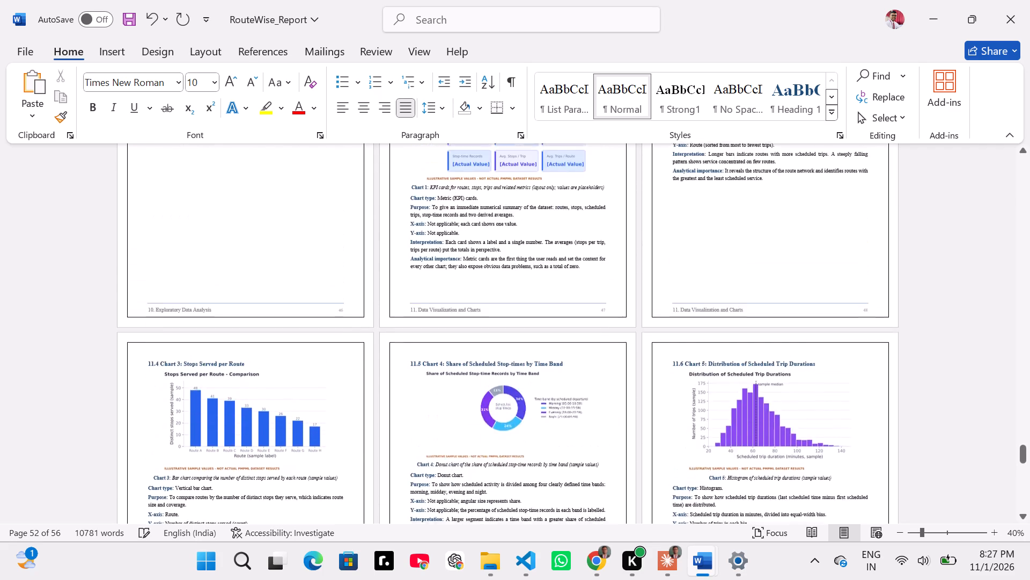
pyautogui.scroll(3, 648, 450)
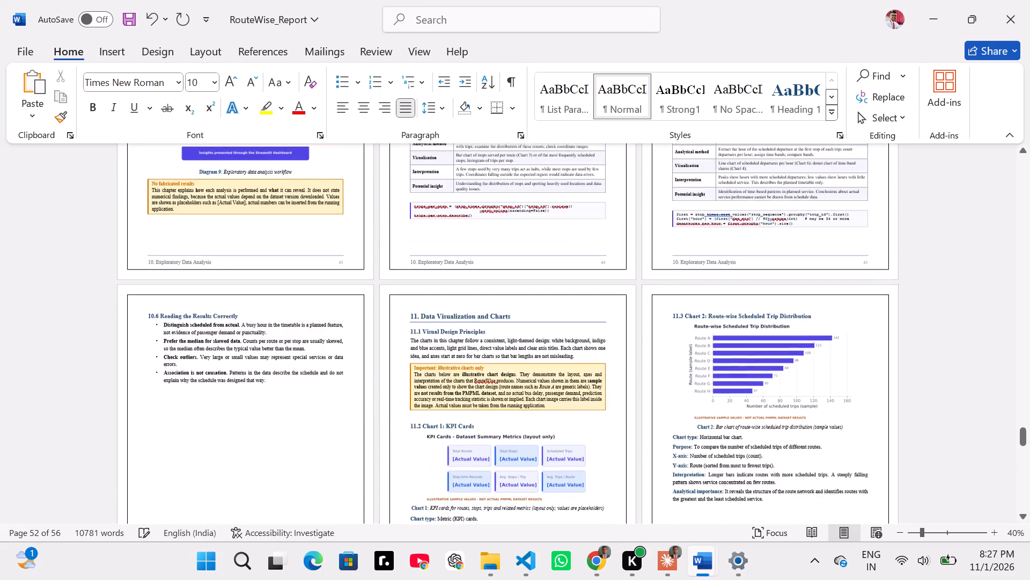
pyautogui.scroll(2, 648, 450)
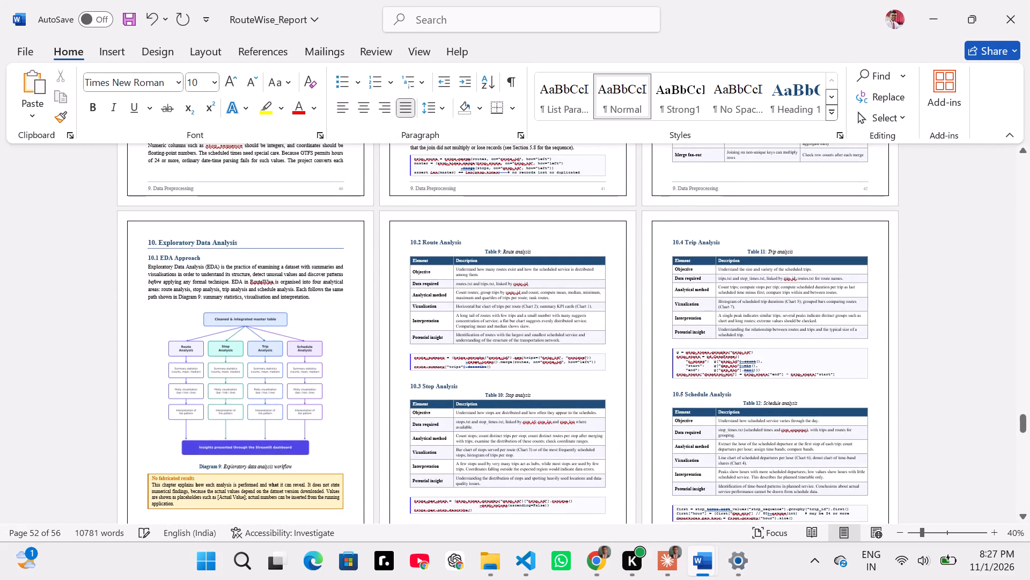
pyautogui.scroll(3, 648, 450)
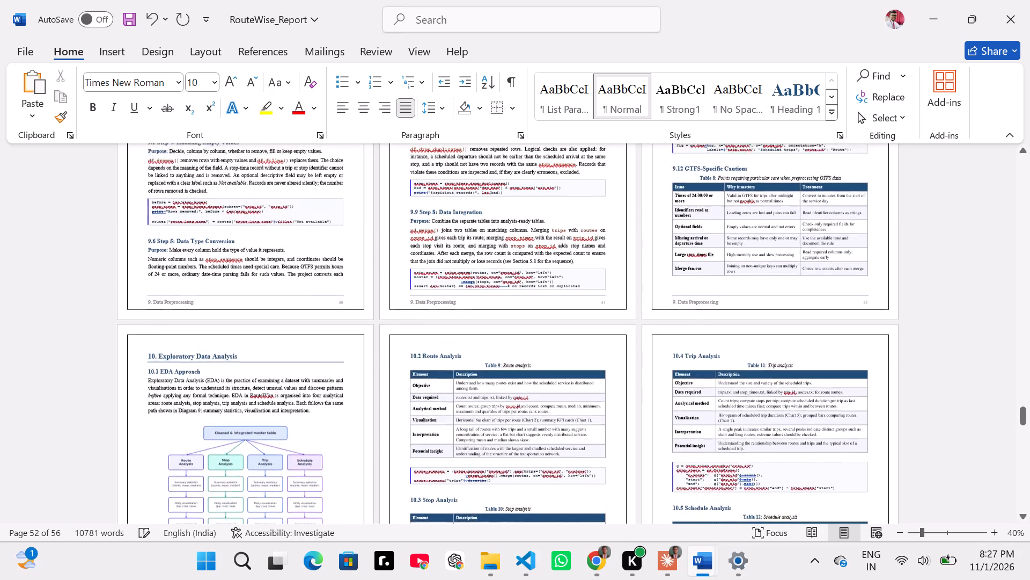
pyautogui.scroll(4, 648, 450)
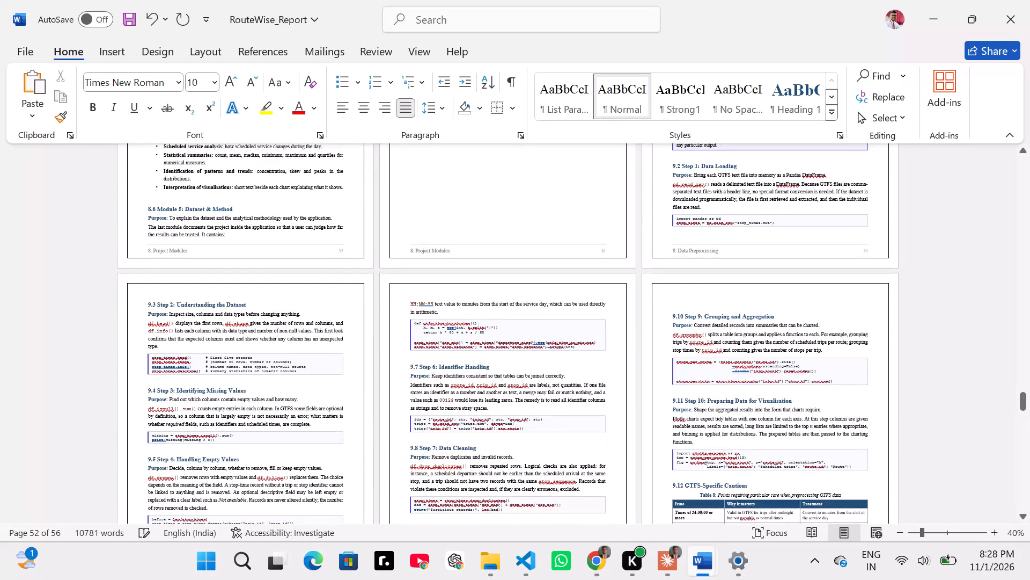
pyautogui.scroll(4, 648, 450)
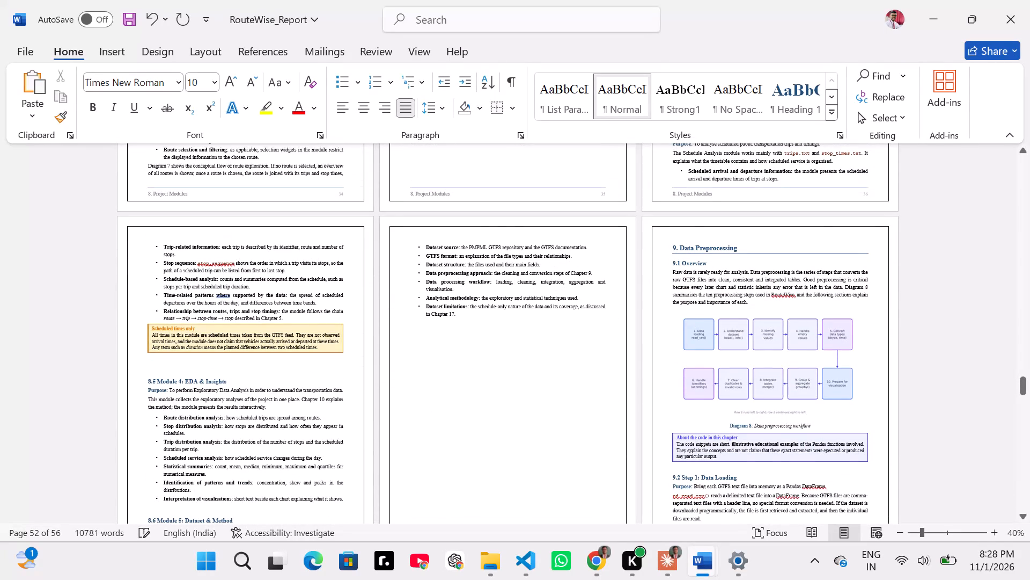
pyautogui.scroll(5, 648, 450)
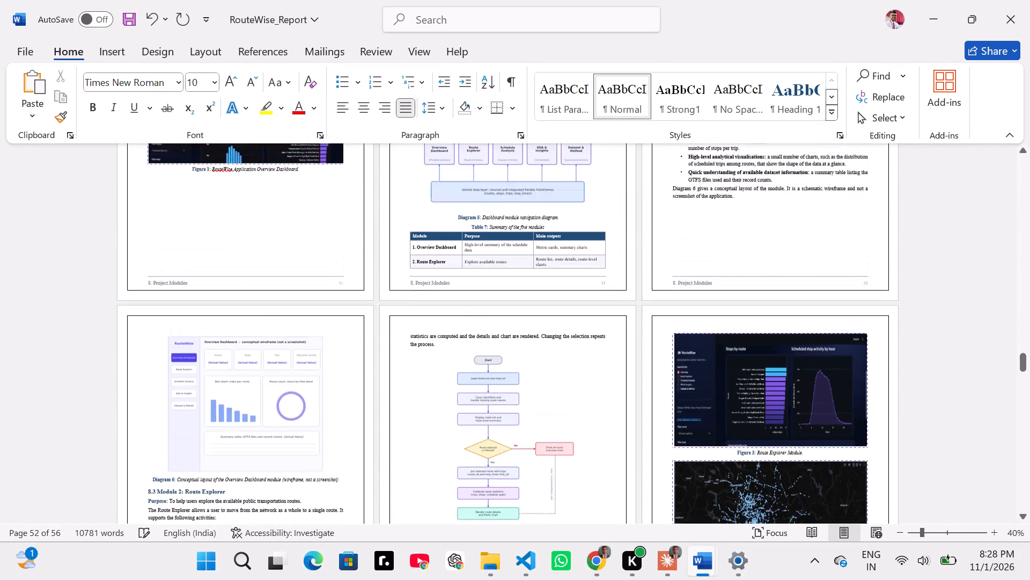
pyautogui.scroll(7, 648, 450)
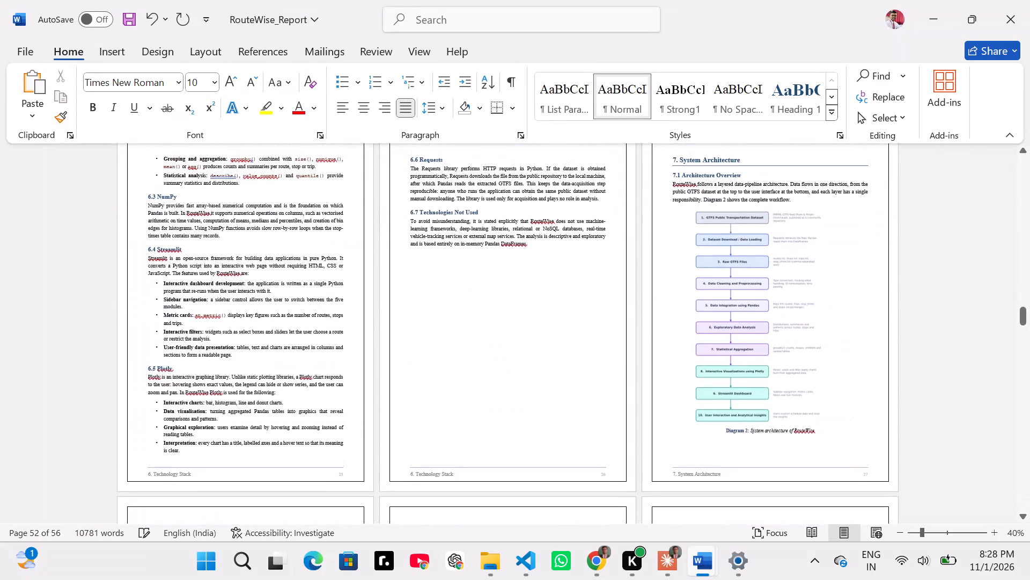
pyautogui.scroll(4, 648, 450)
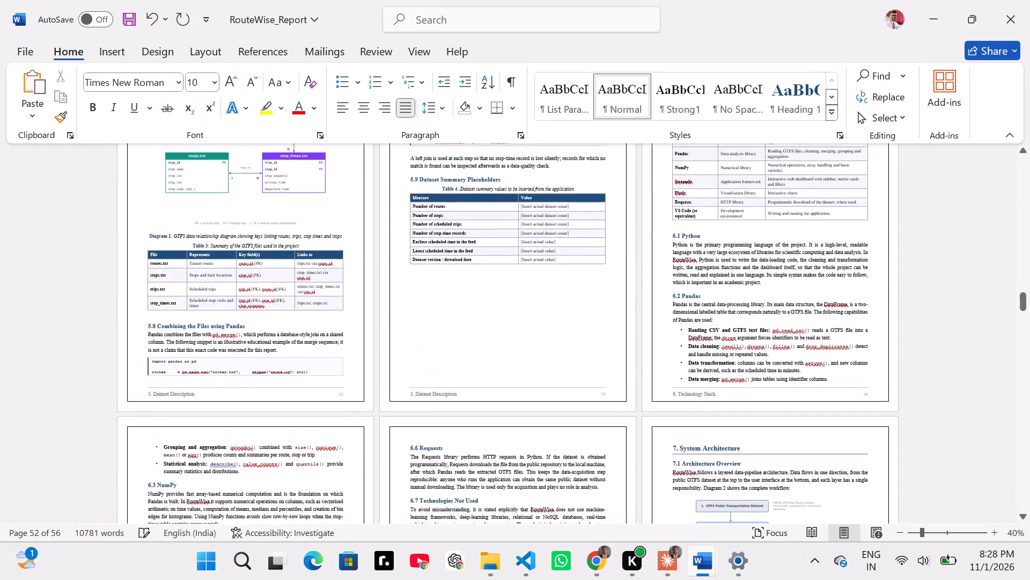
pyautogui.scroll(5, 648, 450)
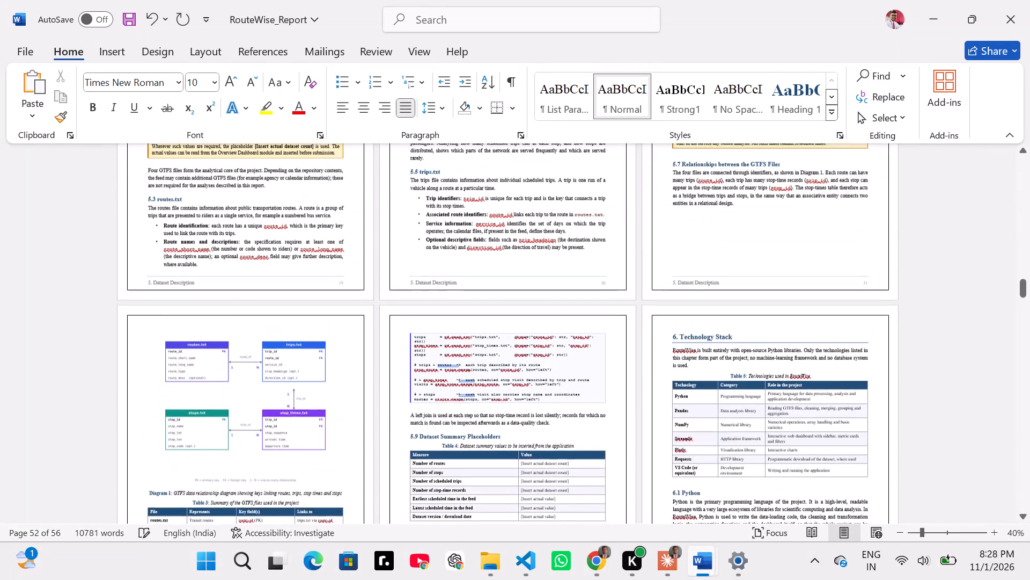
pyautogui.scroll(9, 648, 450)
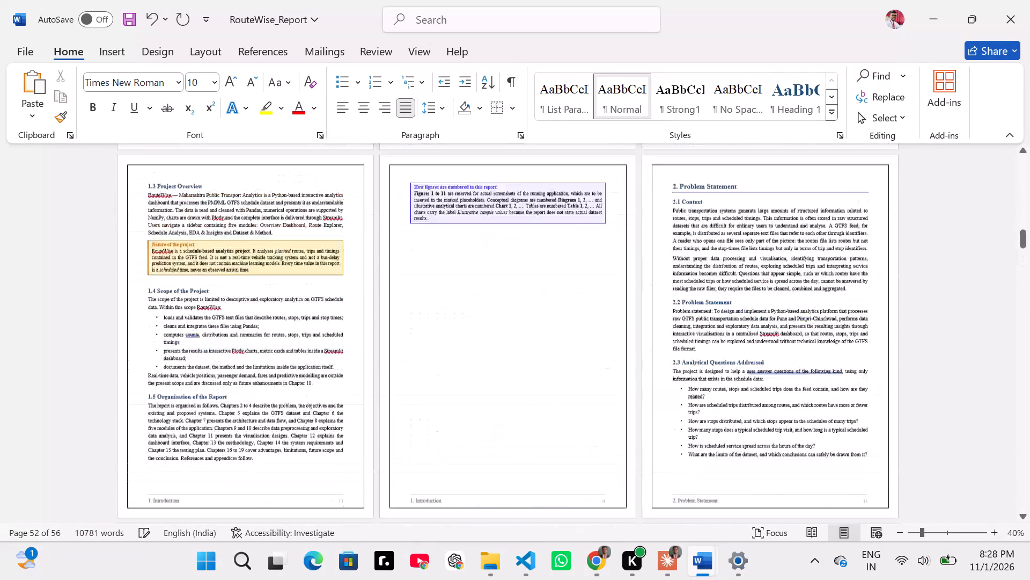
pyautogui.scroll(-3, 648, 450)
pyautogui.scroll(6, 648, 450)
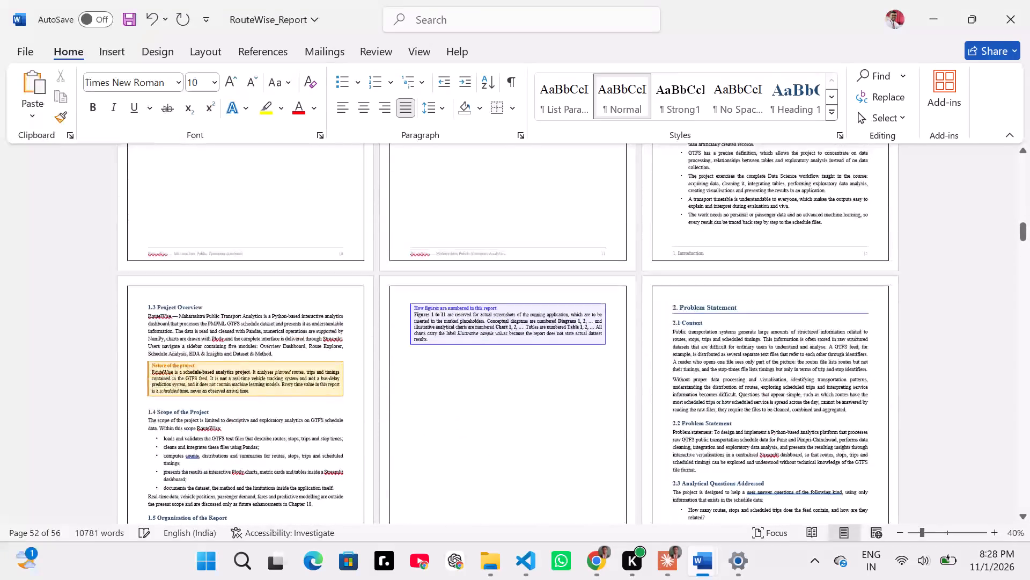
pyautogui.scroll(14, 648, 450)
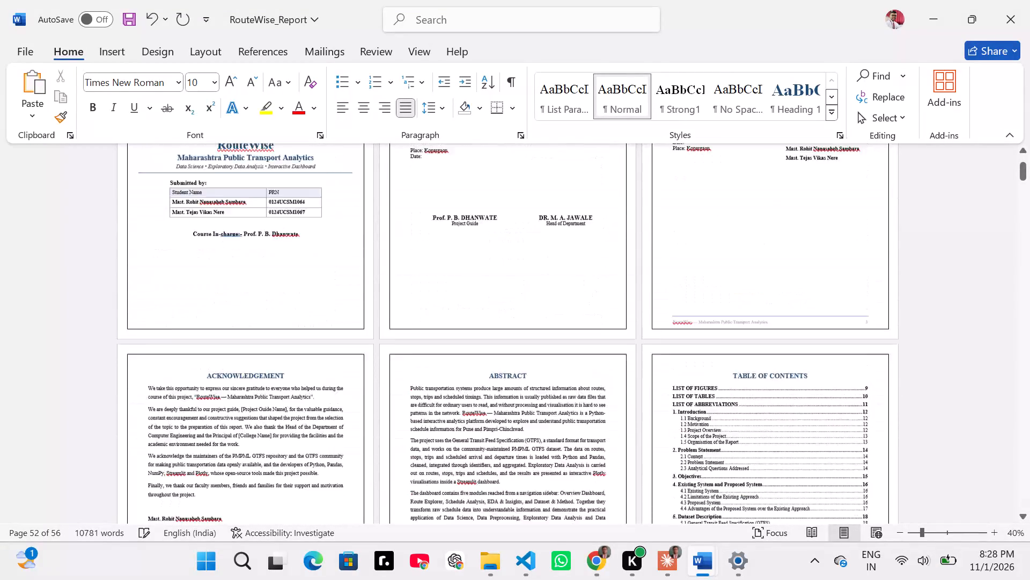
pyautogui.scroll(1, 648, 450)
# Delete the whole Acknowledgement page, including its heading, text and student names, from the front matter.
pyautogui.scroll(-5, 648, 450)
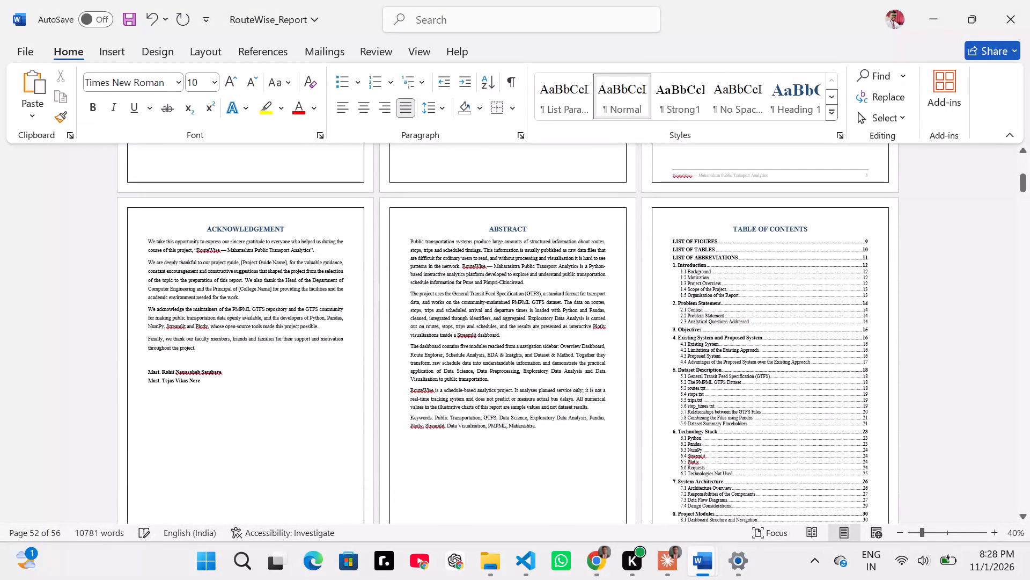
pyautogui.scroll(-1, 338, 468)
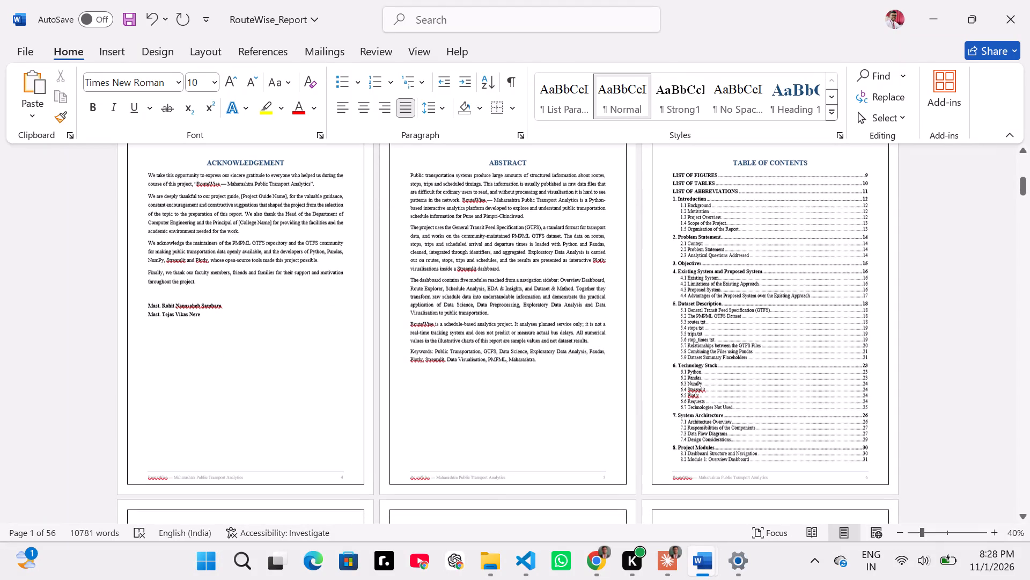
pyautogui.click(351, 469)
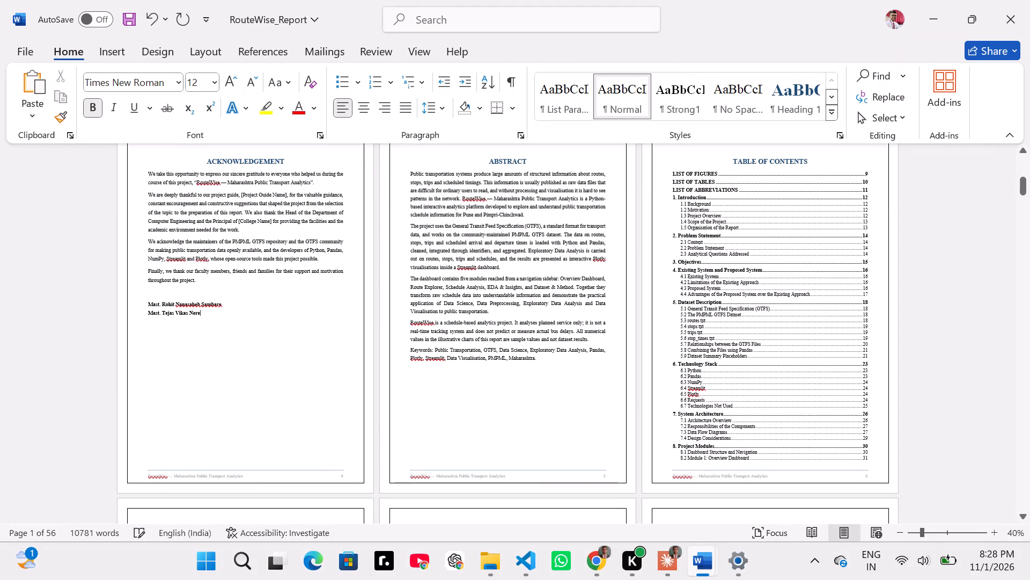
pyautogui.moveTo(351, 469); pyautogui.dragTo(142, 186)
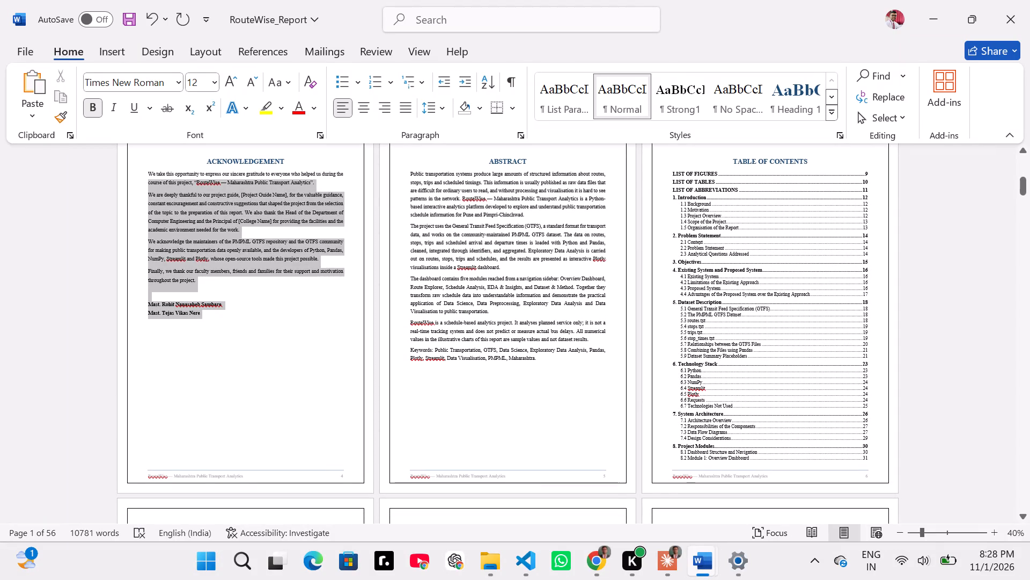
pyautogui.moveTo(142, 186); pyautogui.dragTo(149, 439)
pyautogui.press('BackSpace')
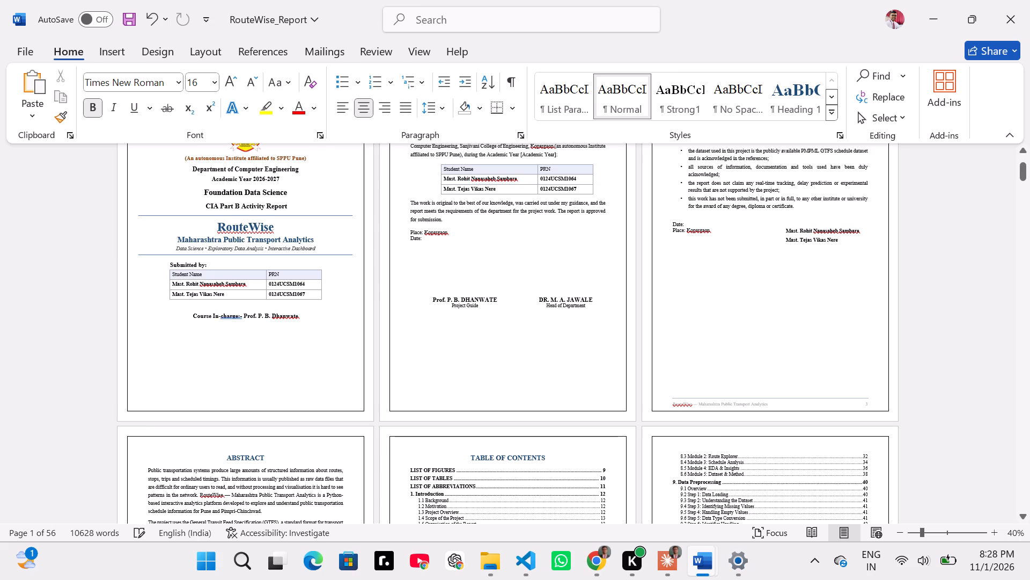
# Delete the 13. Methodology entry and its Phase 1 to Phase 11 sub-entries from the table of contents.
pyautogui.scroll(-1, 223, 462)
pyautogui.scroll(-3, 168, 436)
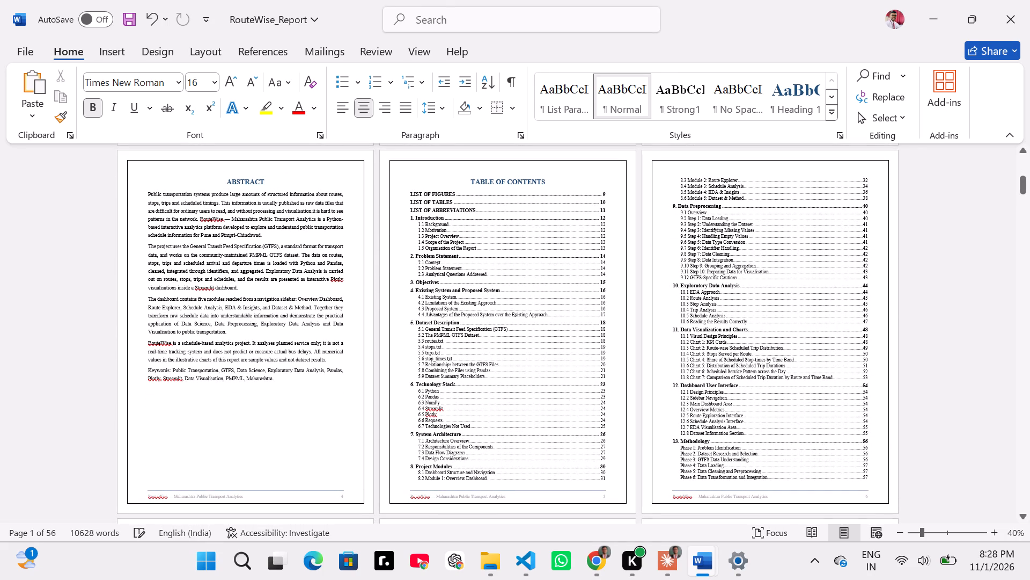
pyautogui.scroll(-3, 464, 411)
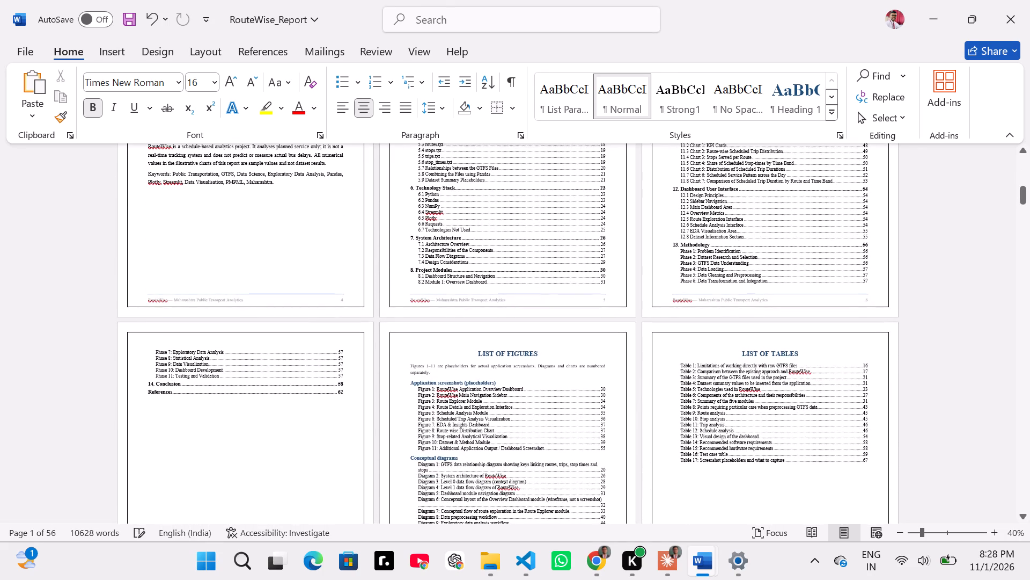
pyautogui.scroll(2, 464, 411)
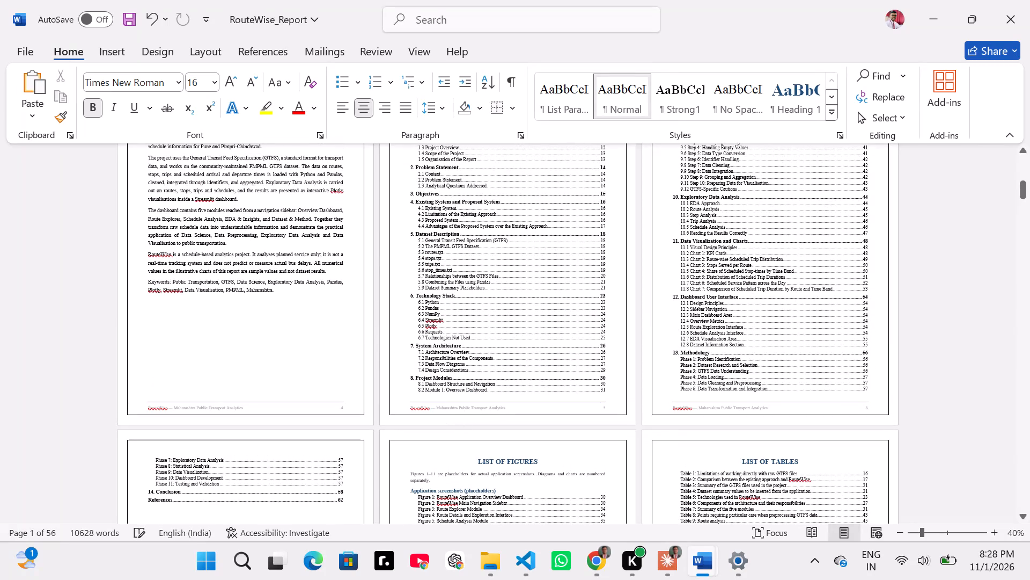
pyautogui.moveTo(671, 349); pyautogui.dragTo(380, 489)
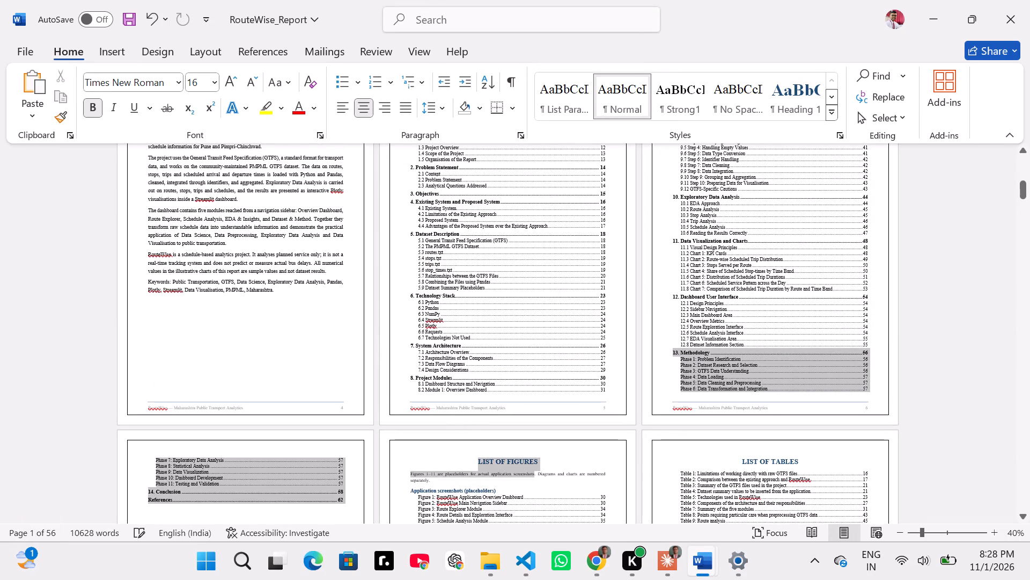
pyautogui.moveTo(380, 489); pyautogui.dragTo(343, 486)
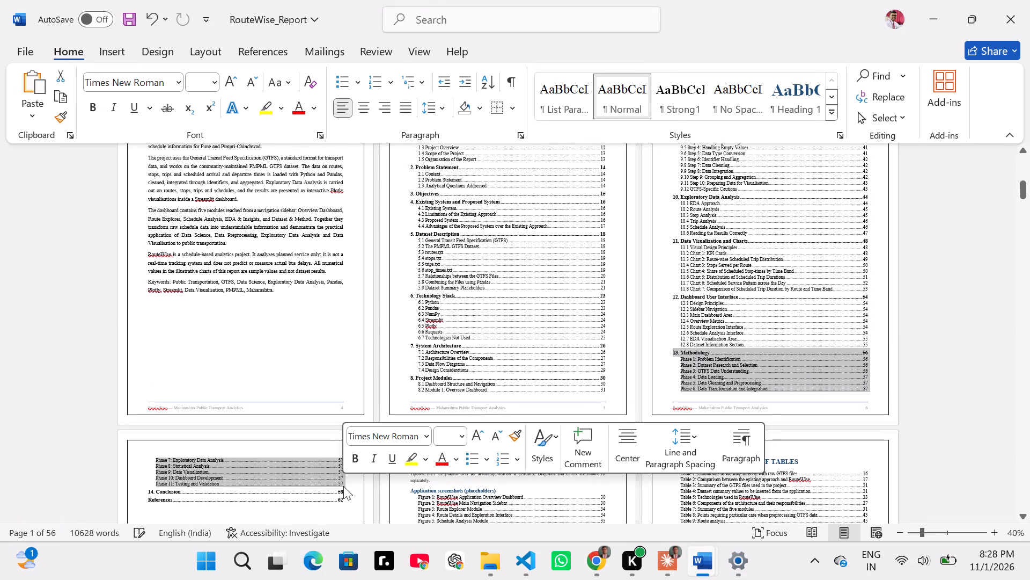
pyautogui.press('BackSpace')
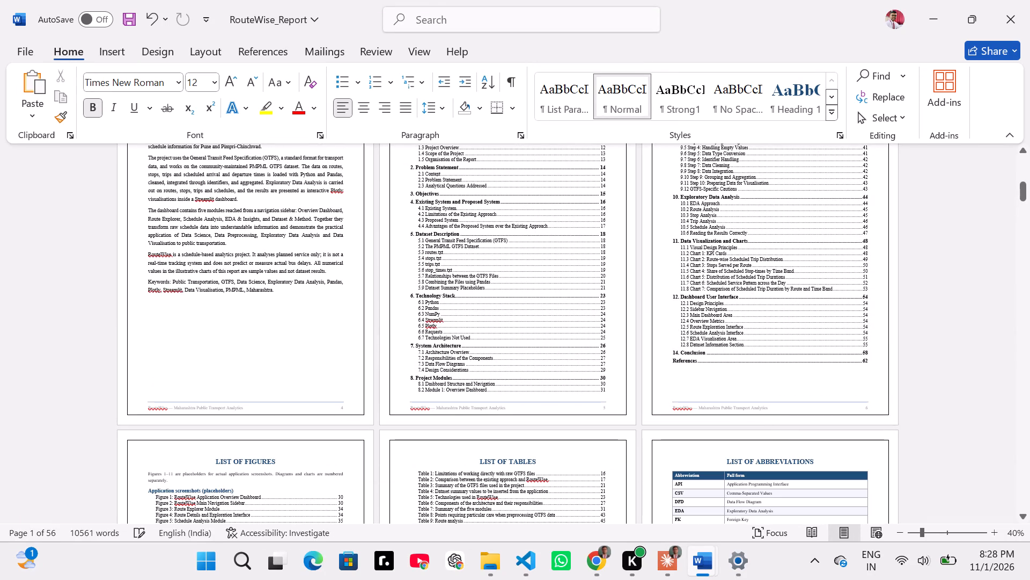
# Delete the 12. Dashboard User Interface entry and its sub-entries 12.1 to 12.8 from the table of contents.
pyautogui.scroll(1, 738, 403)
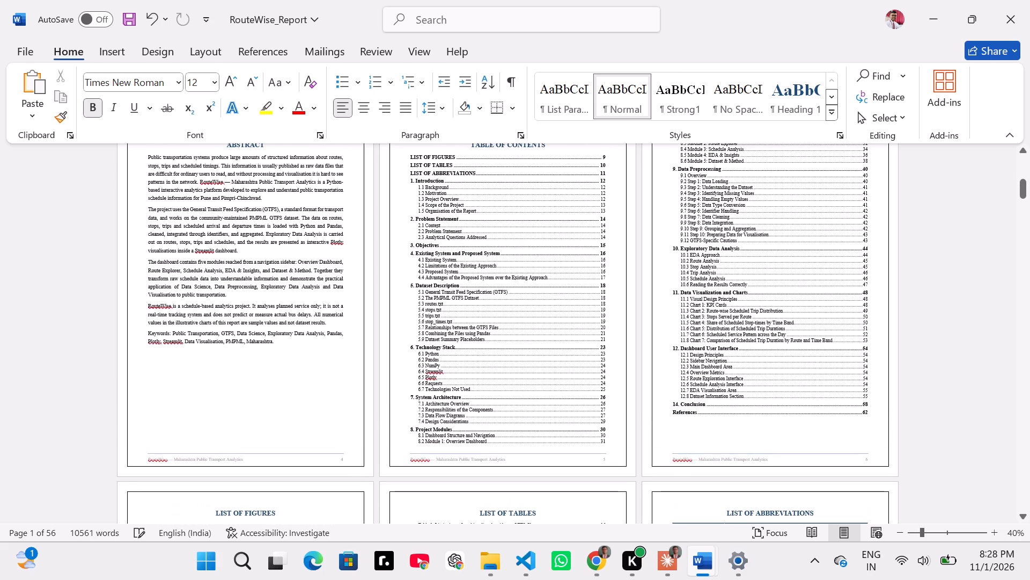
pyautogui.keyDown('ctrl'); pyautogui.scroll(3, 952, 402); pyautogui.keyUp('ctrl')
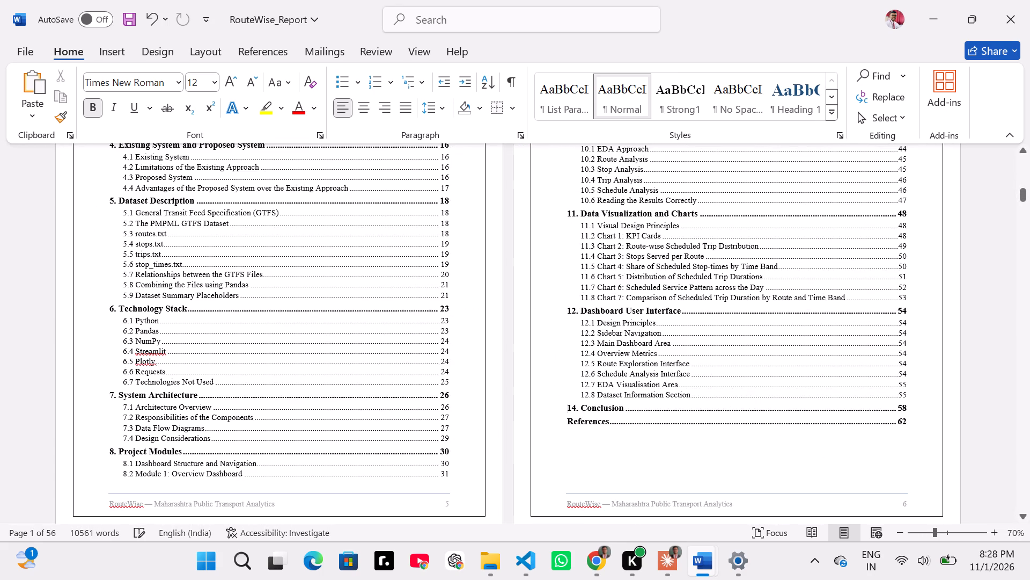
pyautogui.moveTo(909, 390); pyautogui.dragTo(566, 310)
pyautogui.press('BackSpace')
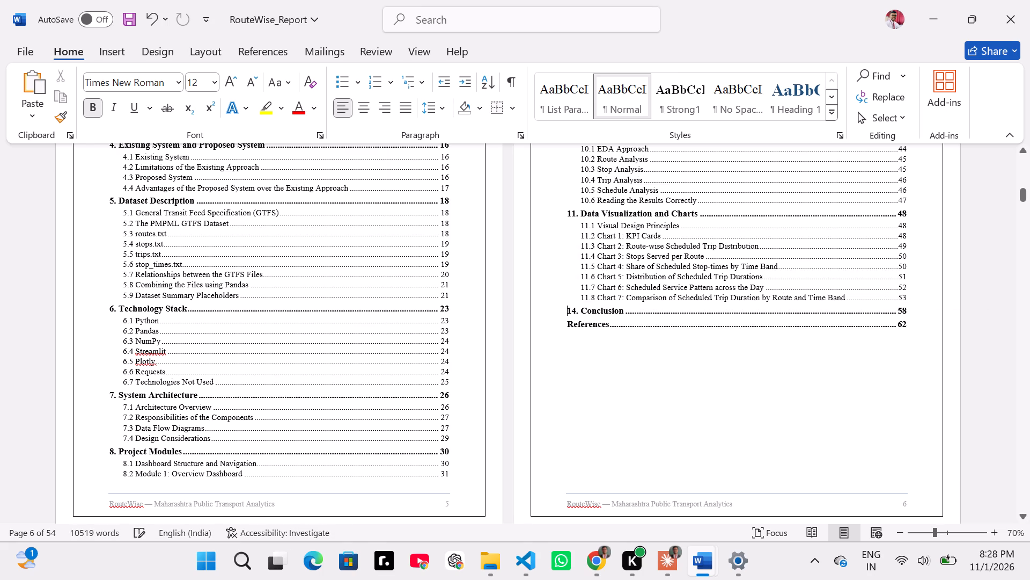
# Renumber the Conclusion entry in the table of contents as 12.
pyautogui.scroll(2, 689, 301)
pyautogui.scroll(-1, 689, 301)
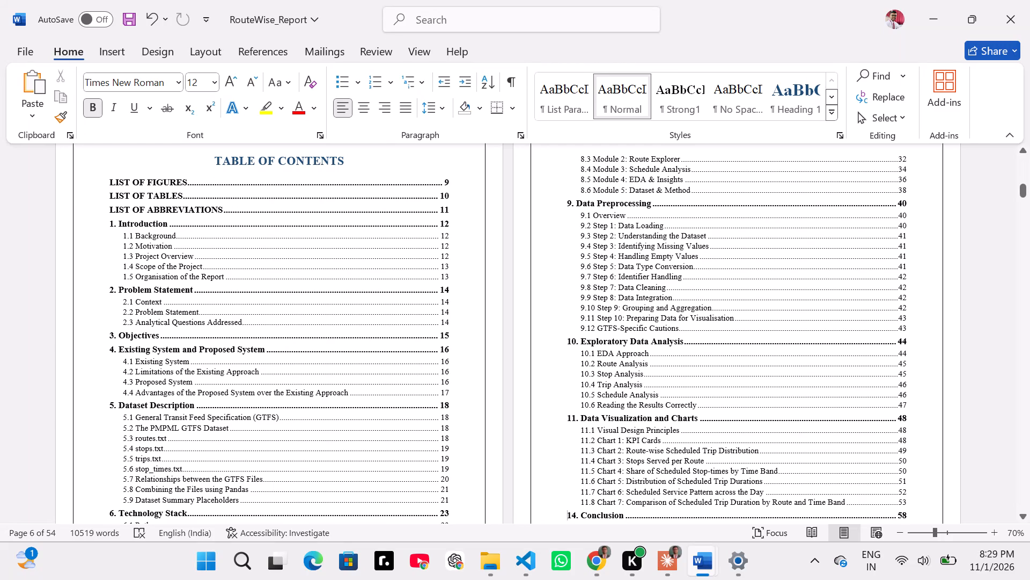
pyautogui.scroll(1, 689, 301)
pyautogui.scroll(-3, 689, 301)
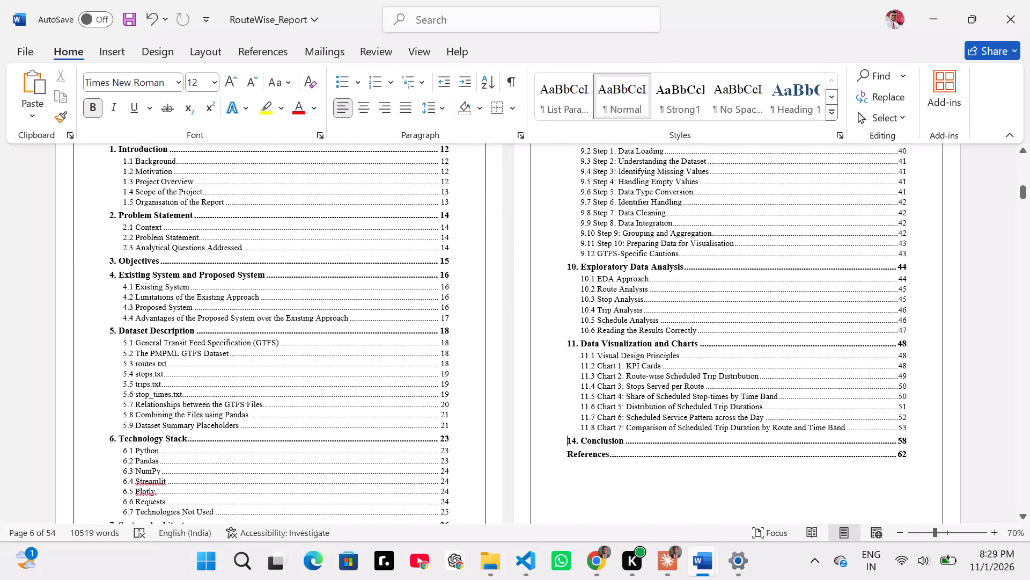
pyautogui.scroll(-2, 689, 301)
pyautogui.scroll(2, 689, 301)
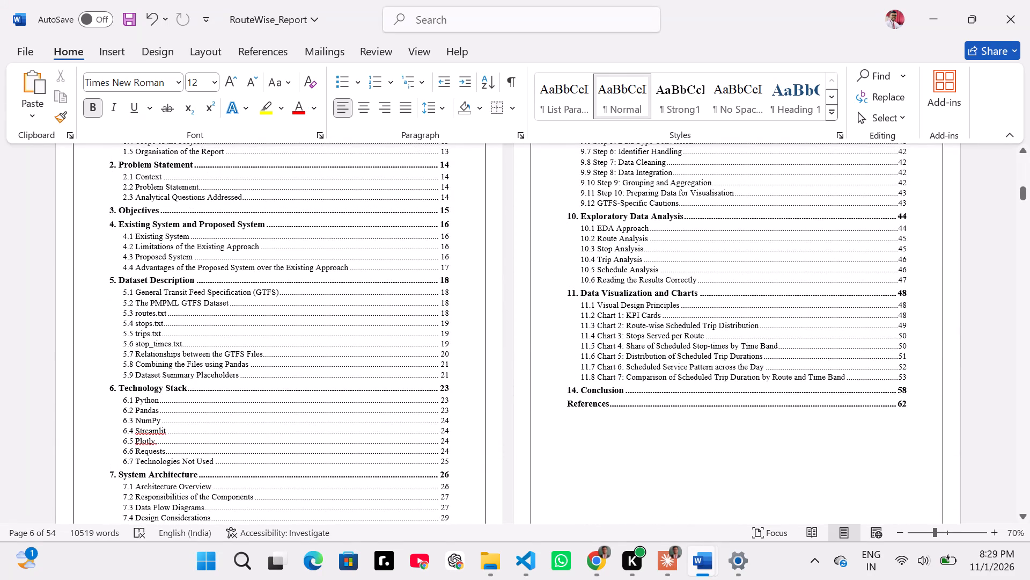
pyautogui.click(576, 389)
pyautogui.press('BackSpace')
pyautogui.press('2')
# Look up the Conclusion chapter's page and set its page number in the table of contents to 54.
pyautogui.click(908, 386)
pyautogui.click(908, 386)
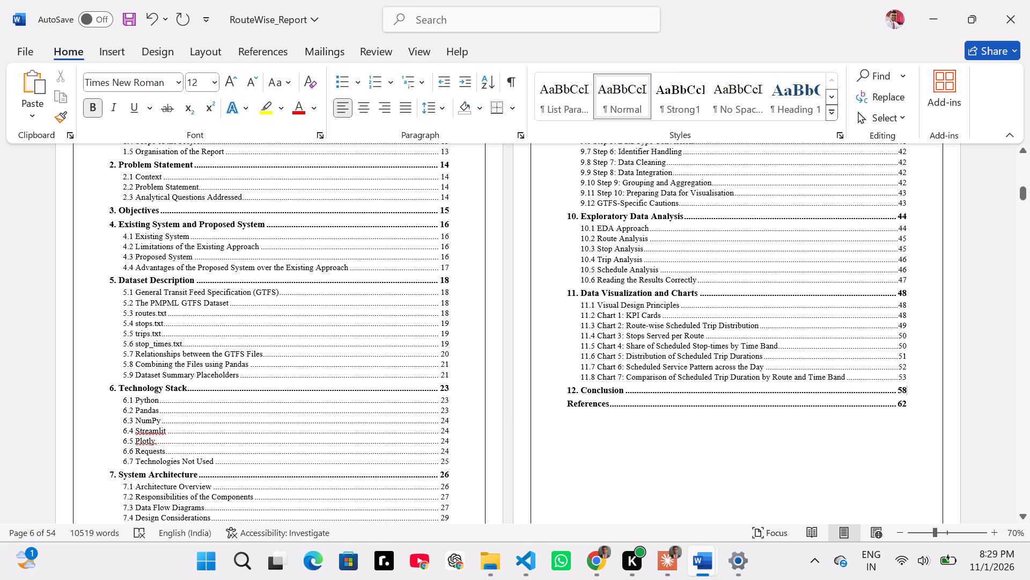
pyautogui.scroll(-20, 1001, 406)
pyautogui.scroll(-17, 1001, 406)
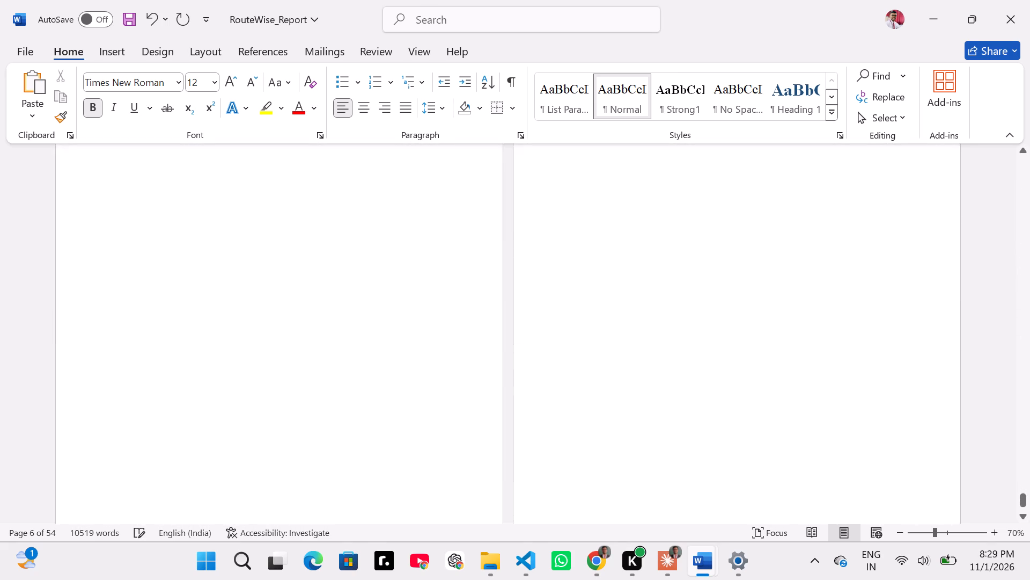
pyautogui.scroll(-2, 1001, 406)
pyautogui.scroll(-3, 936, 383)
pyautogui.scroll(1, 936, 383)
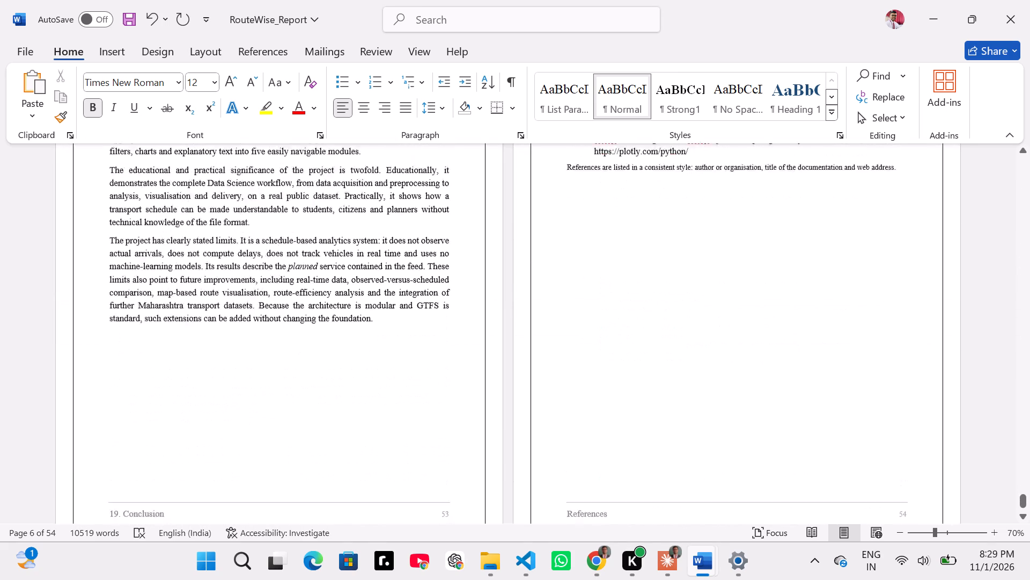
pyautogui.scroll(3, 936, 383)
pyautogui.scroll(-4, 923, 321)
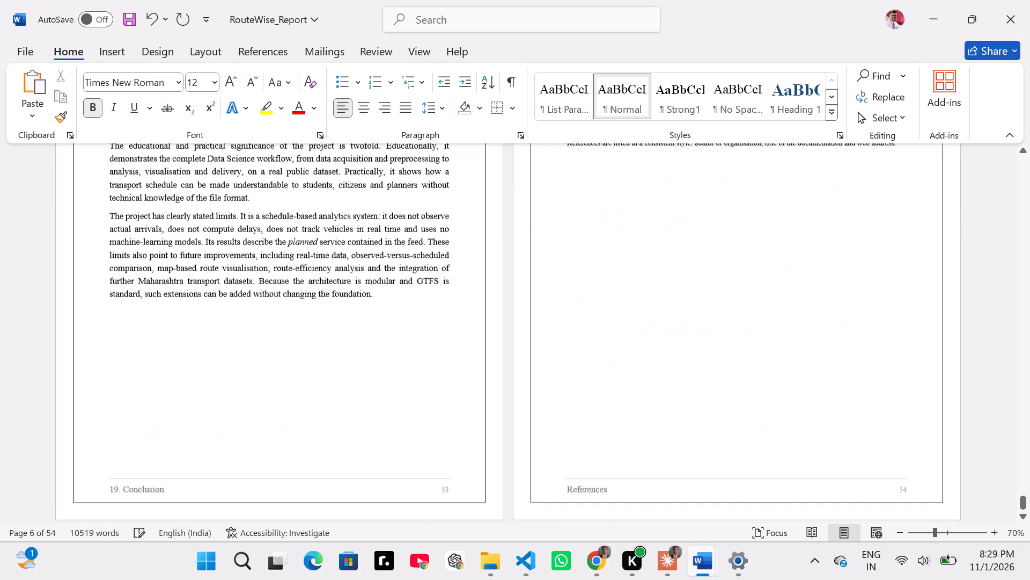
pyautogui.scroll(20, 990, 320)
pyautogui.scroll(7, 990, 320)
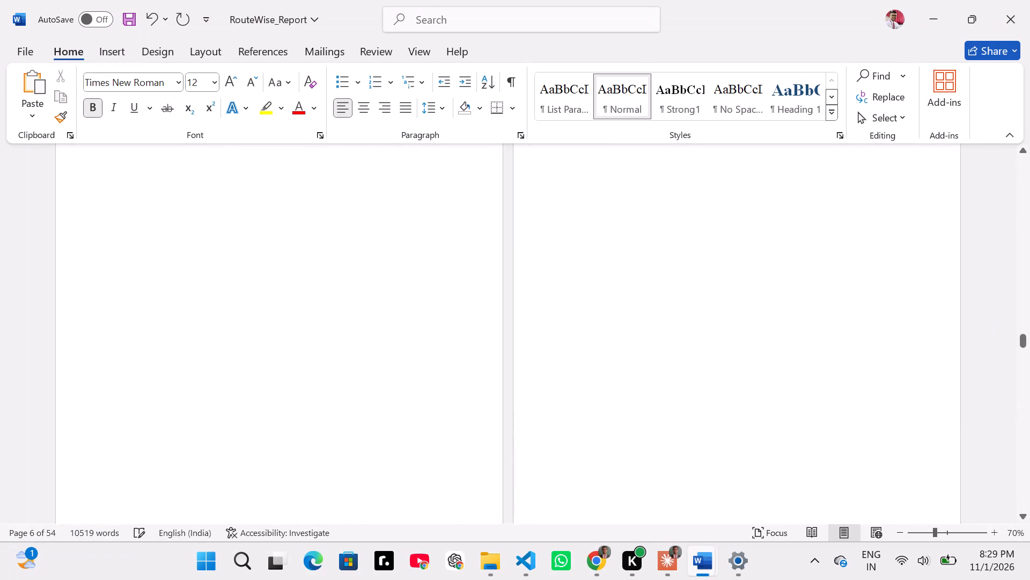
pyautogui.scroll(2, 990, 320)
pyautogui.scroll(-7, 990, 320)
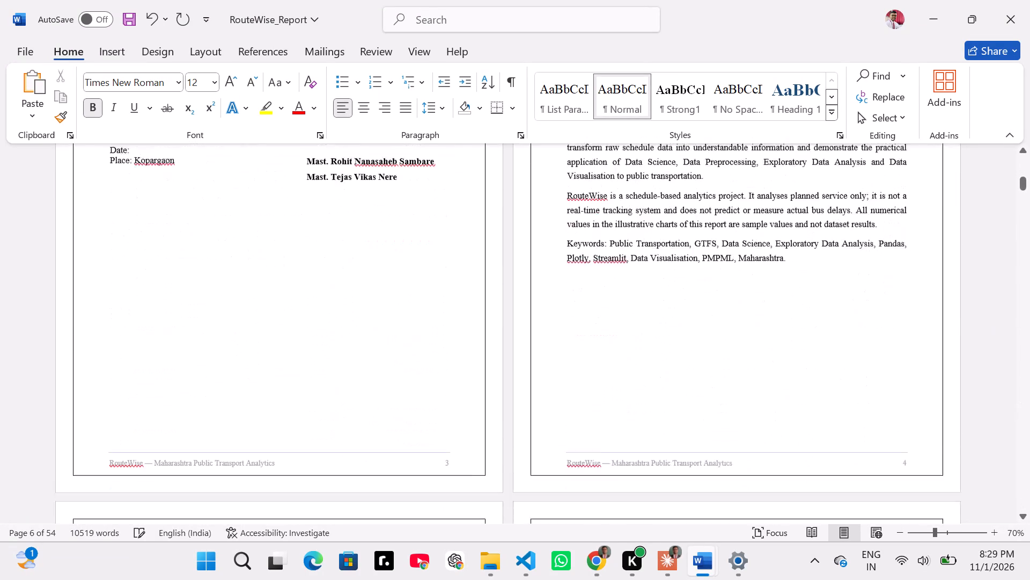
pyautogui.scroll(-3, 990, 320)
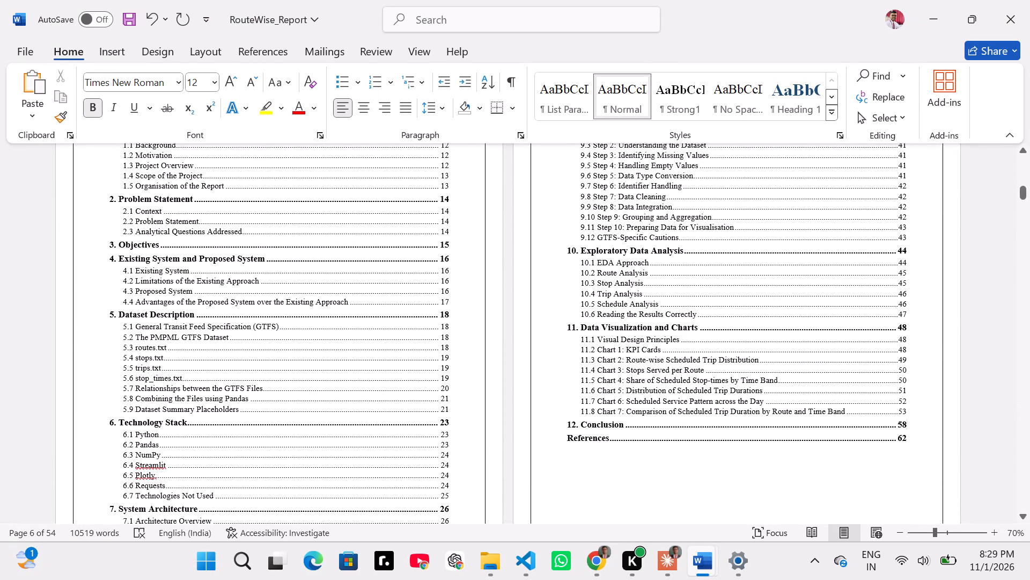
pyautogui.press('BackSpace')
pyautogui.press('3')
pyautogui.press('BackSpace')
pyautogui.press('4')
# Set the page number of the 11.8 Chart 7 entry in the table of contents to 52.
pyautogui.click(904, 411)
pyautogui.press('Right')
pyautogui.press('BackSpace')
pyautogui.press('2')
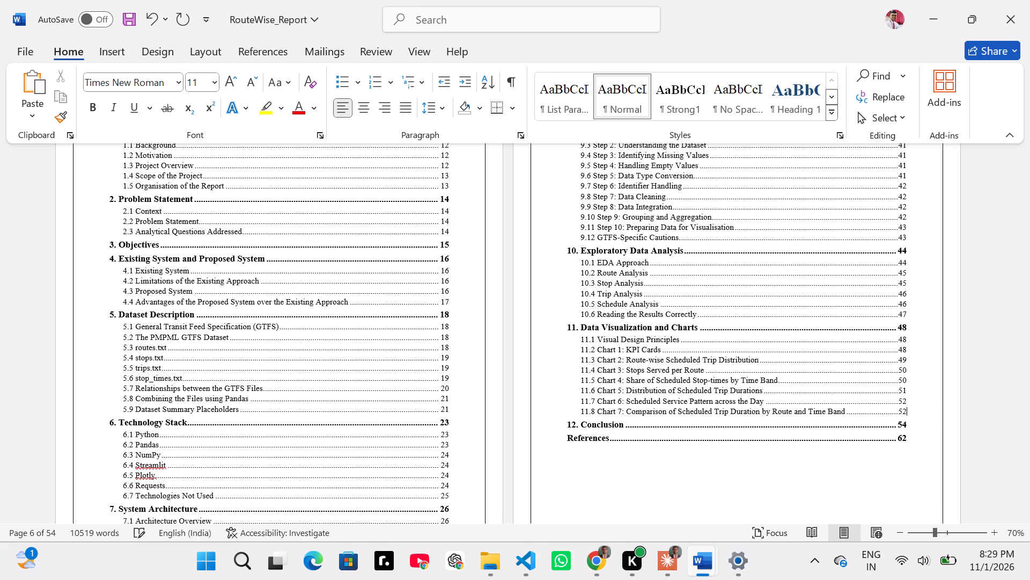
# Set the table of contents page numbers to 53 for the Conclusion entry and 54 for the References entry.
pyautogui.click(908, 423)
pyautogui.press('BackSpace')
pyautogui.press('3')
pyautogui.click(907, 438)
pyautogui.press('BackSpace')
pyautogui.press('BackSpace')
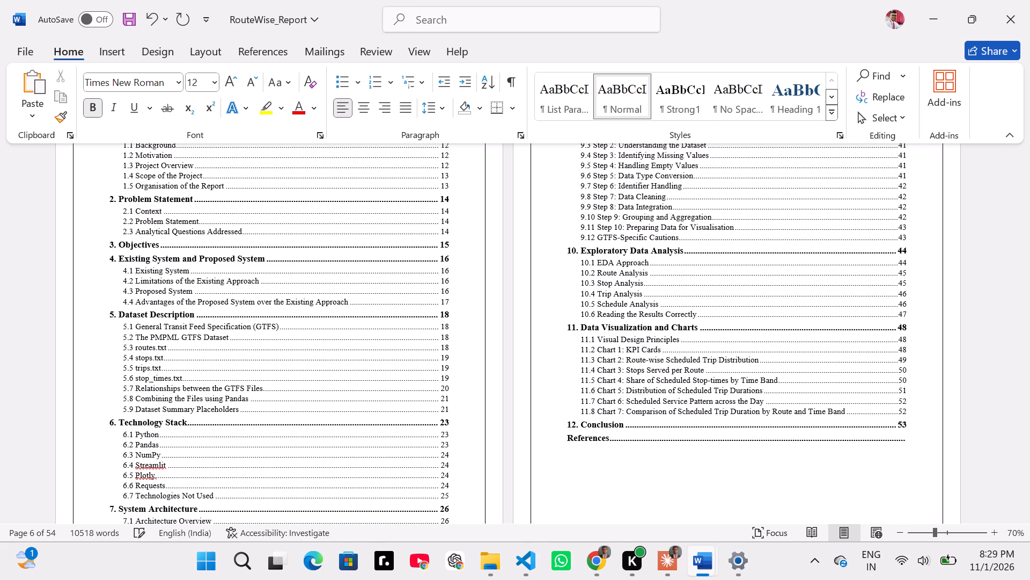
pyautogui.write('54')
# Review the table of contents against the List of Figures, List of Tables, List of Abbreviations and Introduction pages.
pyautogui.scroll(-2, 935, 423)
pyautogui.scroll(1, 935, 423)
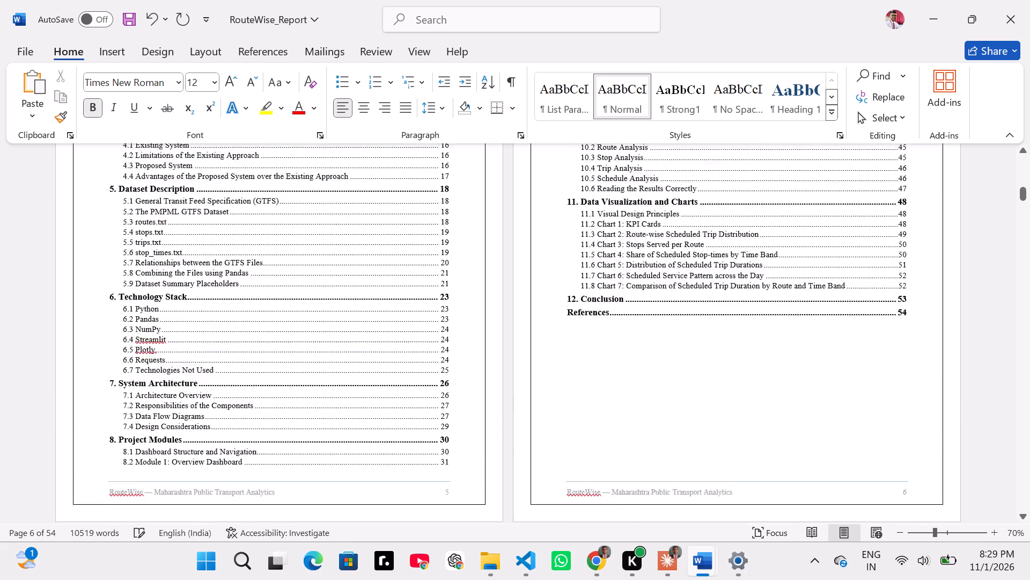
pyautogui.scroll(2, 935, 423)
pyautogui.scroll(-6, 935, 423)
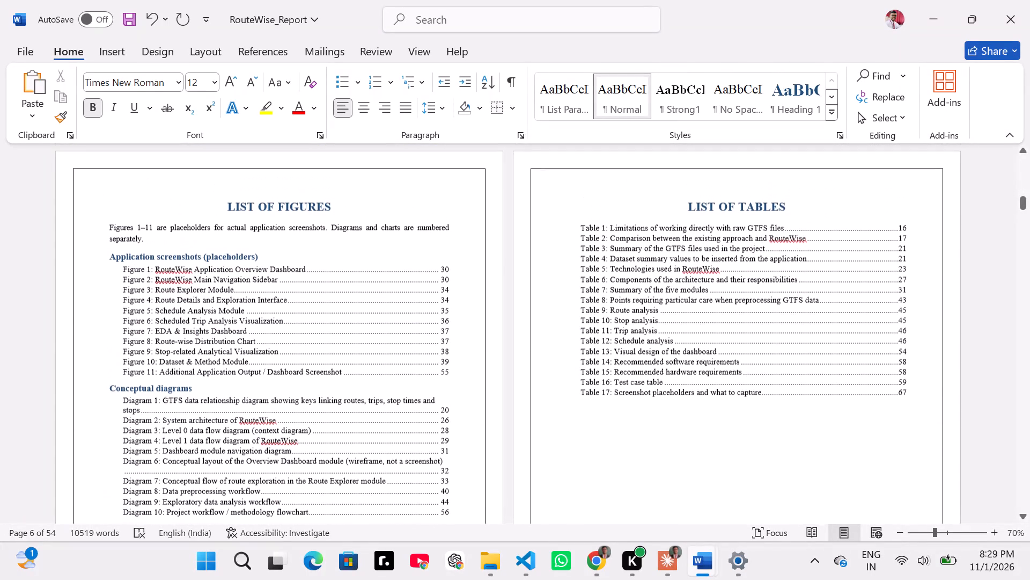
pyautogui.scroll(-1, 935, 423)
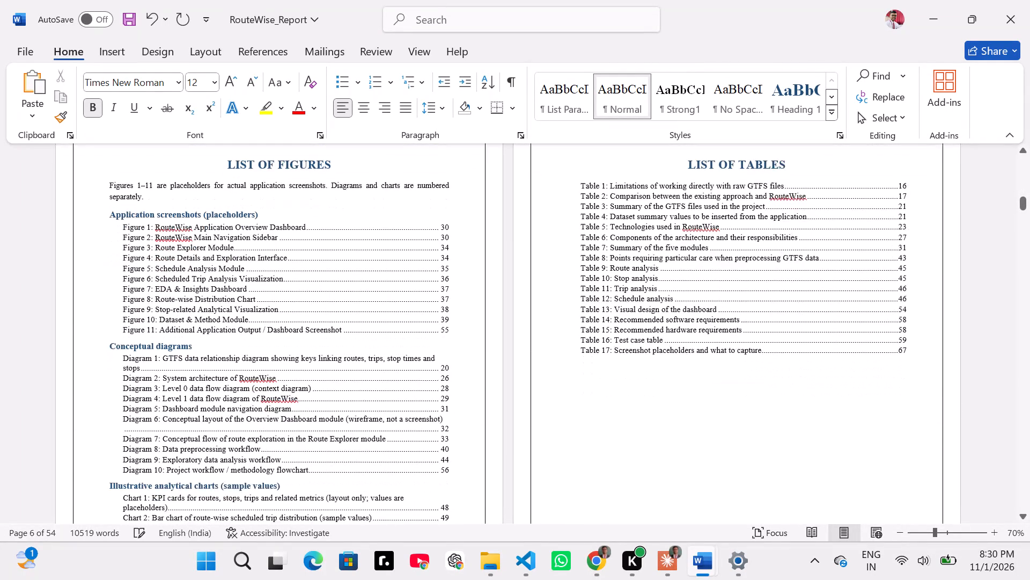
pyautogui.scroll(-1, 935, 423)
pyautogui.scroll(-2, 458, 454)
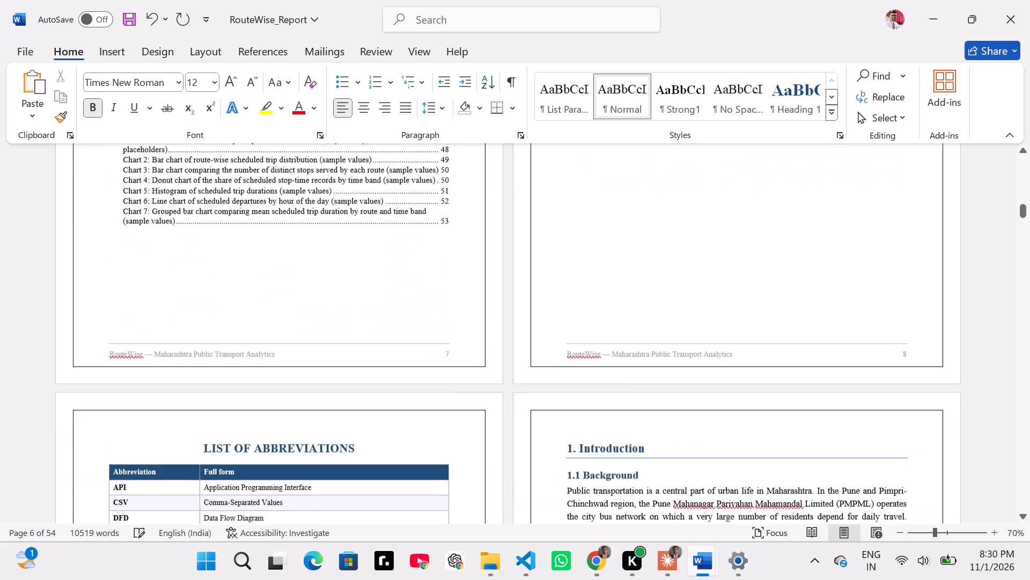
pyautogui.scroll(6, 458, 454)
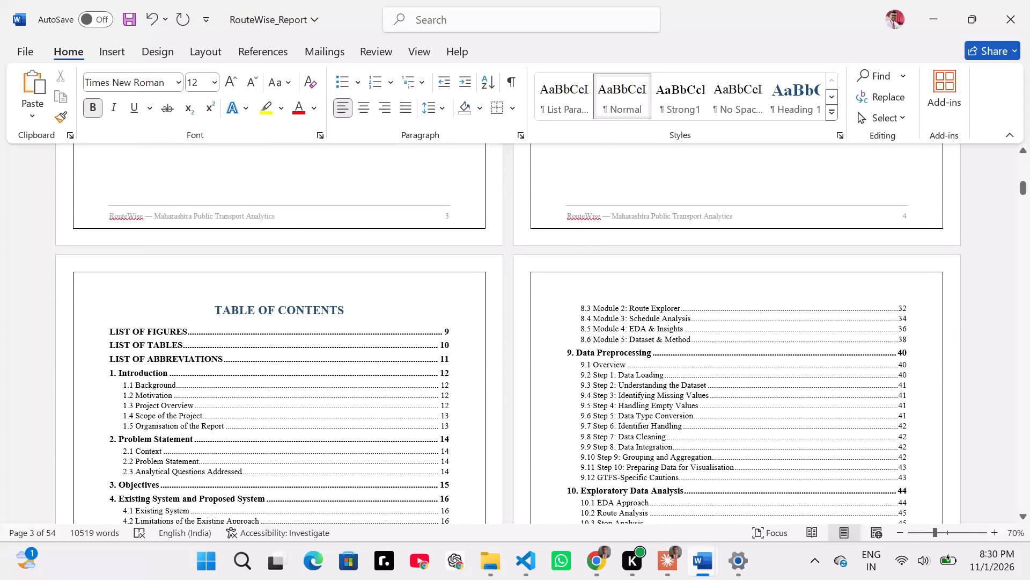
pyautogui.scroll(-2, 458, 454)
pyautogui.scroll(1, 458, 454)
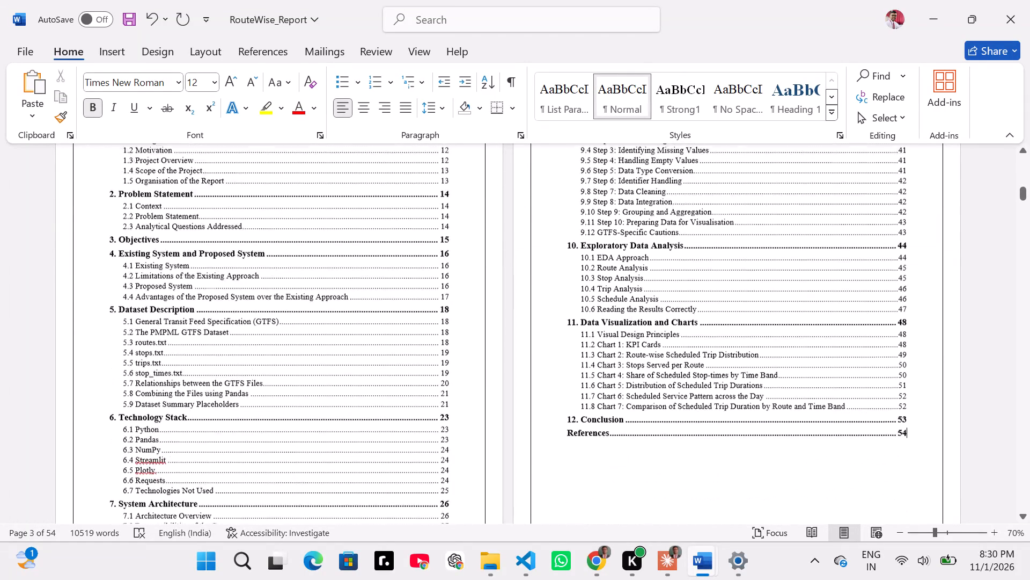
pyautogui.scroll(1, 458, 454)
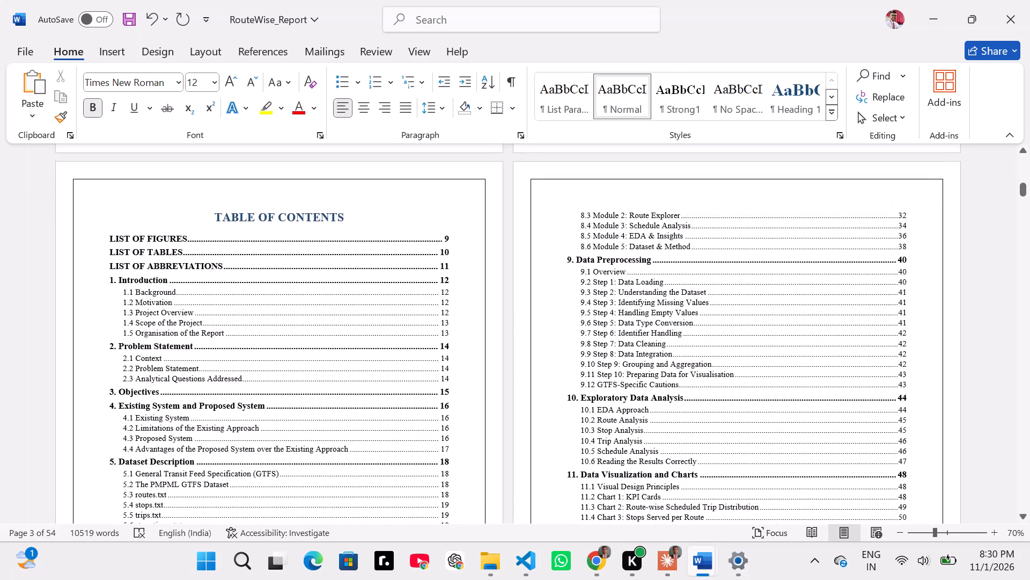
pyautogui.scroll(-1, 458, 454)
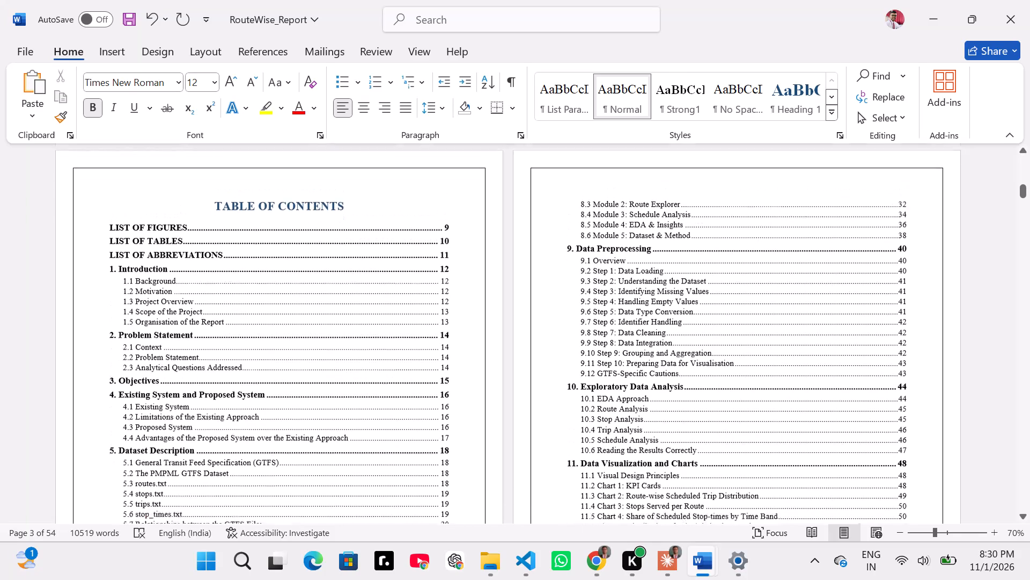
pyautogui.scroll(-5, 458, 454)
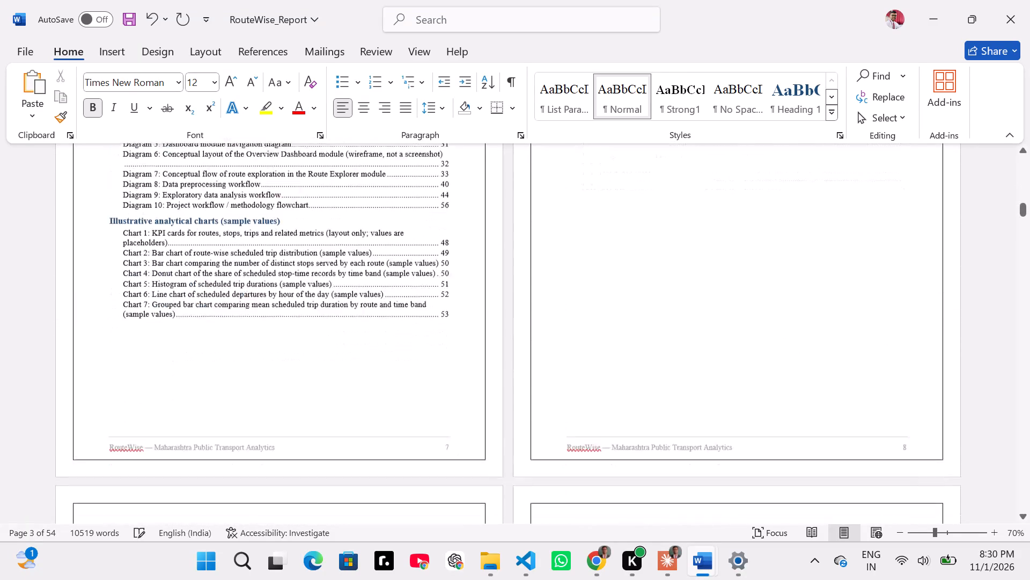
pyautogui.scroll(-3, 458, 454)
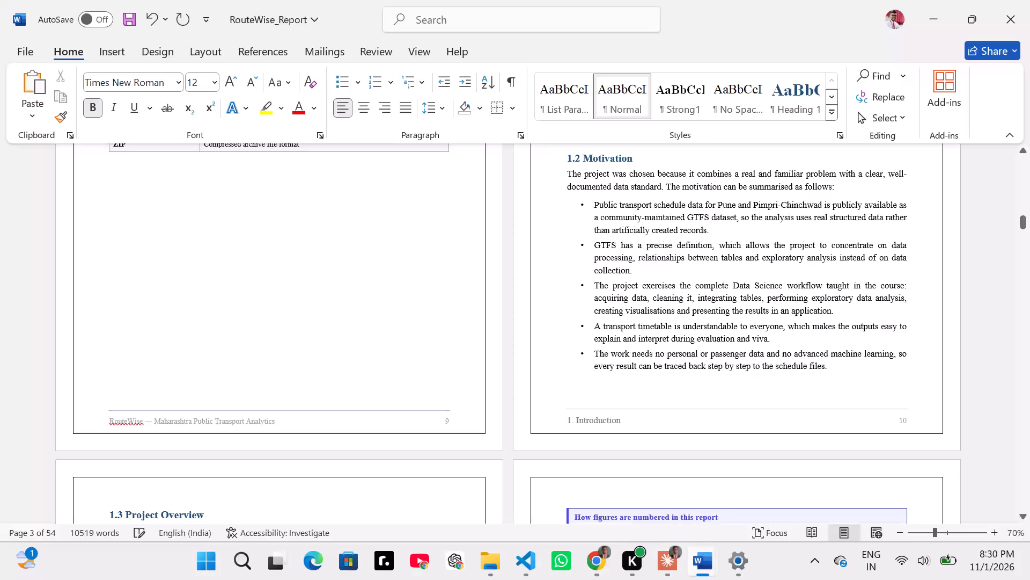
pyautogui.scroll(5, 458, 454)
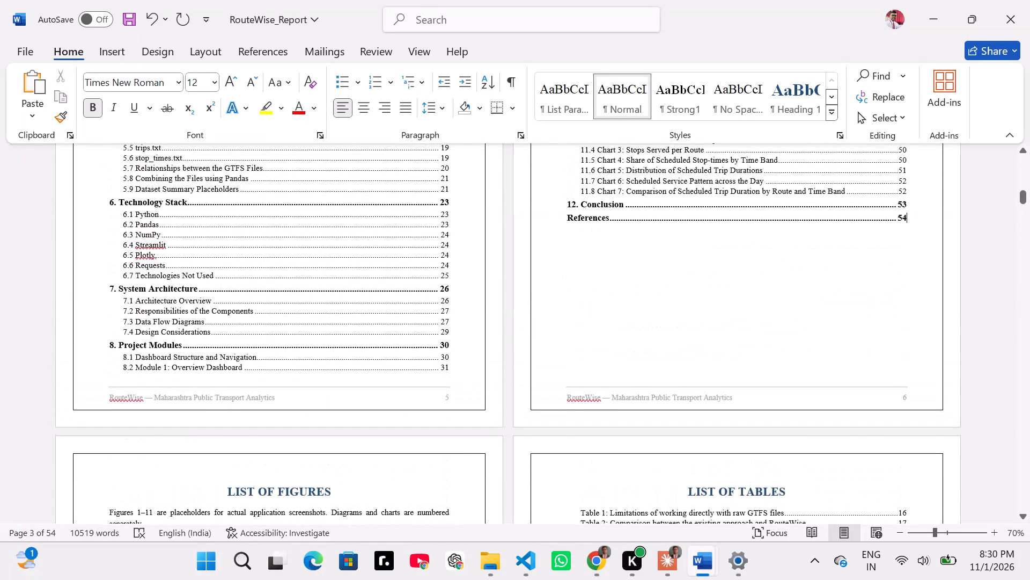
pyautogui.scroll(3, 458, 454)
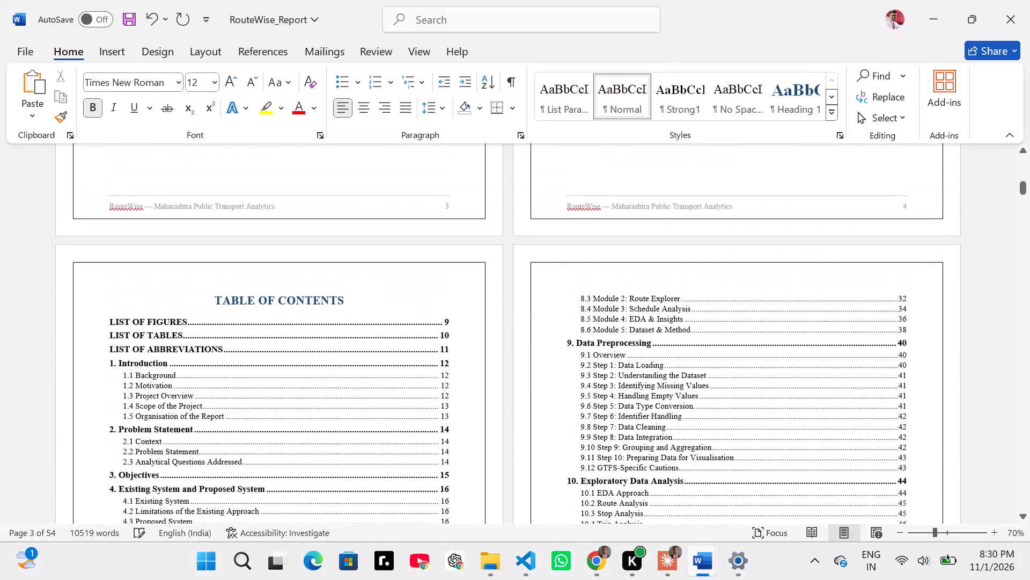
pyautogui.scroll(-2, 535, 462)
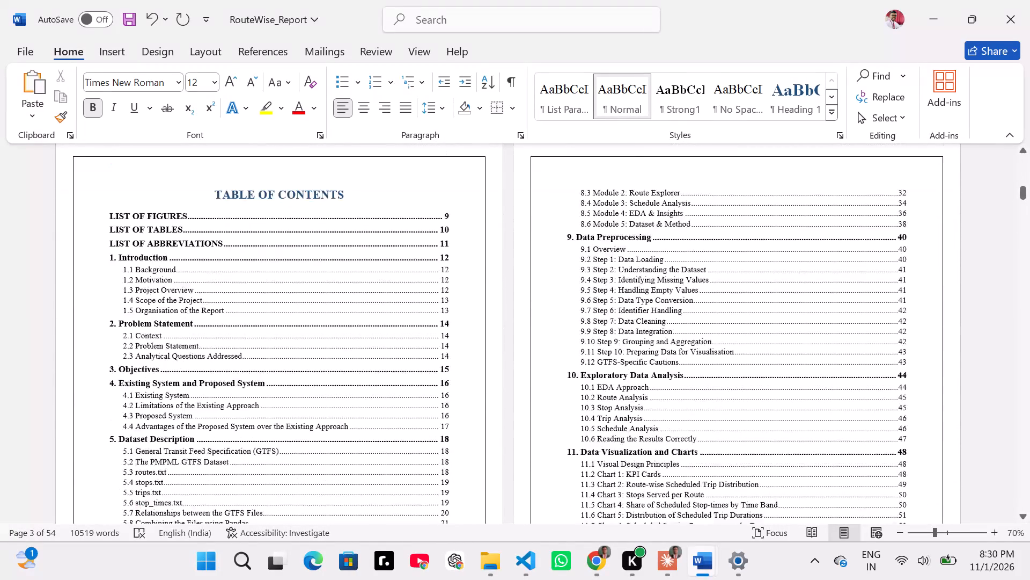
# Look through the report's body from the List of Abbreviations to the Conclusion and References, checking headings and page footers.
pyautogui.scroll(-5, 535, 462)
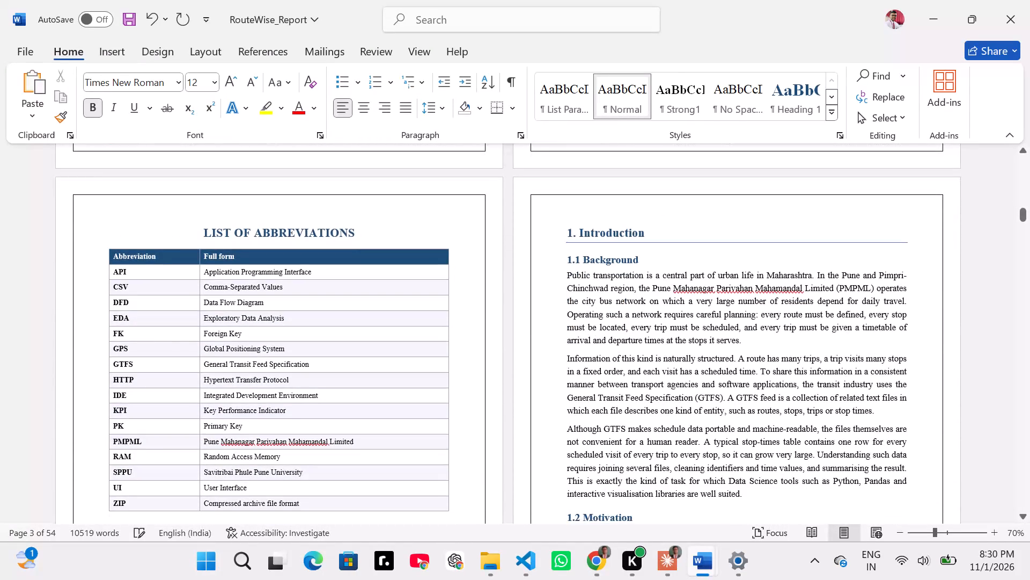
pyautogui.scroll(-3, 535, 462)
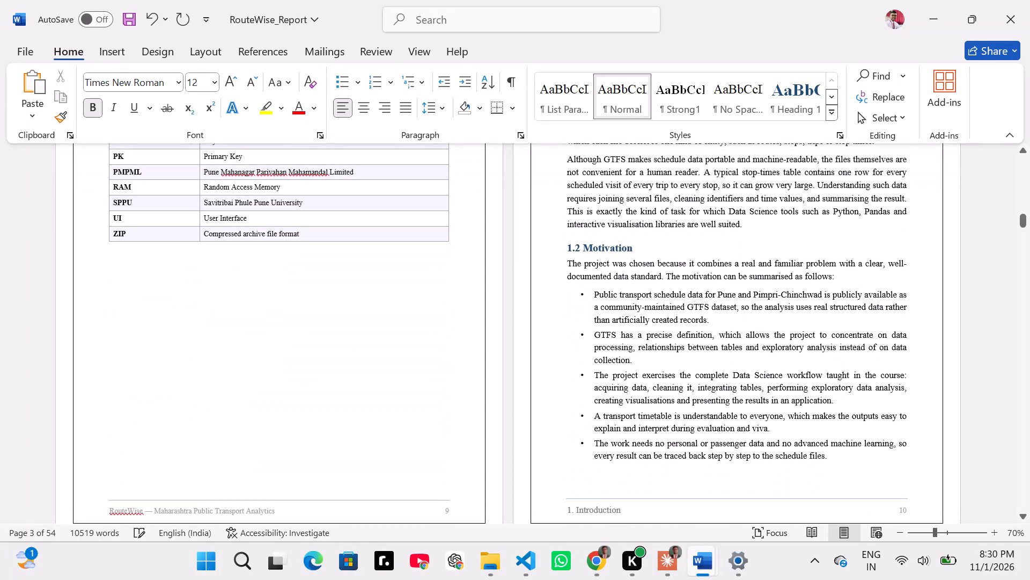
pyautogui.scroll(-7, 535, 462)
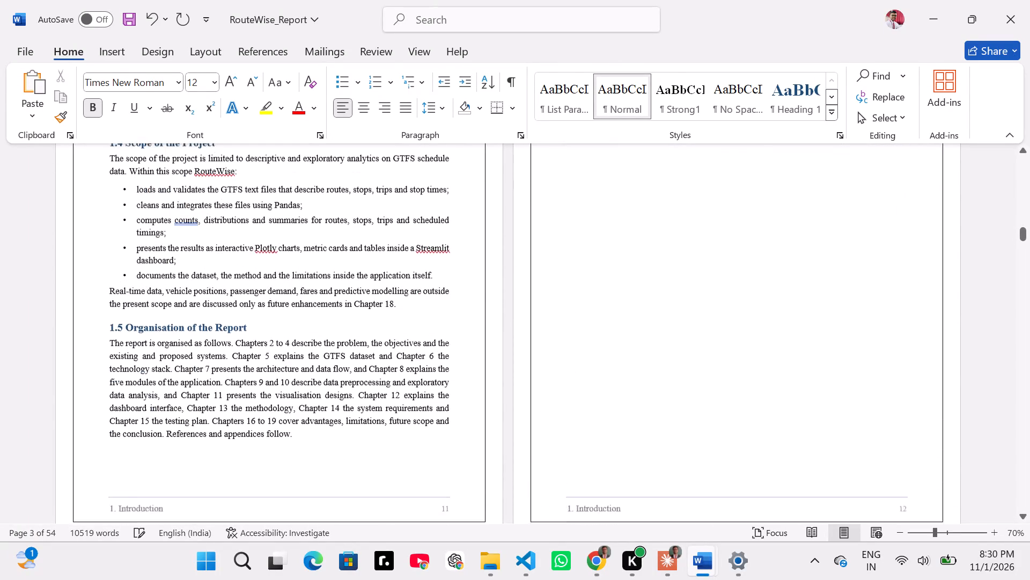
pyautogui.scroll(-3, 535, 462)
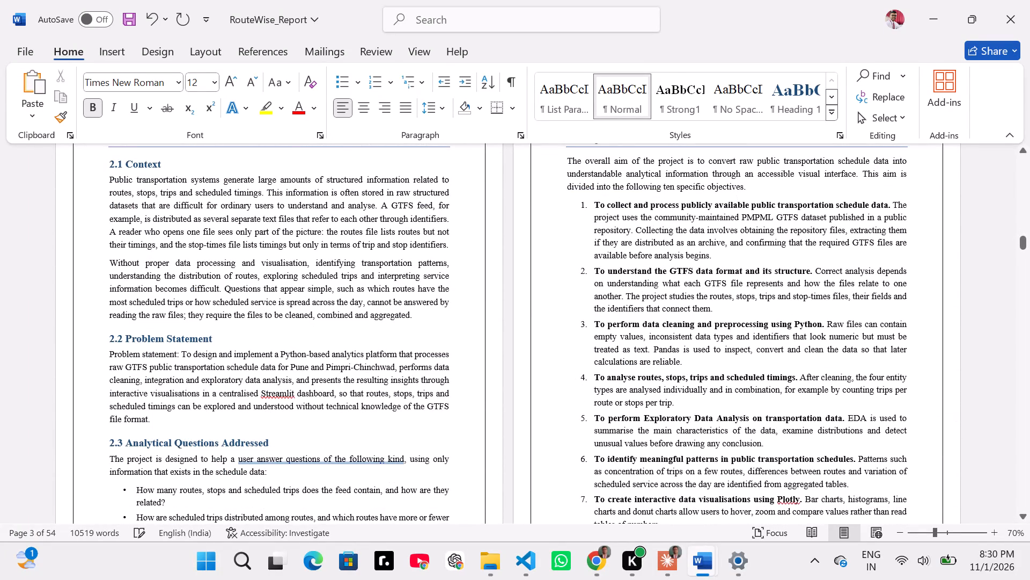
pyautogui.scroll(-4, 535, 462)
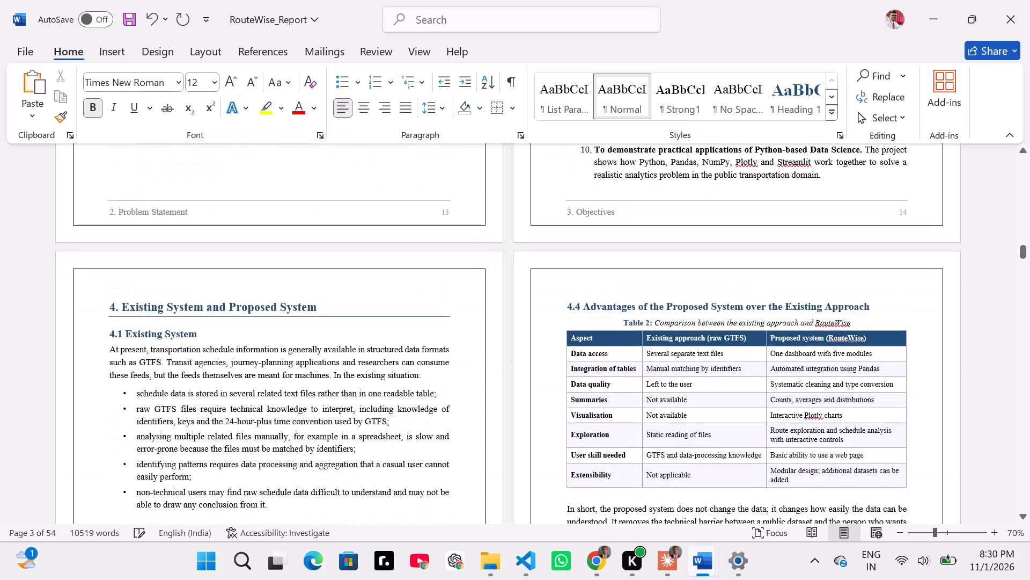
pyautogui.scroll(-14, 535, 462)
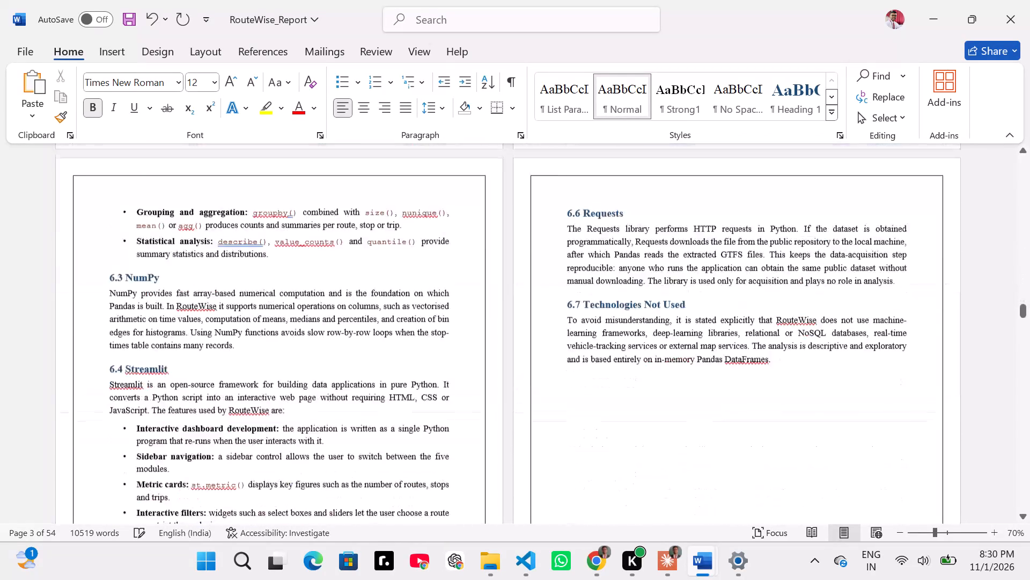
pyautogui.scroll(-11, 535, 462)
pyautogui.scroll(1, 535, 462)
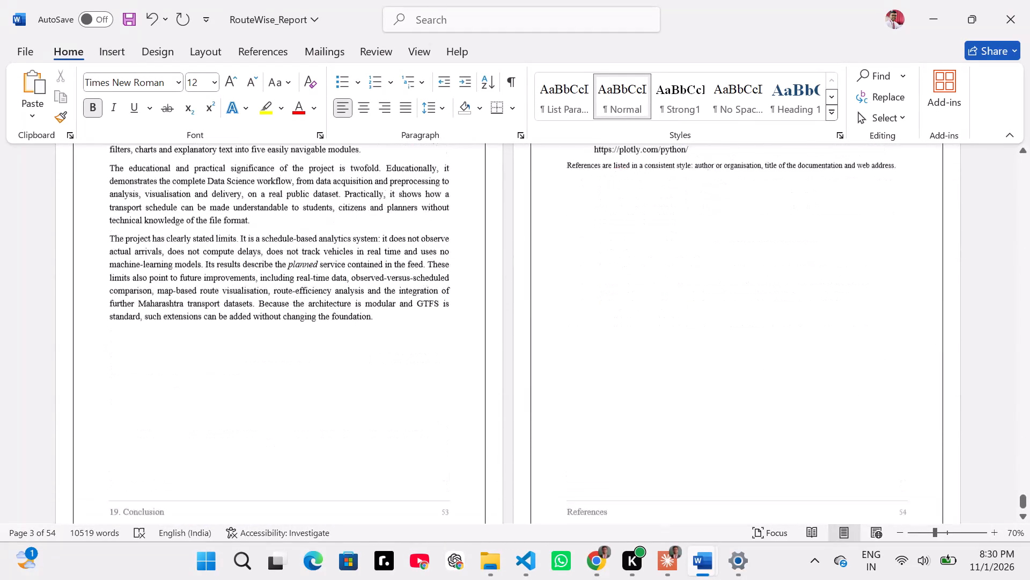
pyautogui.scroll(3, 535, 462)
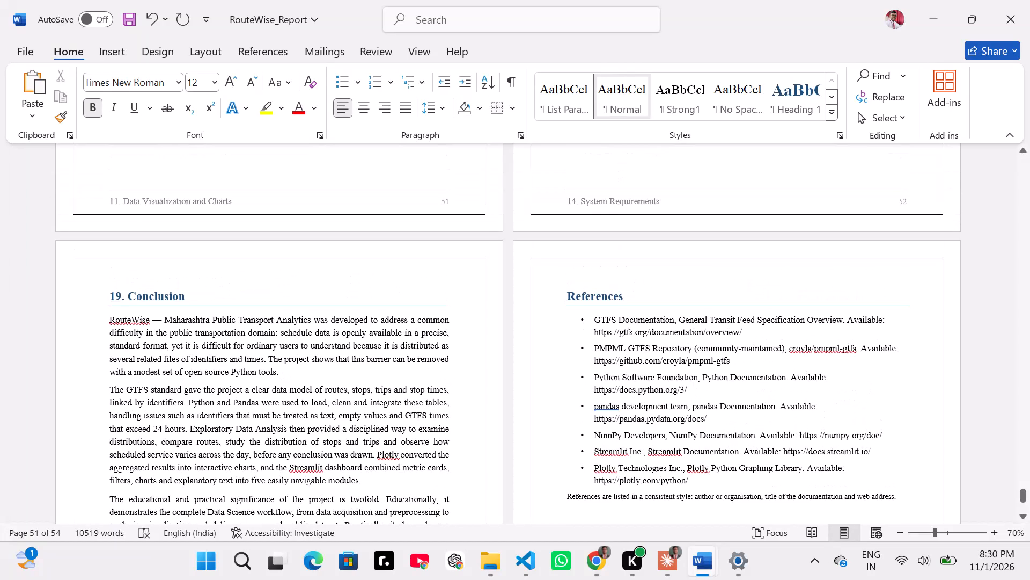
# Delete the note about the consistent reference style below the list on the References page.
pyautogui.scroll(-1, 535, 462)
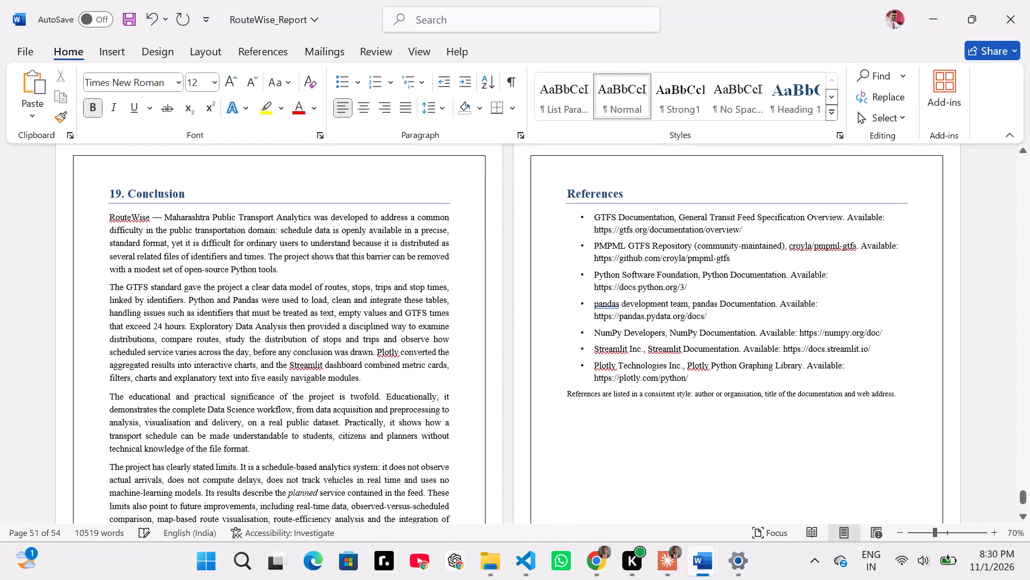
pyautogui.moveTo(895, 393); pyautogui.dragTo(593, 389)
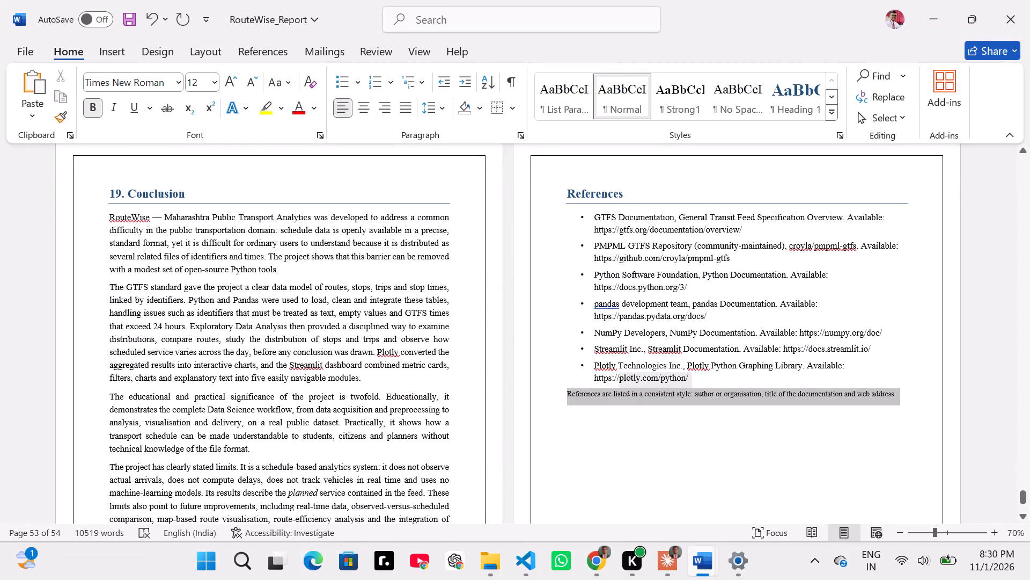
pyautogui.moveTo(593, 389); pyautogui.dragTo(563, 395)
pyautogui.press('BackSpace')
# Look through the report's pages from Exploratory Data Analysis and the chart sections to System Requirements, Conclusion and References.
pyautogui.scroll(-1, 563, 395)
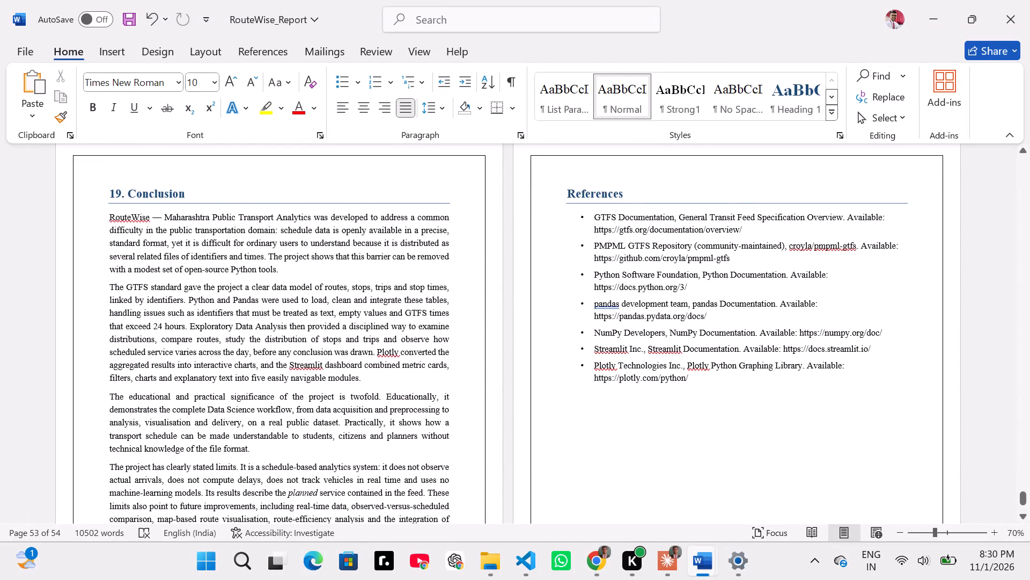
pyautogui.scroll(-6, 563, 395)
pyautogui.scroll(5, 563, 395)
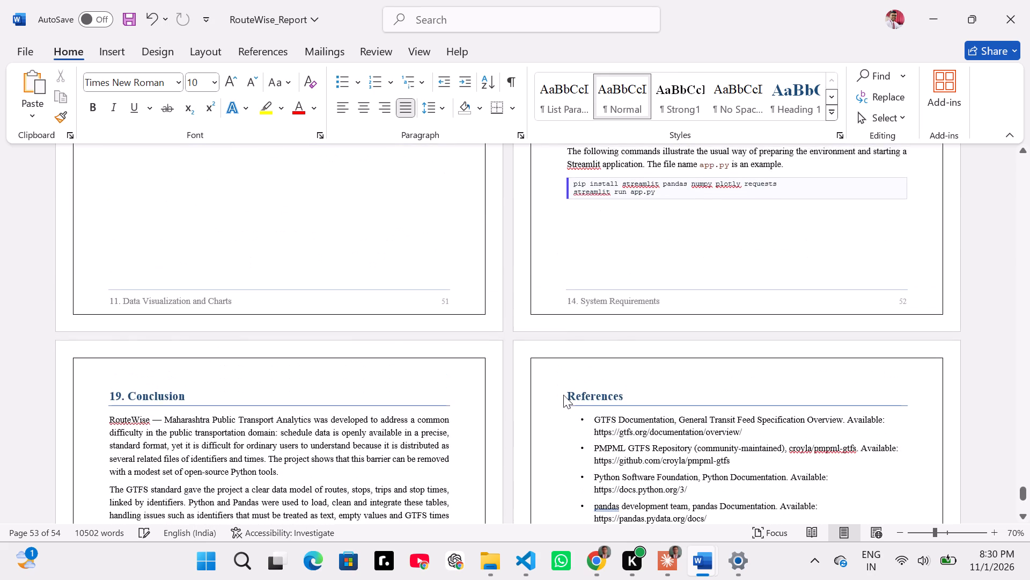
pyautogui.scroll(4, 563, 395)
pyautogui.scroll(-6, 563, 395)
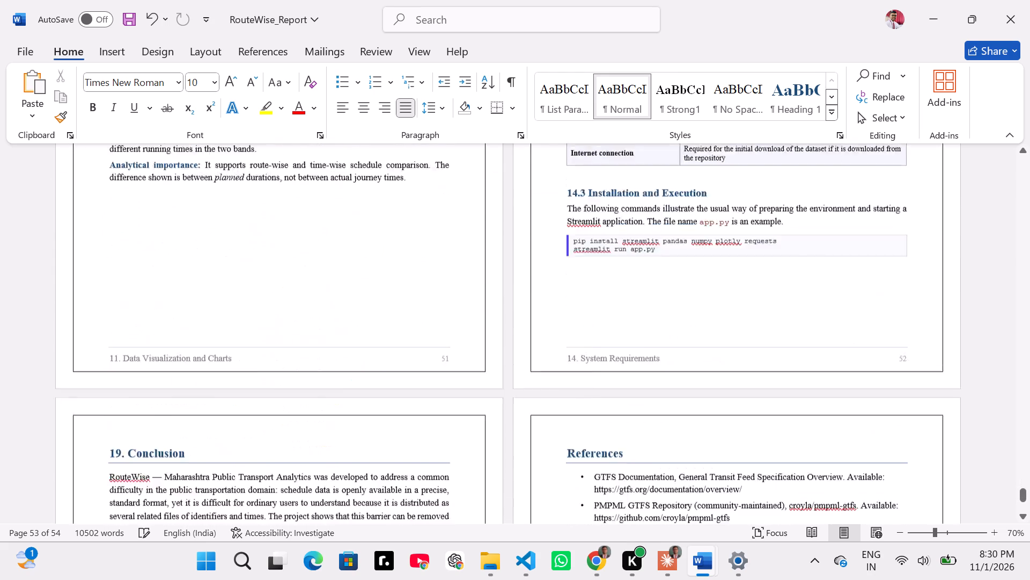
pyautogui.scroll(-2, 476, 380)
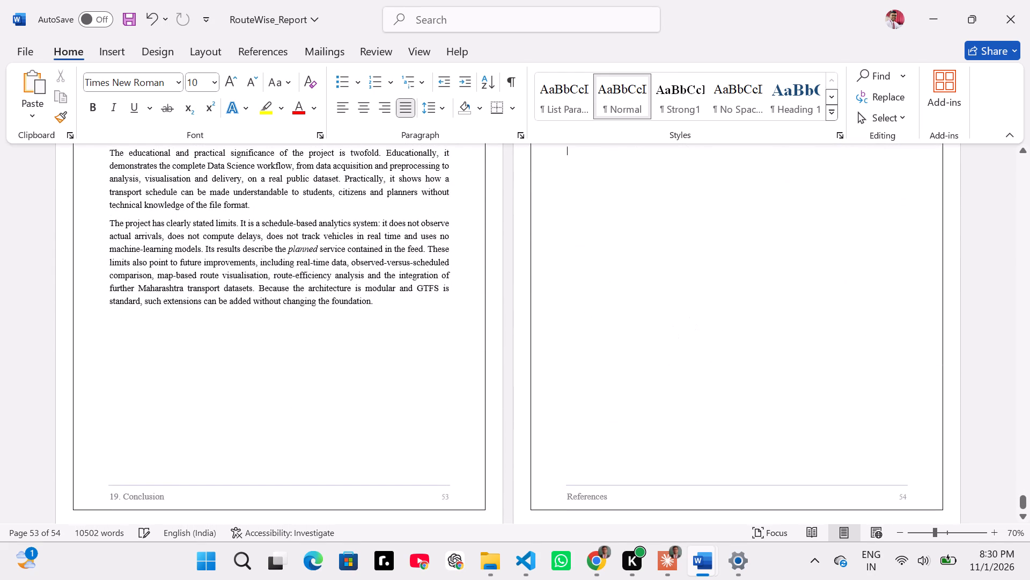
pyautogui.scroll(6, 632, 347)
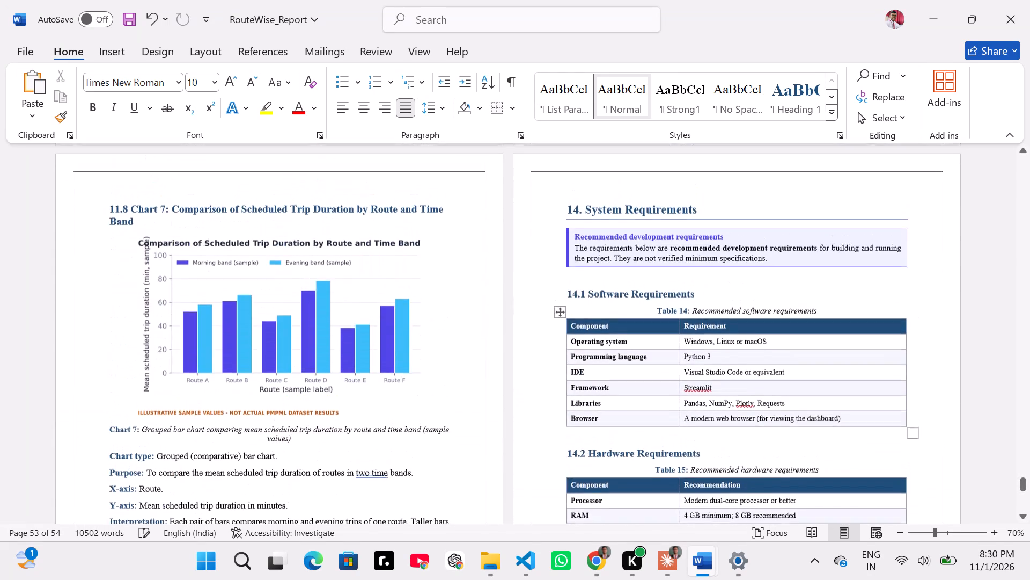
pyautogui.scroll(12, 632, 347)
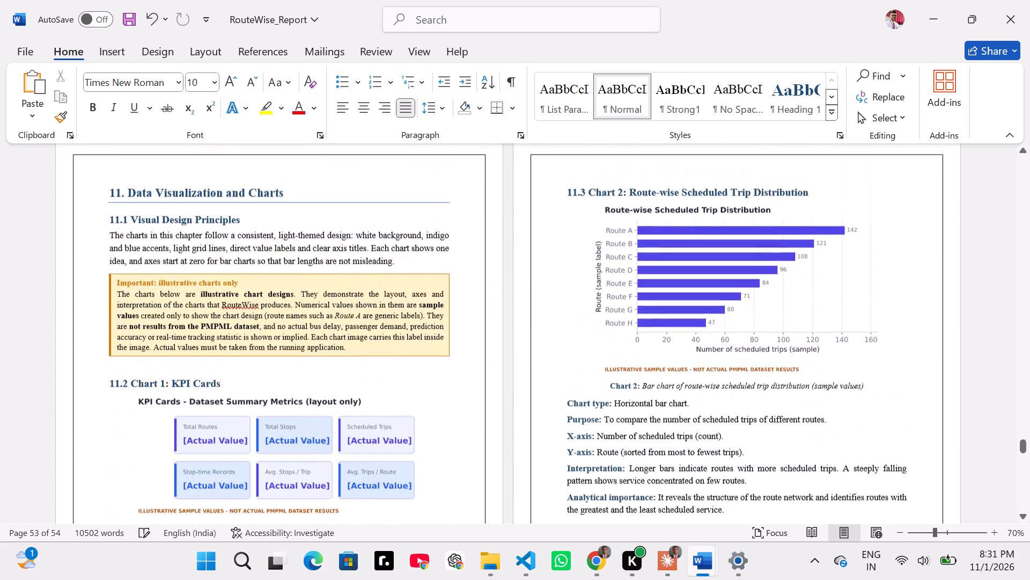
pyautogui.scroll(7, 632, 347)
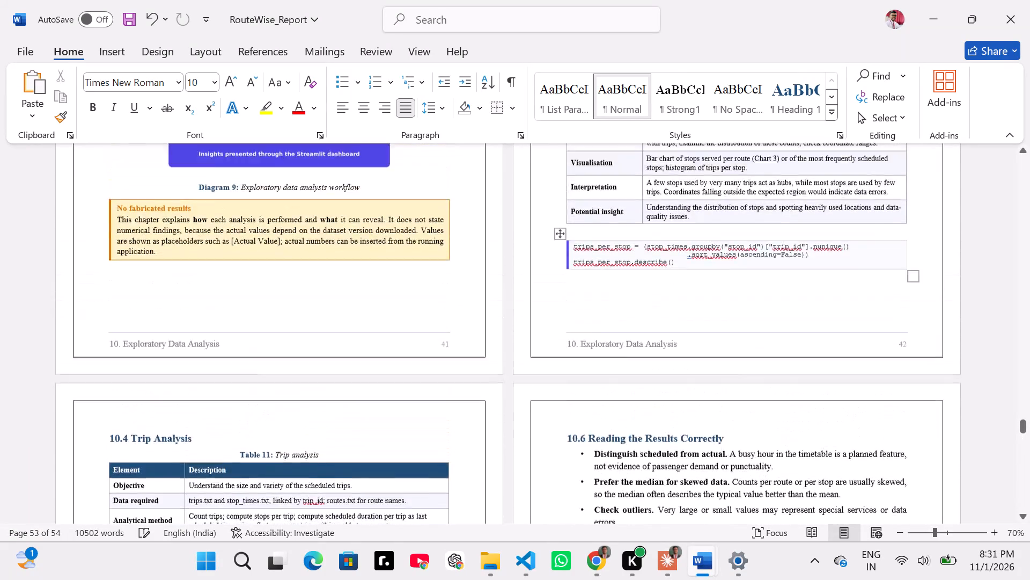
pyautogui.scroll(4, 632, 347)
pyautogui.scroll(-15, 632, 347)
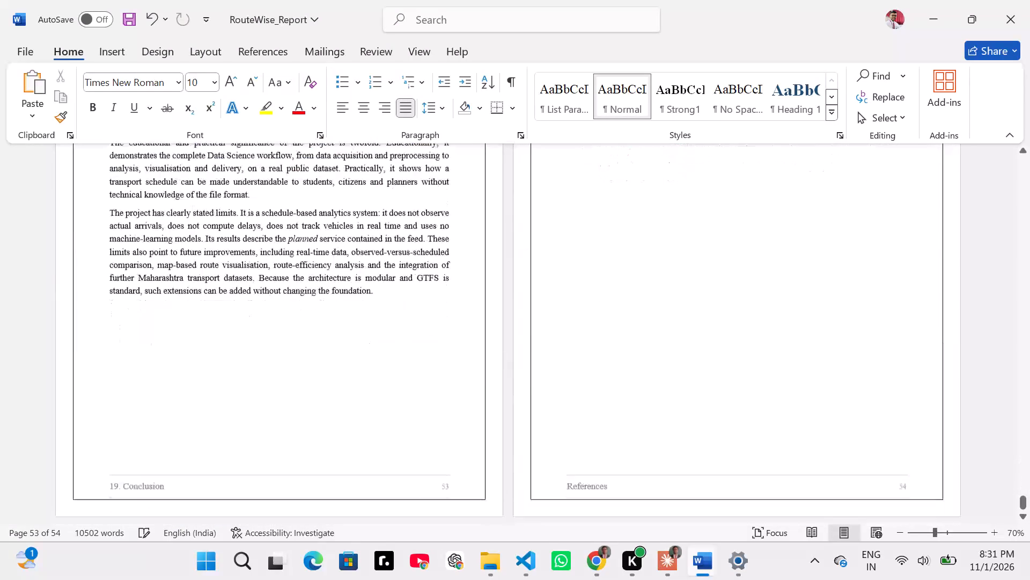
pyautogui.scroll(5, 632, 347)
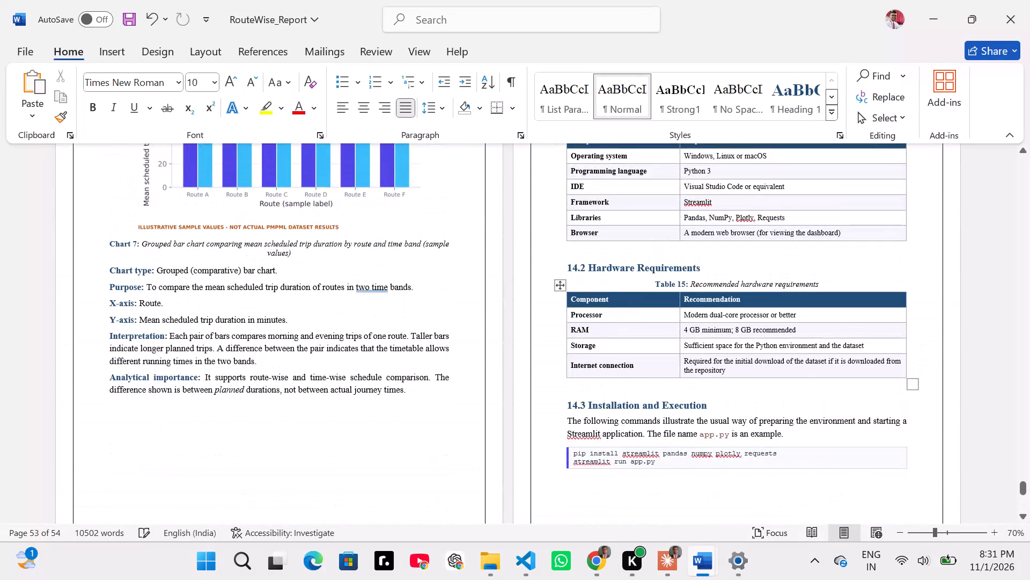
pyautogui.scroll(-4, 632, 347)
pyautogui.scroll(1, 632, 347)
pyautogui.scroll(-1, 632, 347)
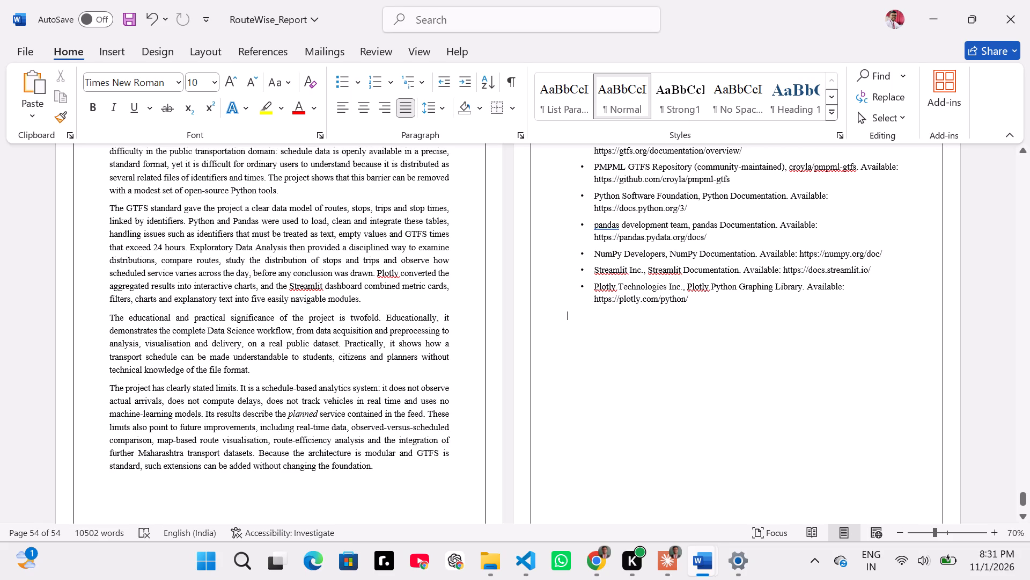
# Add a line break in the empty paragraph below the last reference on the References page.
pyautogui.hotkey('shift', 'Return')
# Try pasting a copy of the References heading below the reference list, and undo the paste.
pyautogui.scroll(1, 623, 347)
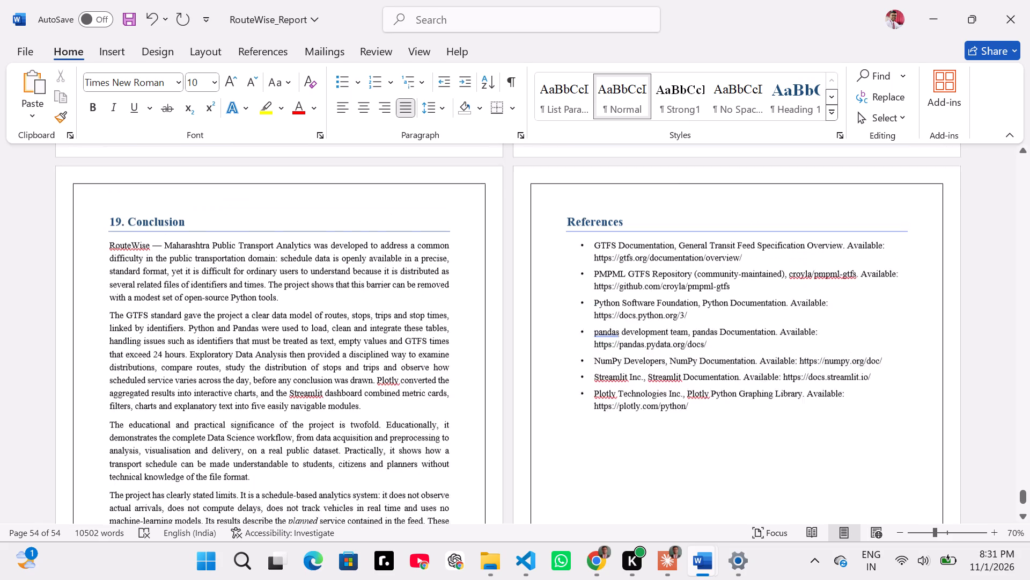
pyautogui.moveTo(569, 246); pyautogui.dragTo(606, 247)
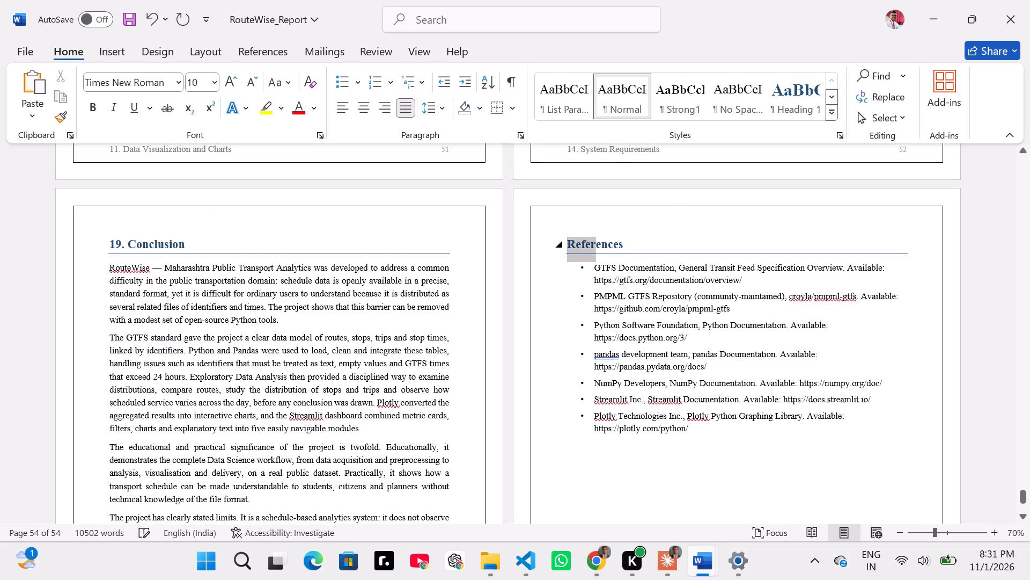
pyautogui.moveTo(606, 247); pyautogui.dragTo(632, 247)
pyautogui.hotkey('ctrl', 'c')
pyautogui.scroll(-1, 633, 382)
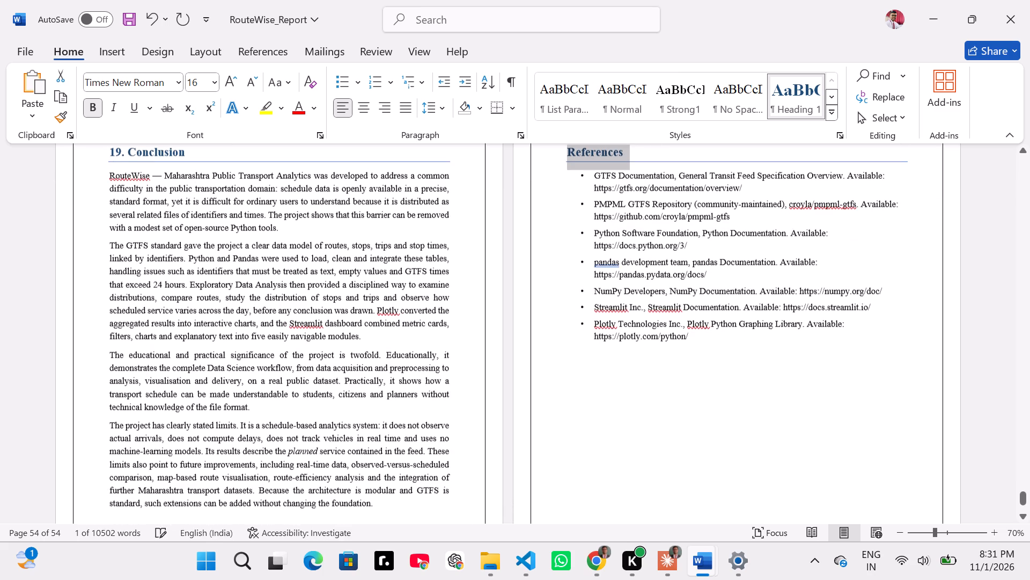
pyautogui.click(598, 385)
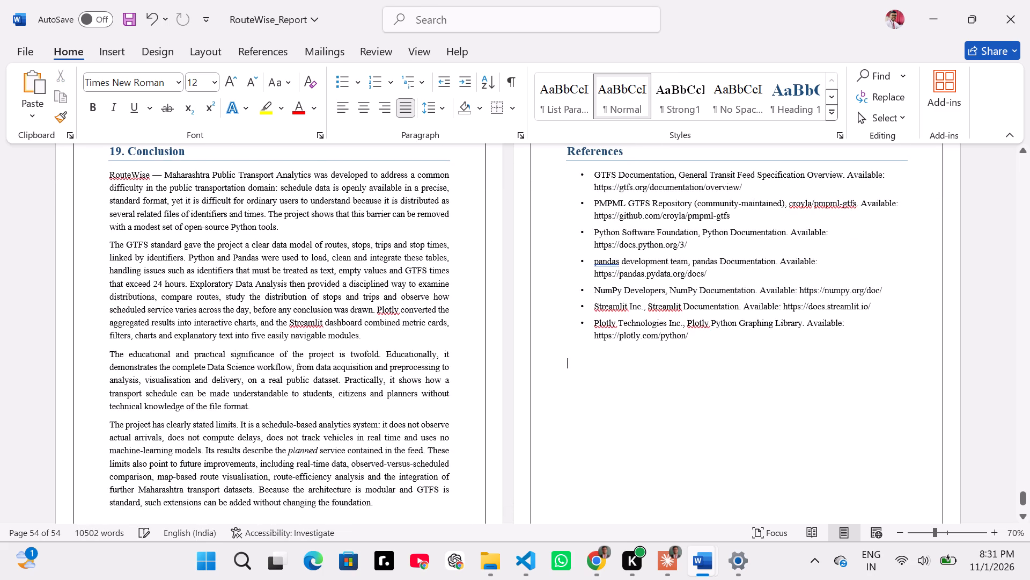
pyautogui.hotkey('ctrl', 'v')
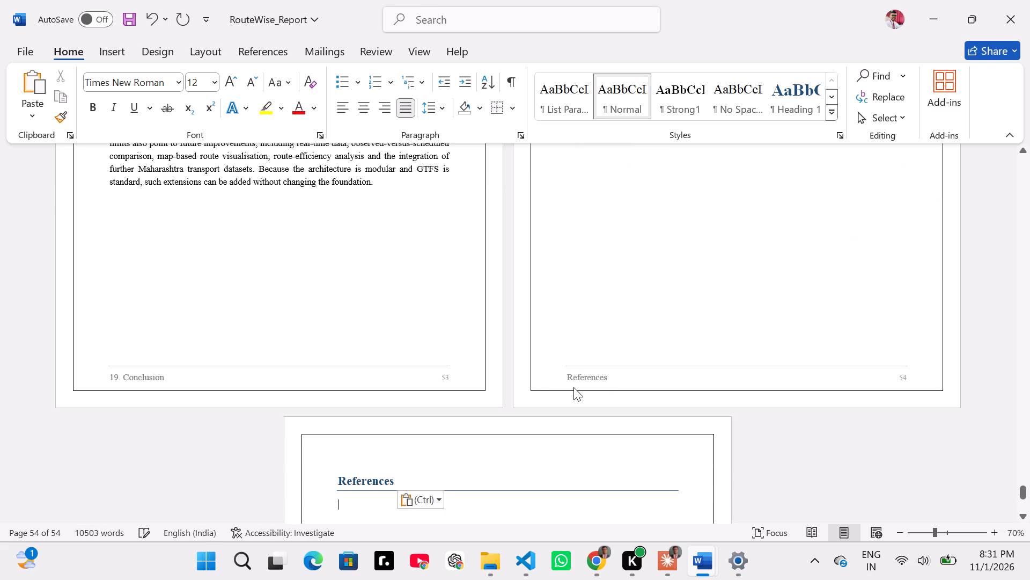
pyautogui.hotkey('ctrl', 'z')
# Copy the bold "Operating system" label from the software requirements table and paste it below the reference list.
pyautogui.scroll(1, 367, 451)
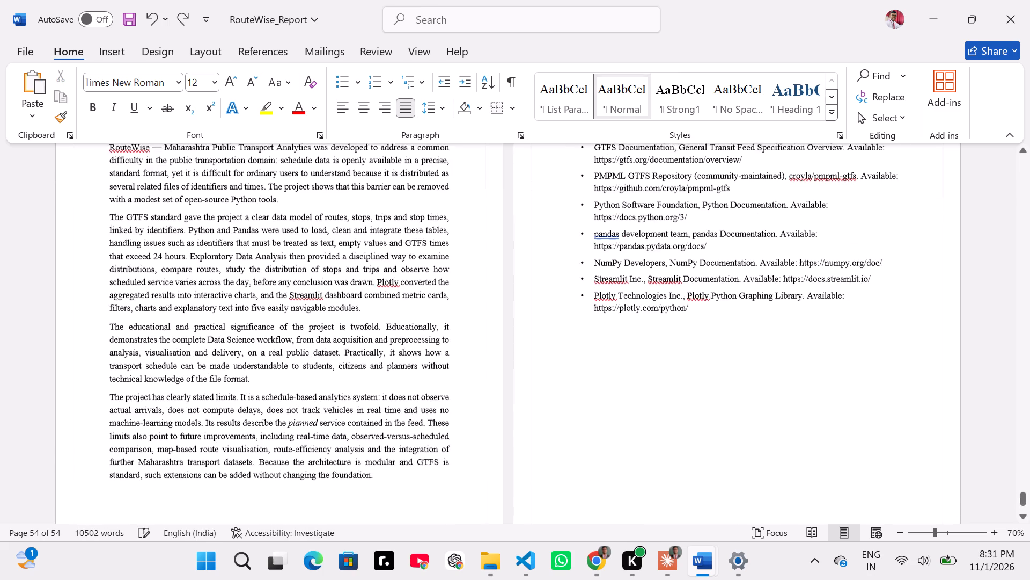
pyautogui.scroll(3, 367, 451)
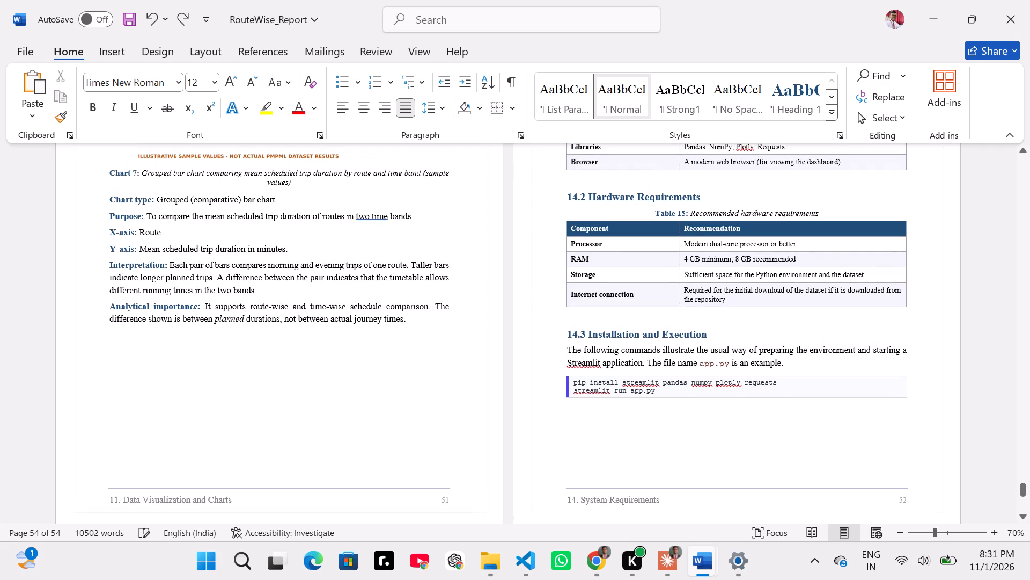
pyautogui.scroll(2, 590, 334)
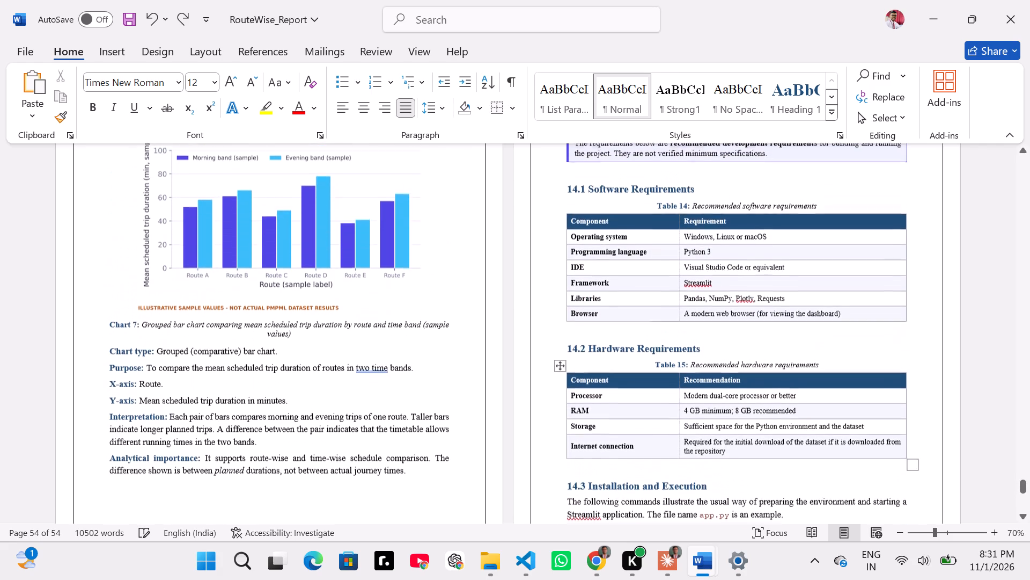
pyautogui.scroll(2, 193, 412)
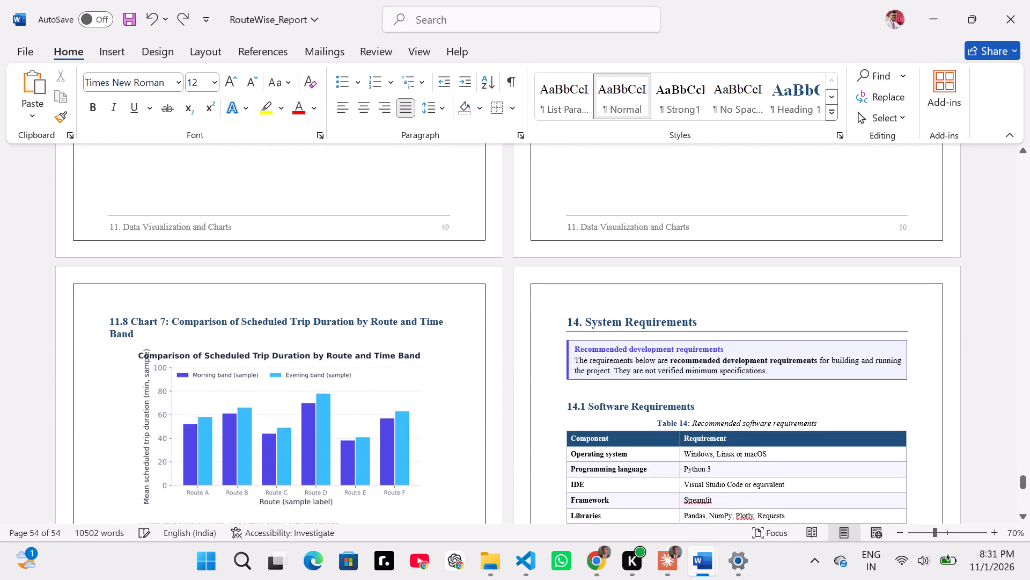
pyautogui.click(410, 357)
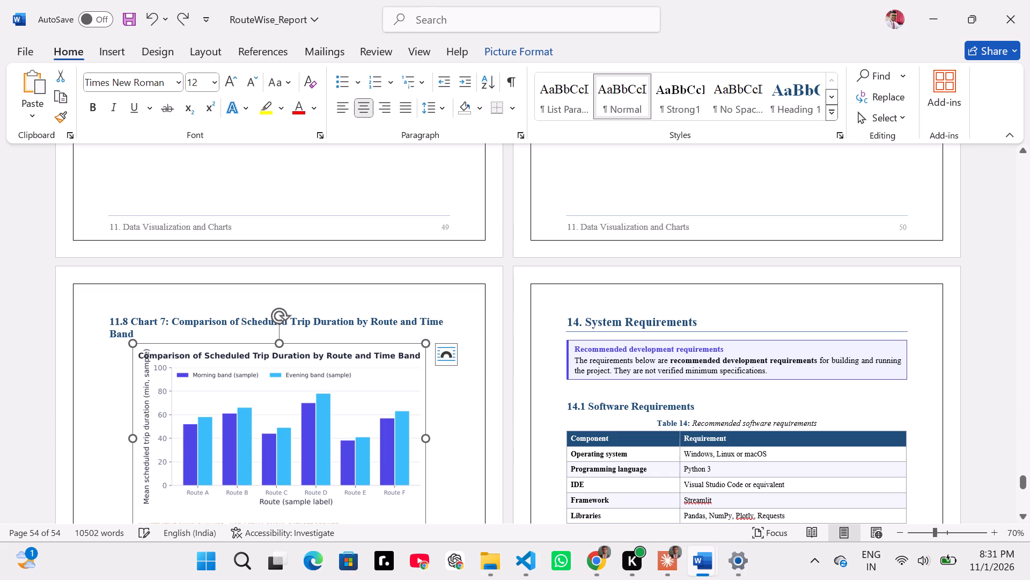
pyautogui.scroll(3, 476, 414)
pyautogui.scroll(-1, 556, 409)
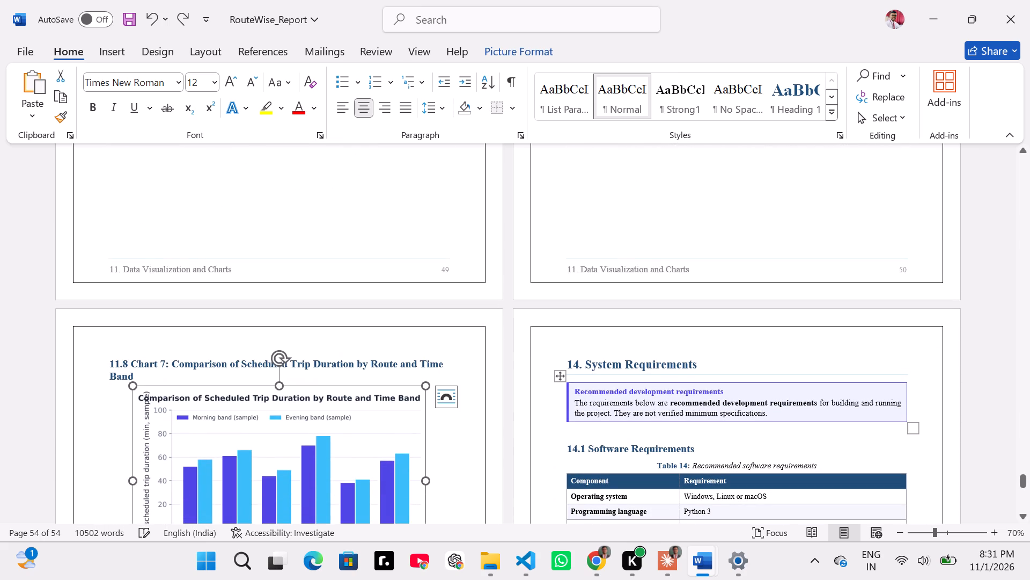
pyautogui.scroll(-2, 597, 461)
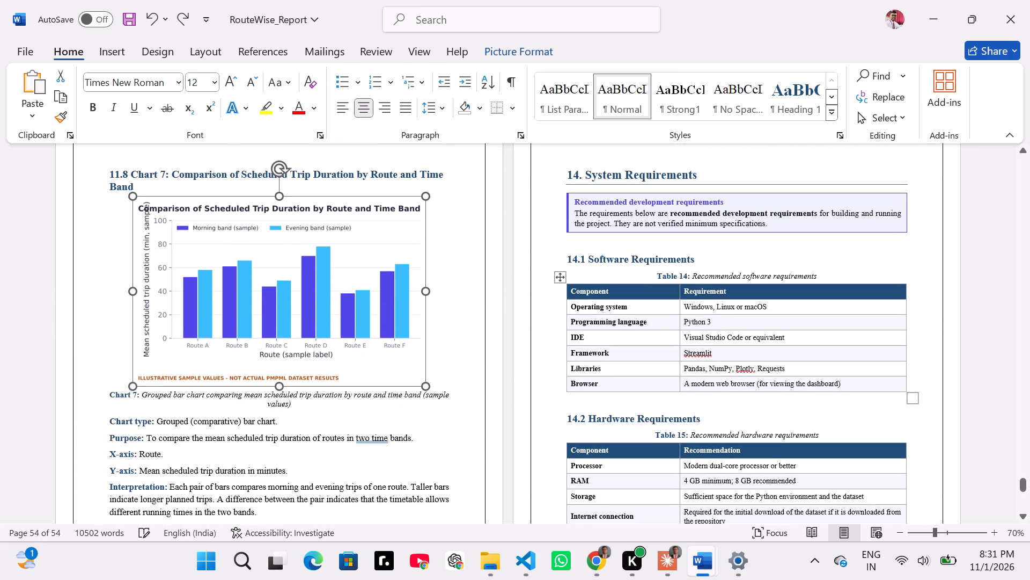
pyautogui.moveTo(629, 306); pyautogui.dragTo(580, 302)
pyautogui.hotkey('ctrl', 'c')
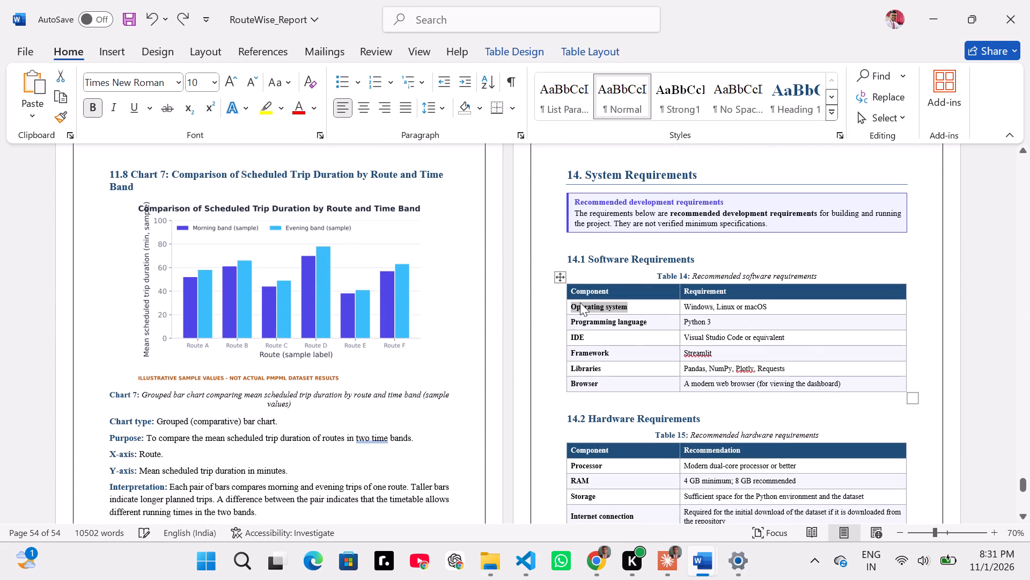
pyautogui.scroll(-5, 580, 302)
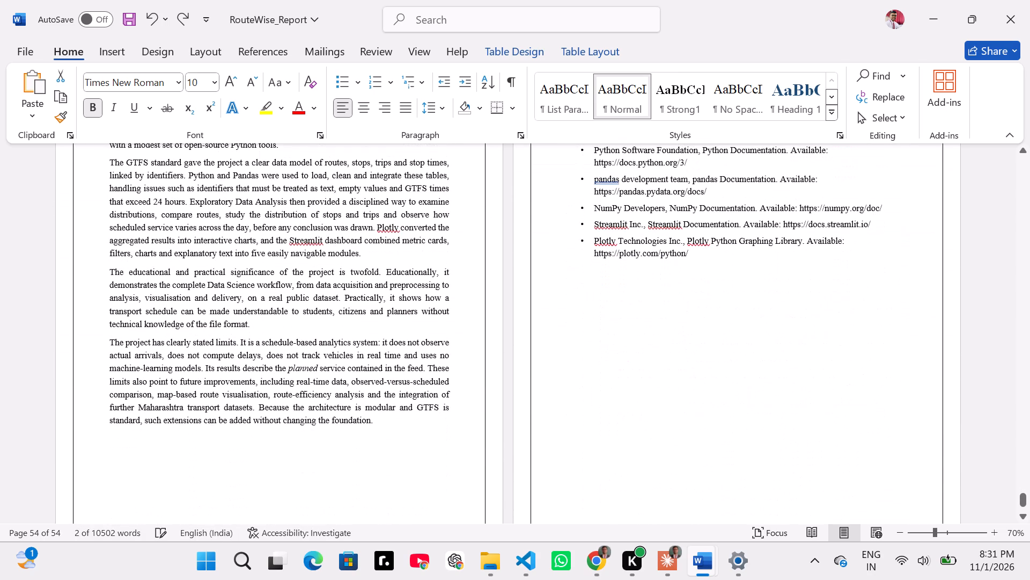
pyautogui.click(597, 289)
pyautogui.hotkey('ctrl', 'v')
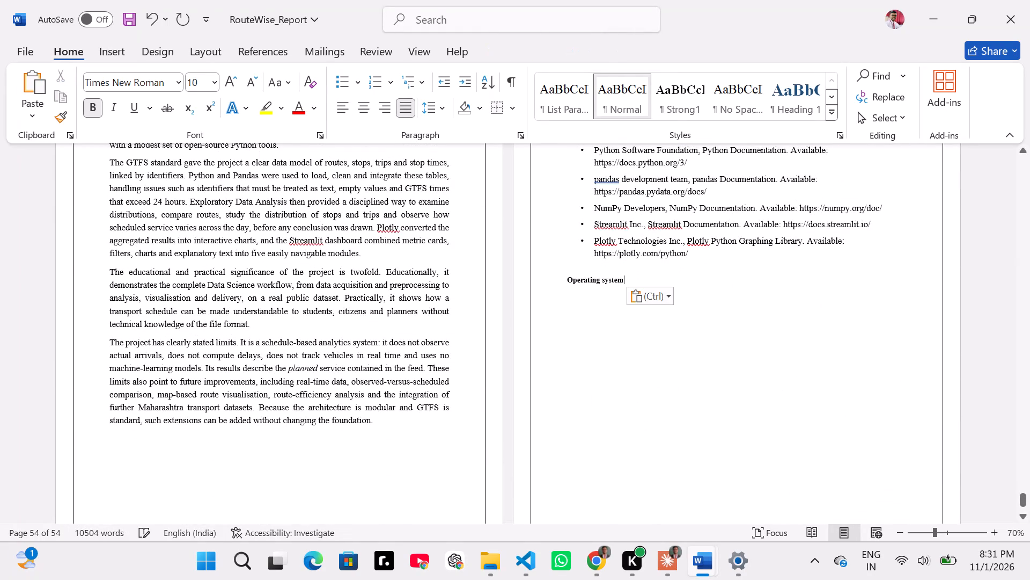
# Replace the pasted "Operating system" text below the references with "GitHub Repository Screenshot".
pyautogui.moveTo(623, 275); pyautogui.dragTo(573, 279)
pyautogui.click(573, 279)
pyautogui.moveTo(624, 278); pyautogui.dragTo(602, 282)
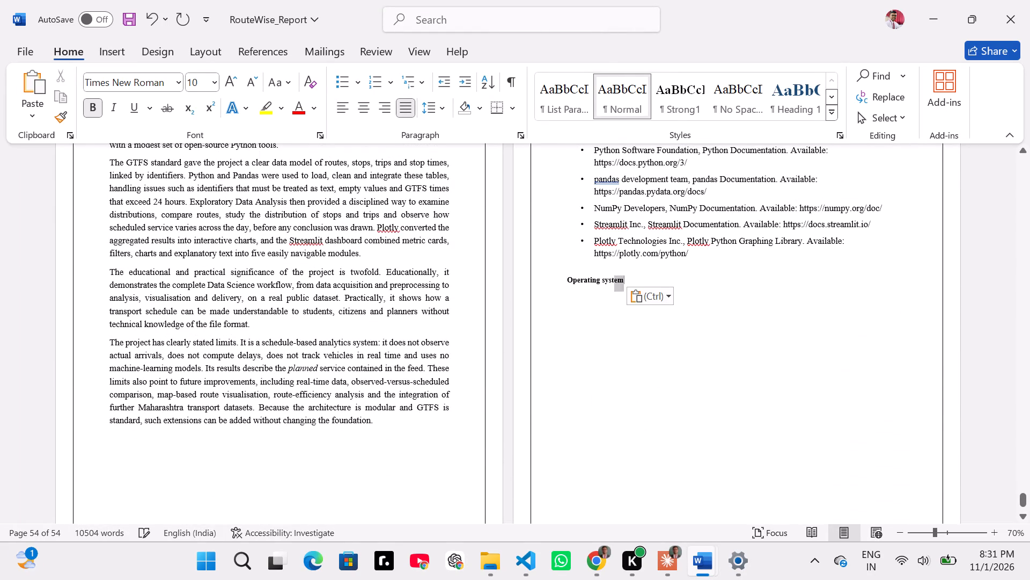
pyautogui.moveTo(602, 282); pyautogui.dragTo(579, 285)
pyautogui.hotkey('shift', 'g')
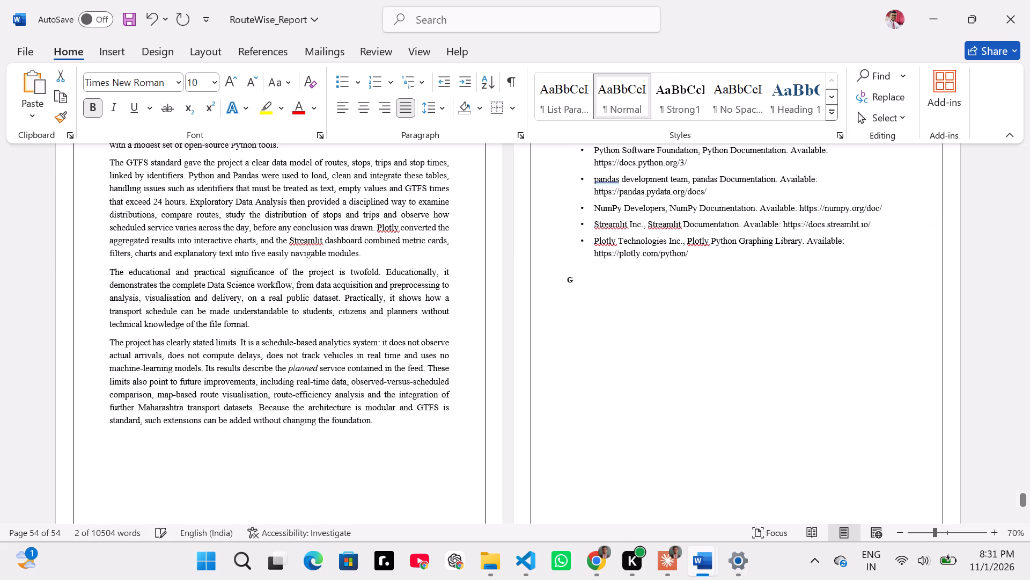
pyautogui.write('it')
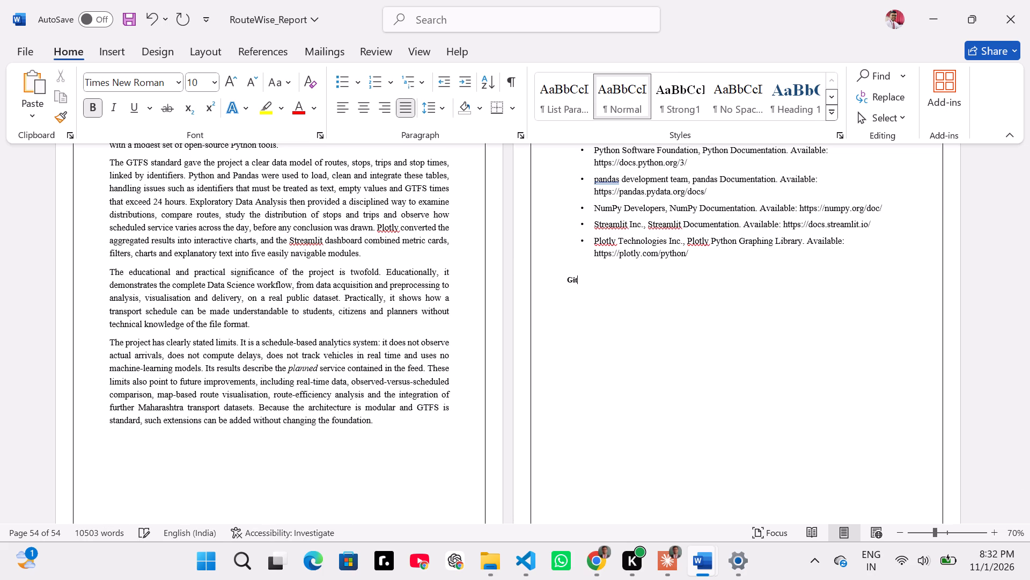
pyautogui.write('Hub')
pyautogui.press('space')
pyautogui.write('Reposito')
pyautogui.write('ry Screenshots')
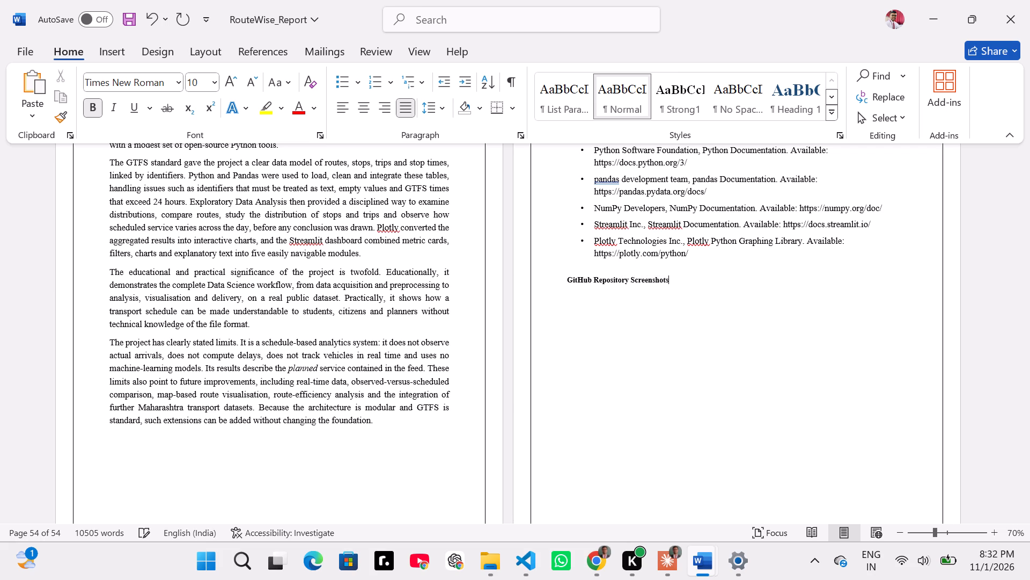
pyautogui.press('BackSpace')
# Enlarge the "GitHub Repository Screenshot" heading below the references to 14 pt and add a spaced colon at its end.
pyautogui.moveTo(566, 281); pyautogui.dragTo(660, 283)
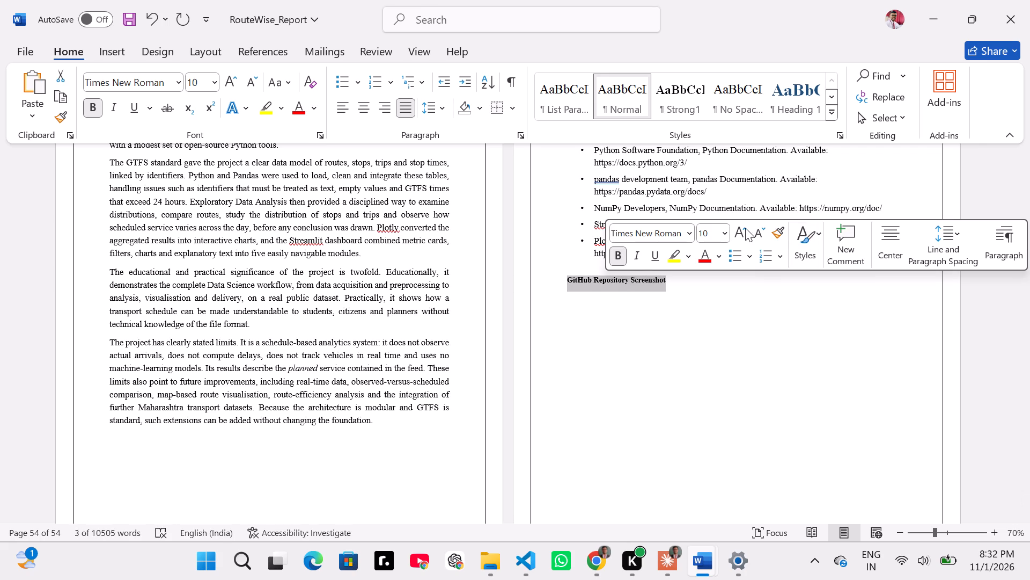
pyautogui.doubleClick(739, 227)
pyautogui.click(739, 227)
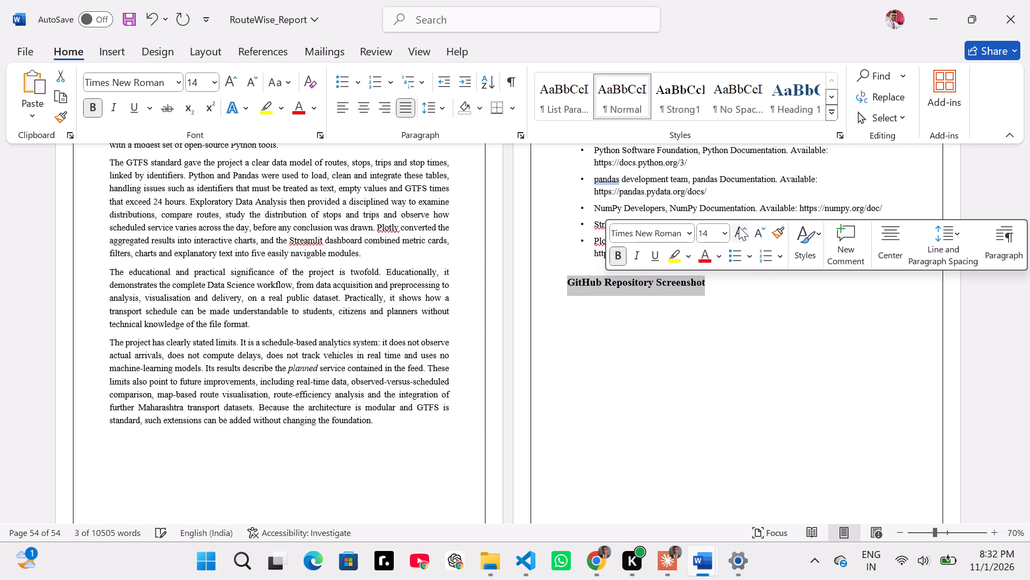
pyautogui.click(751, 322)
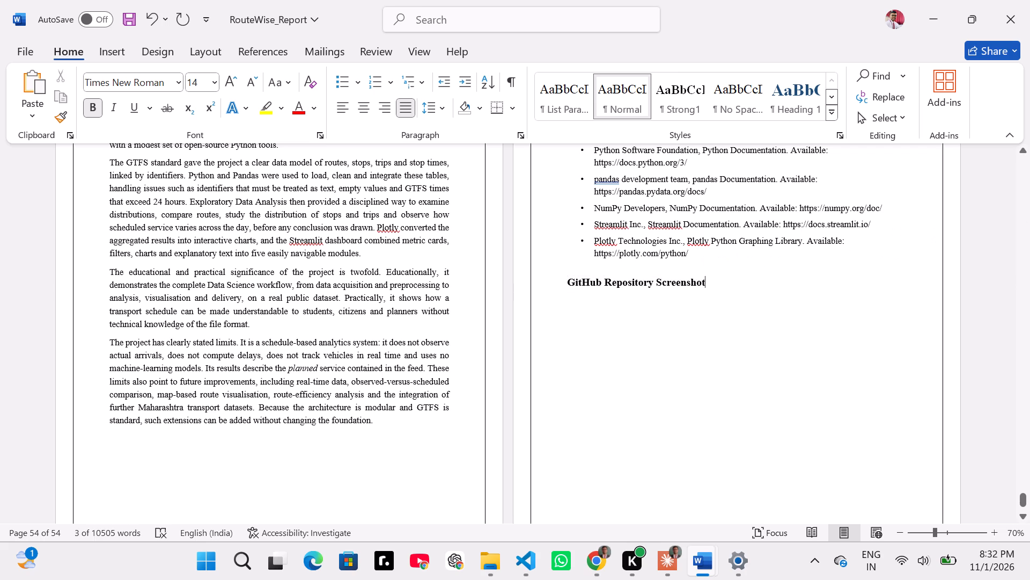
pyautogui.press('space')
pyautogui.hotkey('shift', ':')
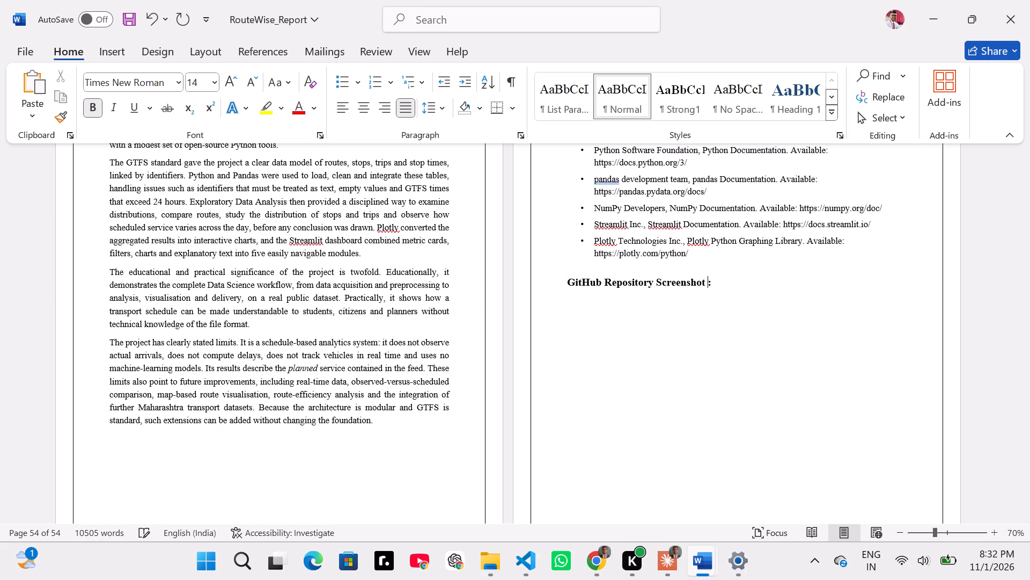
pyautogui.press('space')
pyautogui.click(116, 48)
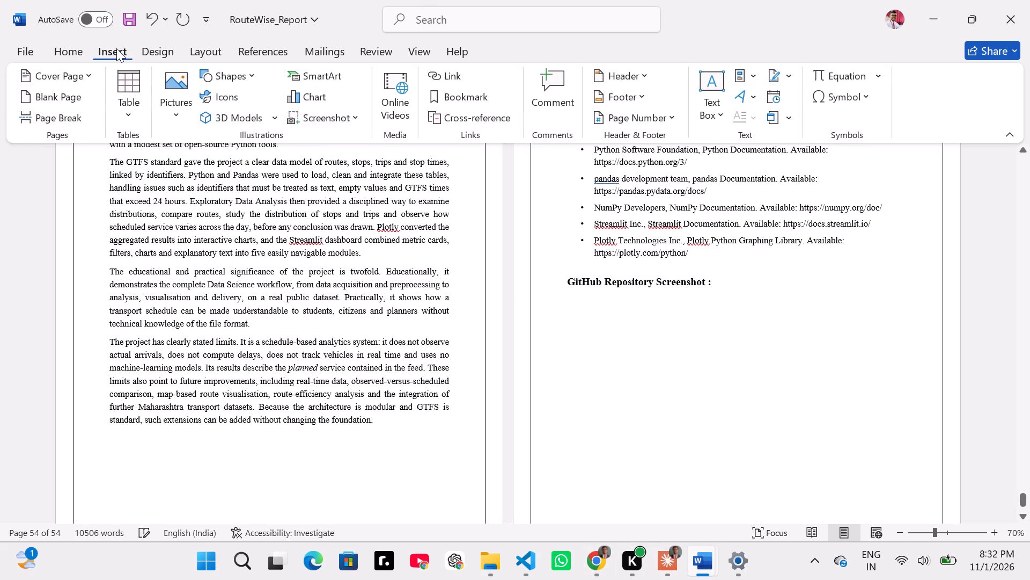
pyautogui.click(169, 119)
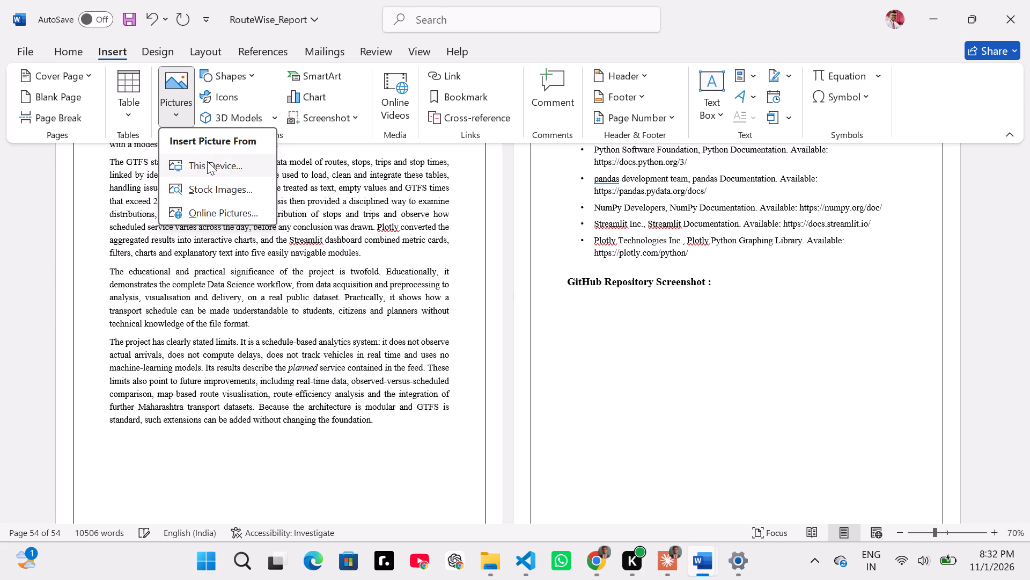
pyautogui.click(208, 162)
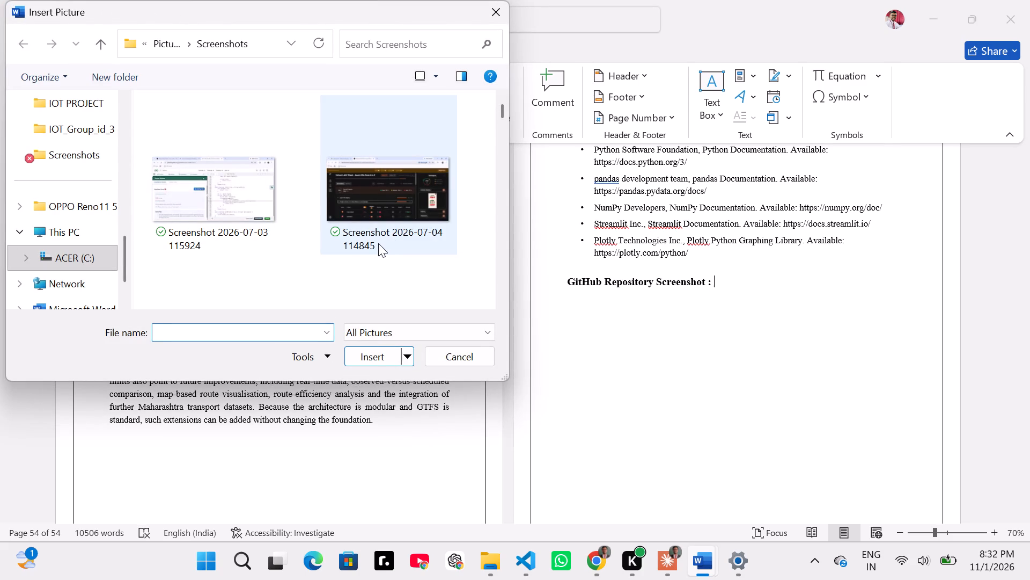
pyautogui.moveTo(503, 112); pyautogui.dragTo(521, 368)
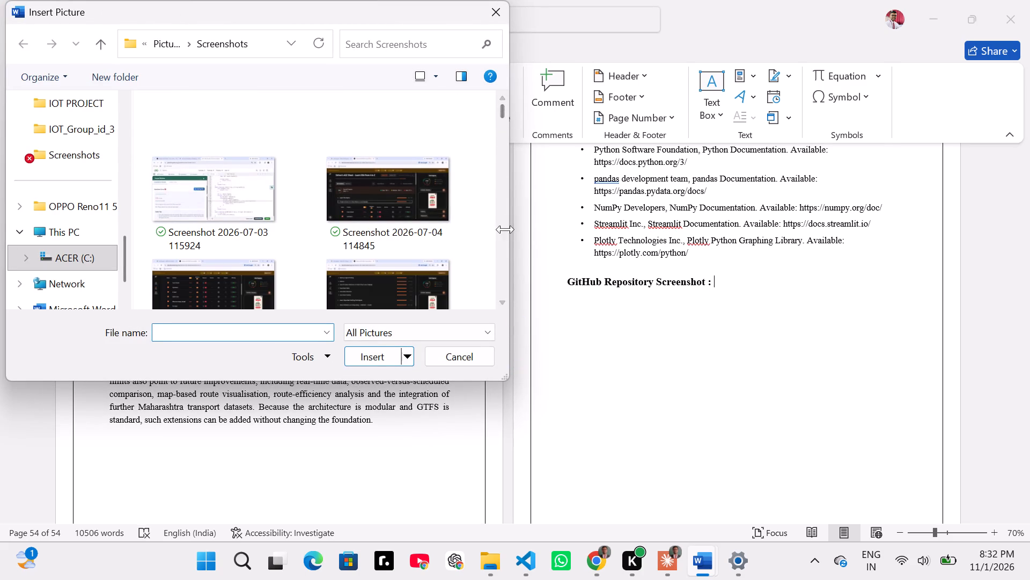
pyautogui.moveTo(501, 113); pyautogui.dragTo(506, 285)
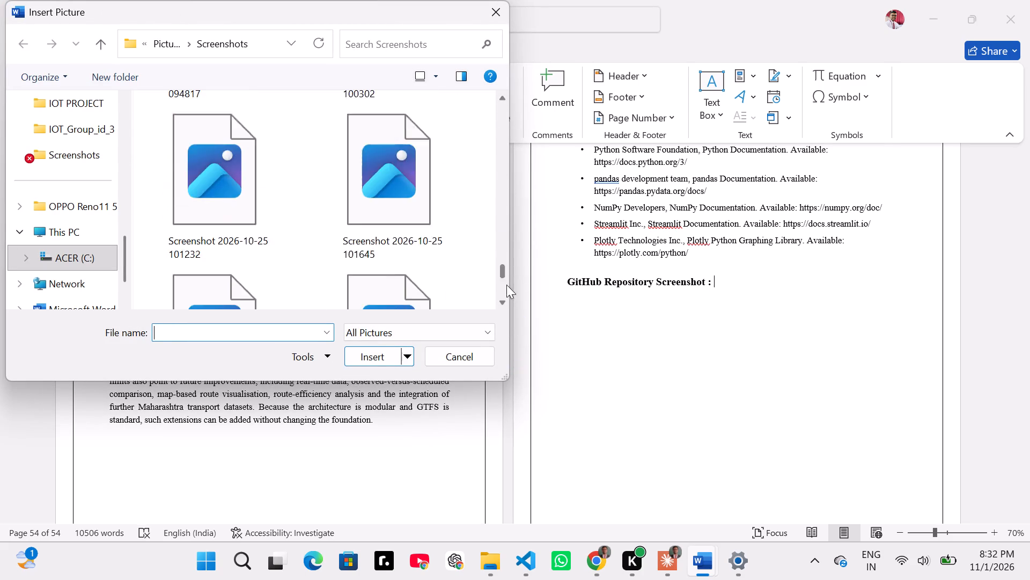
pyautogui.moveTo(506, 285); pyautogui.dragTo(508, 318)
pyautogui.click(374, 263)
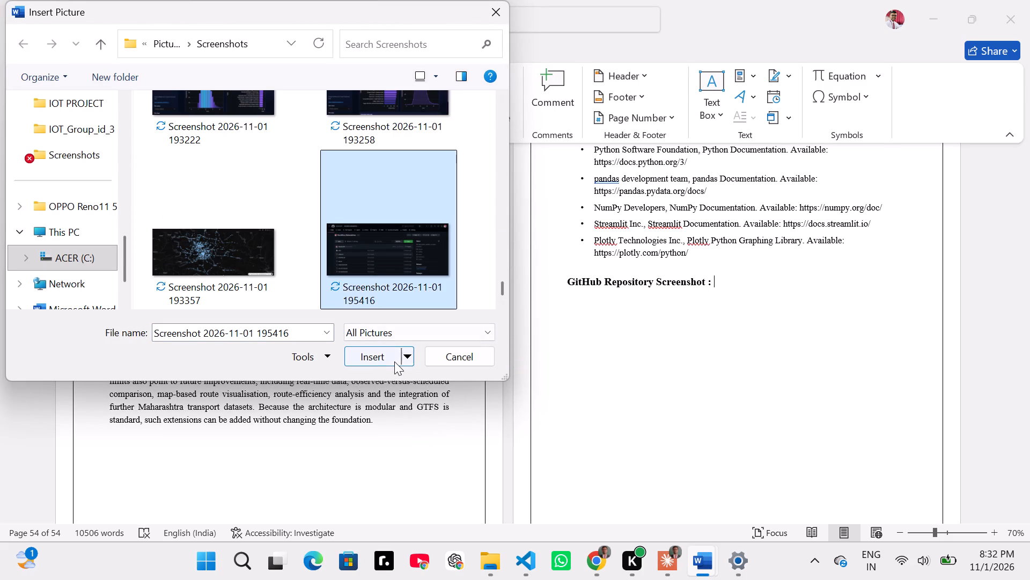
pyautogui.click(378, 357)
# Set the repository screenshot's text wrapping to Top and Bottom and move it slightly down, clear of its heading.
pyautogui.moveTo(723, 367); pyautogui.dragTo(723, 400)
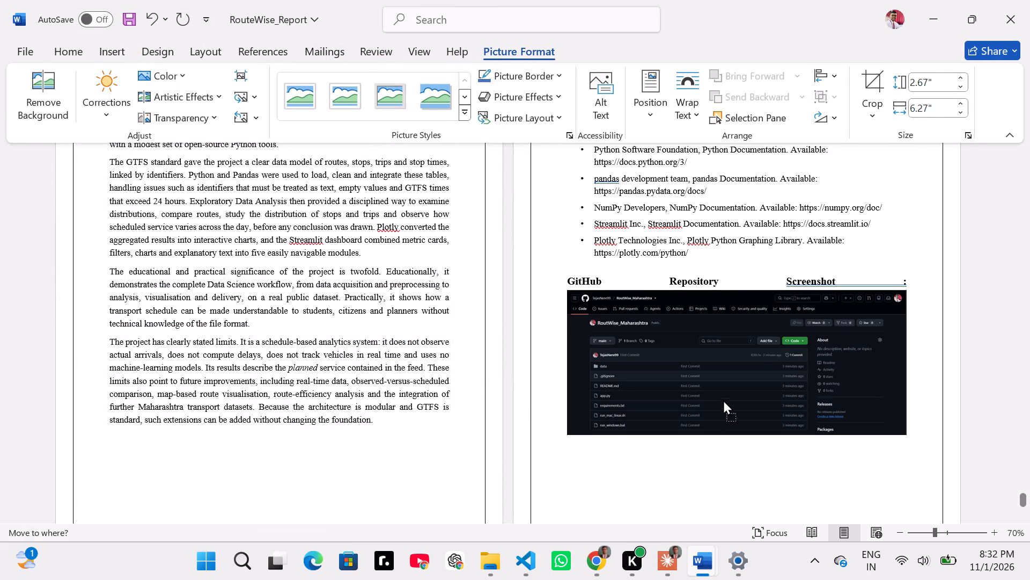
pyautogui.moveTo(723, 400); pyautogui.dragTo(722, 411)
pyautogui.click(825, 337)
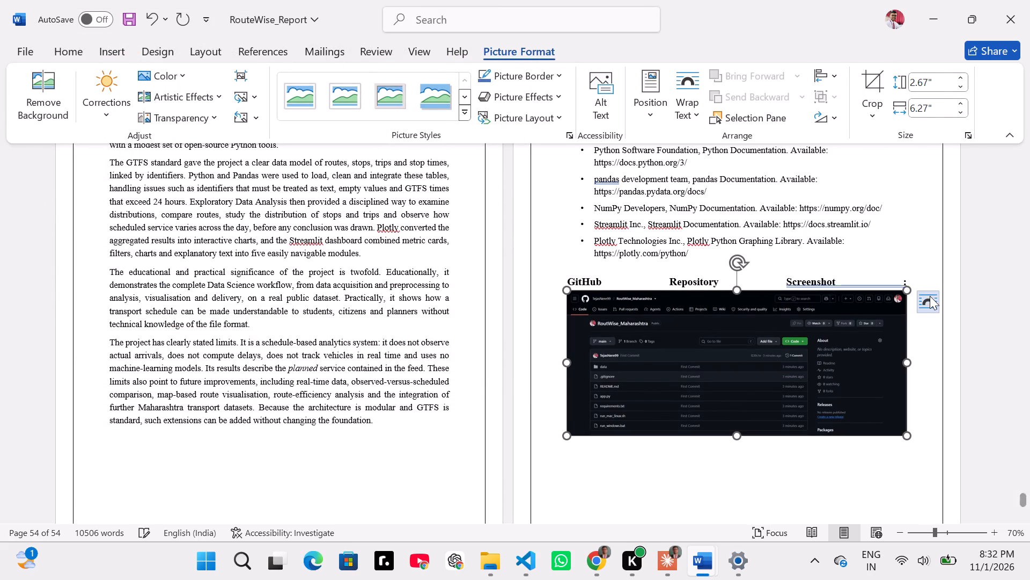
pyautogui.click(930, 296)
pyautogui.click(923, 297)
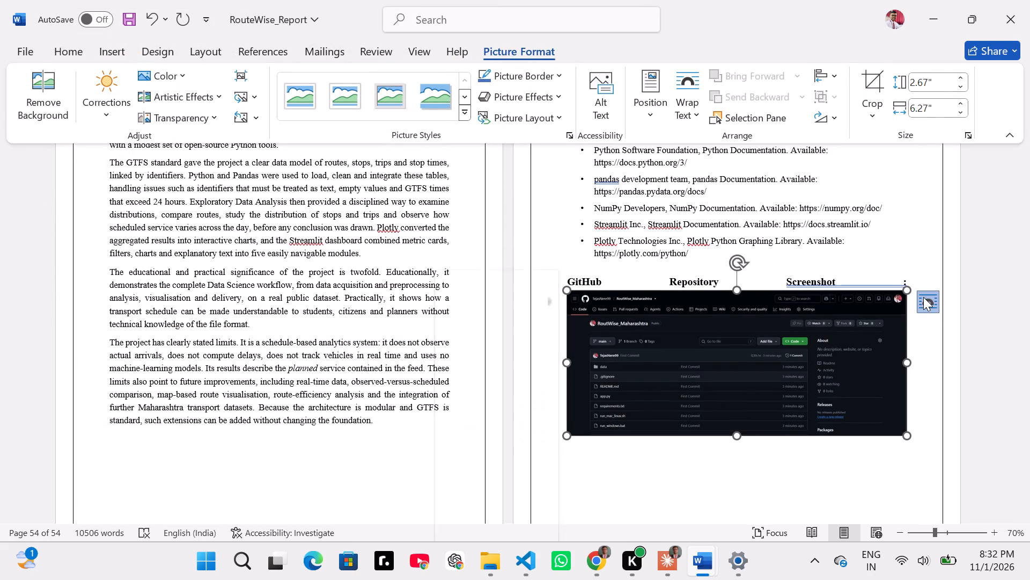
pyautogui.click(923, 297)
pyautogui.click(461, 435)
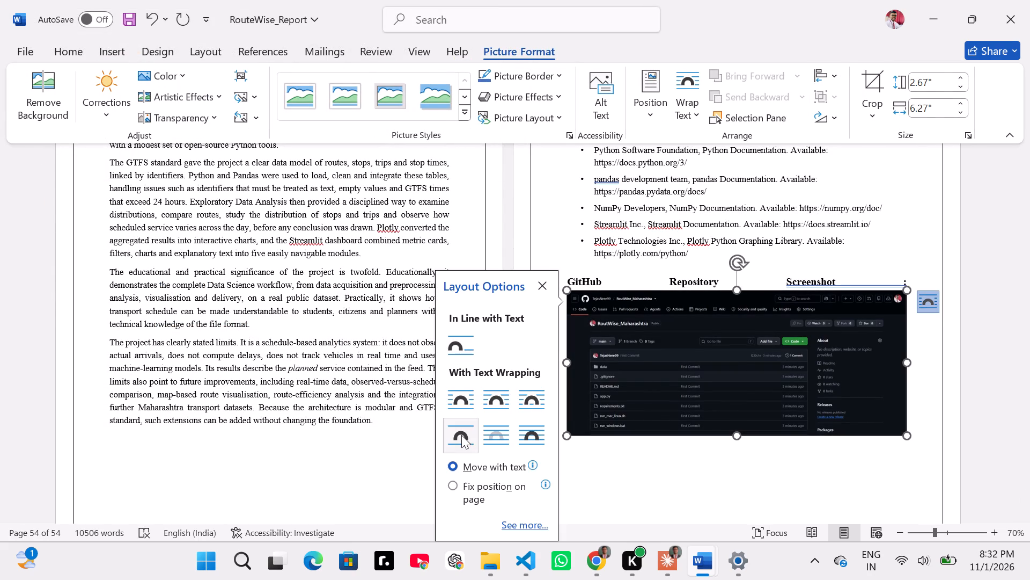
pyautogui.moveTo(718, 380); pyautogui.dragTo(718, 415)
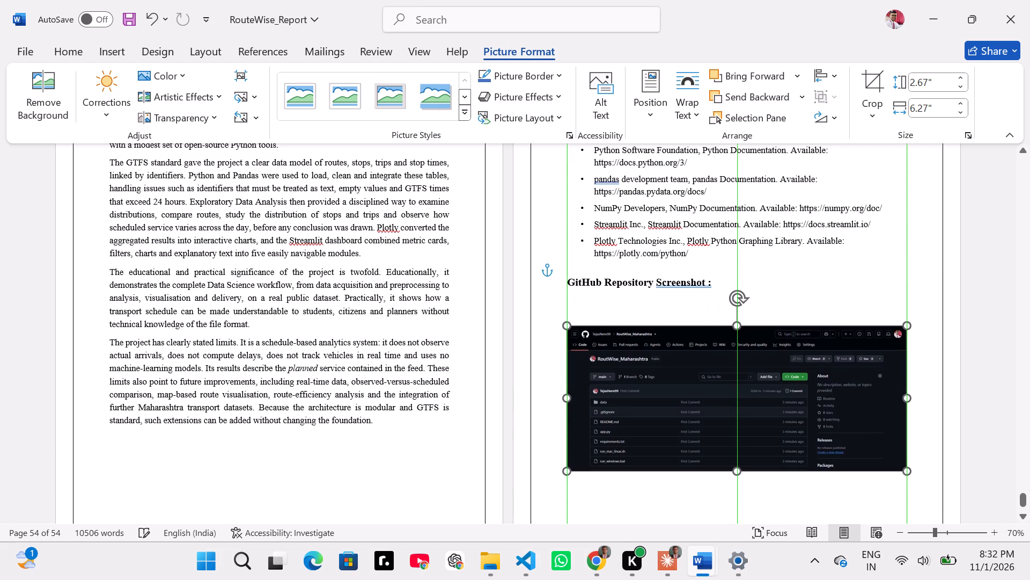
pyautogui.moveTo(718, 415); pyautogui.dragTo(718, 410)
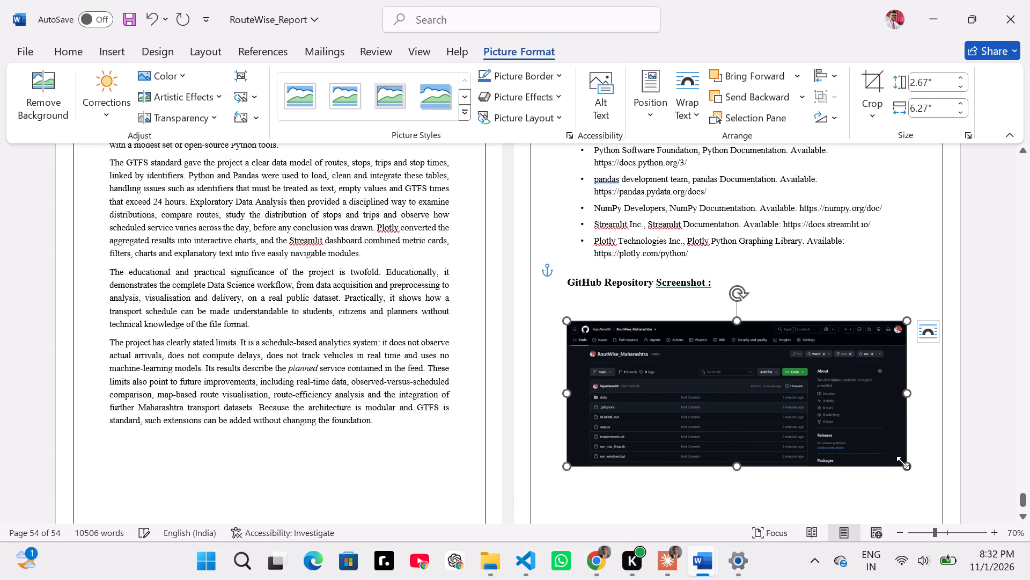
# Resize the repository screenshot to about 3.75" high by 6.45" wide, extending it up to just below its heading.
pyautogui.moveTo(903, 463); pyautogui.dragTo(899, 478)
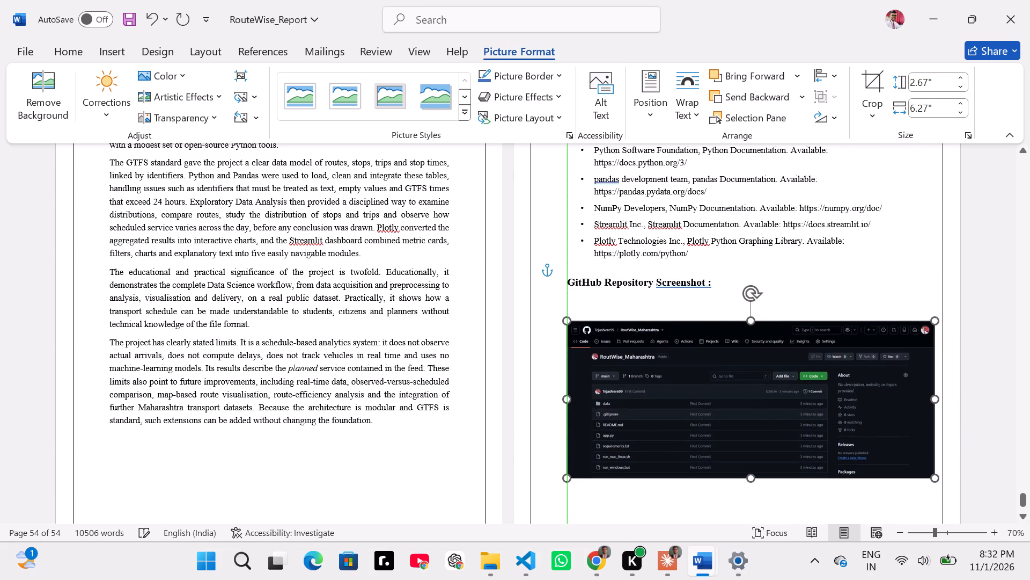
pyautogui.moveTo(899, 478); pyautogui.dragTo(869, 470)
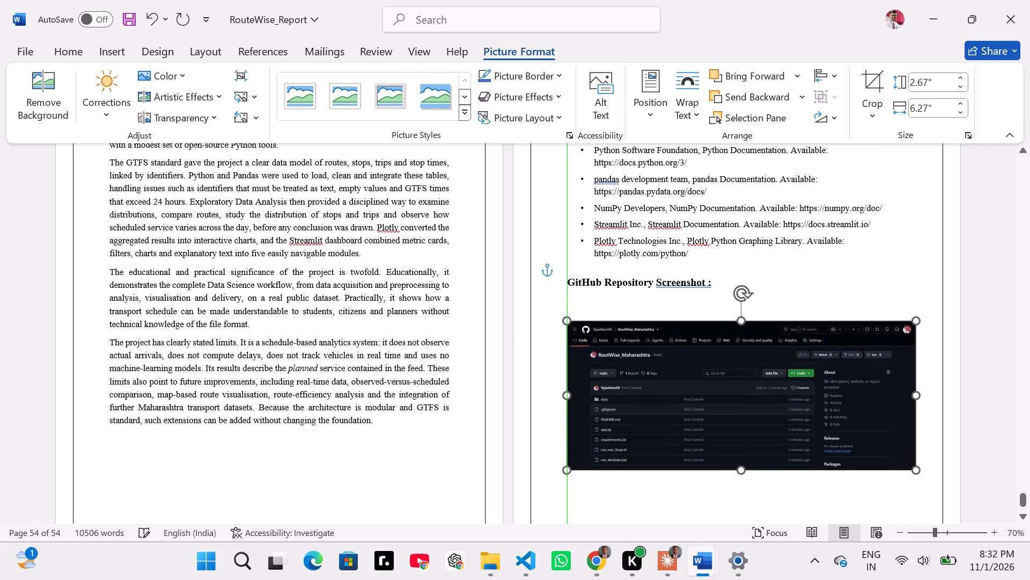
pyautogui.moveTo(869, 470); pyautogui.dragTo(869, 470)
pyautogui.moveTo(742, 323); pyautogui.dragTo(742, 322)
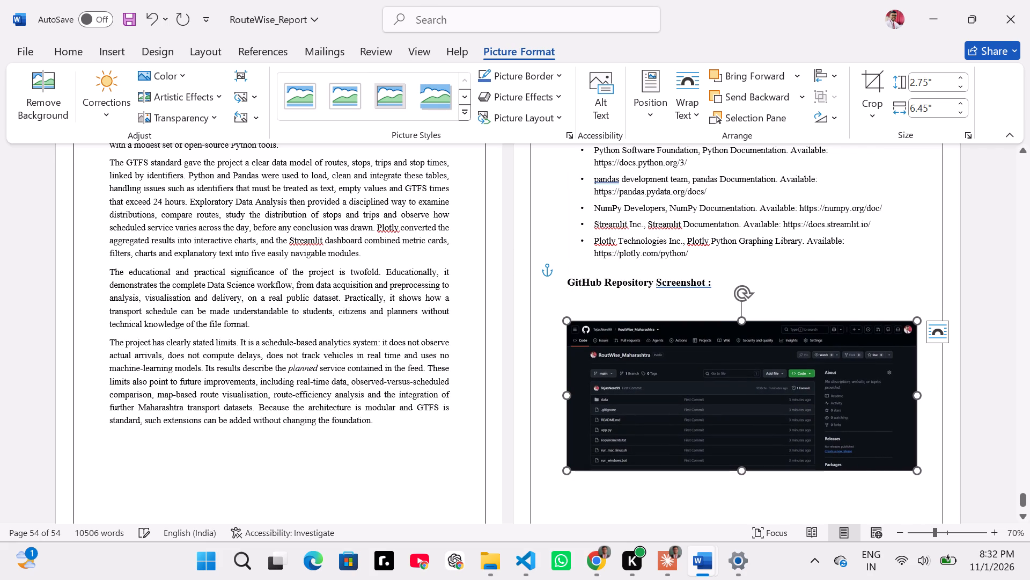
pyautogui.moveTo(742, 322); pyautogui.dragTo(737, 297)
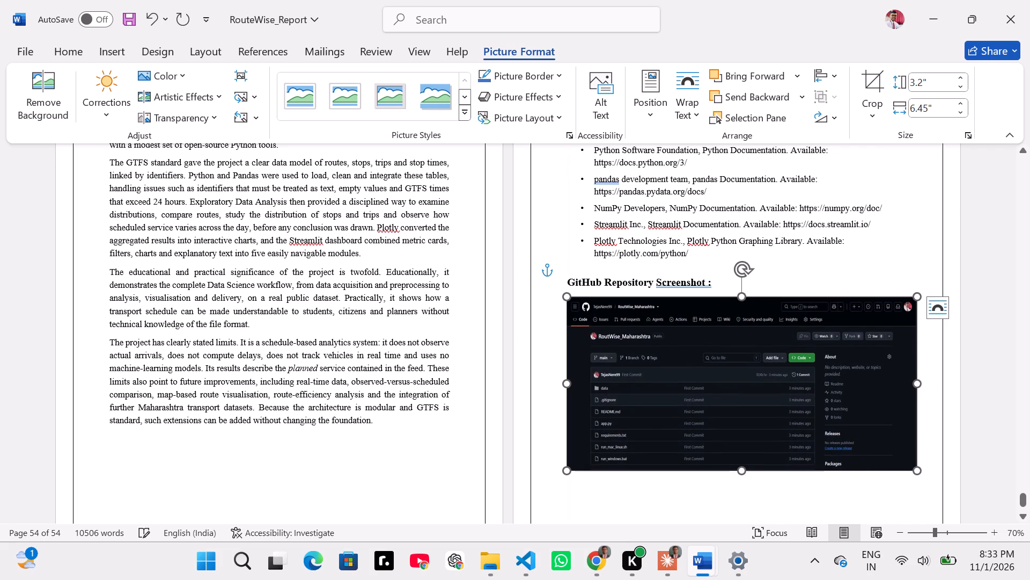
pyautogui.moveTo(745, 469); pyautogui.dragTo(743, 509)
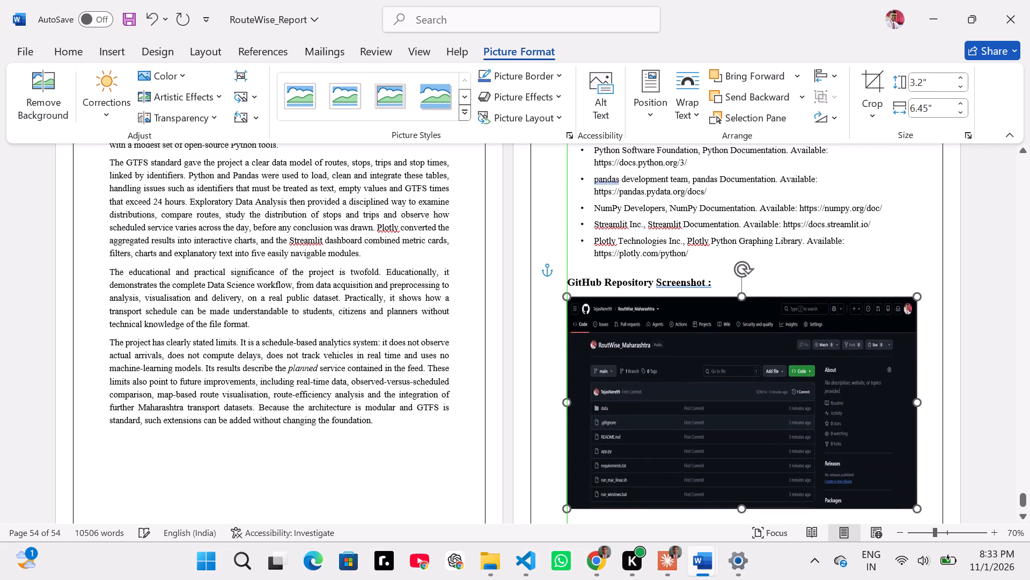
pyautogui.moveTo(743, 509); pyautogui.dragTo(746, 501)
pyautogui.click(1014, 389)
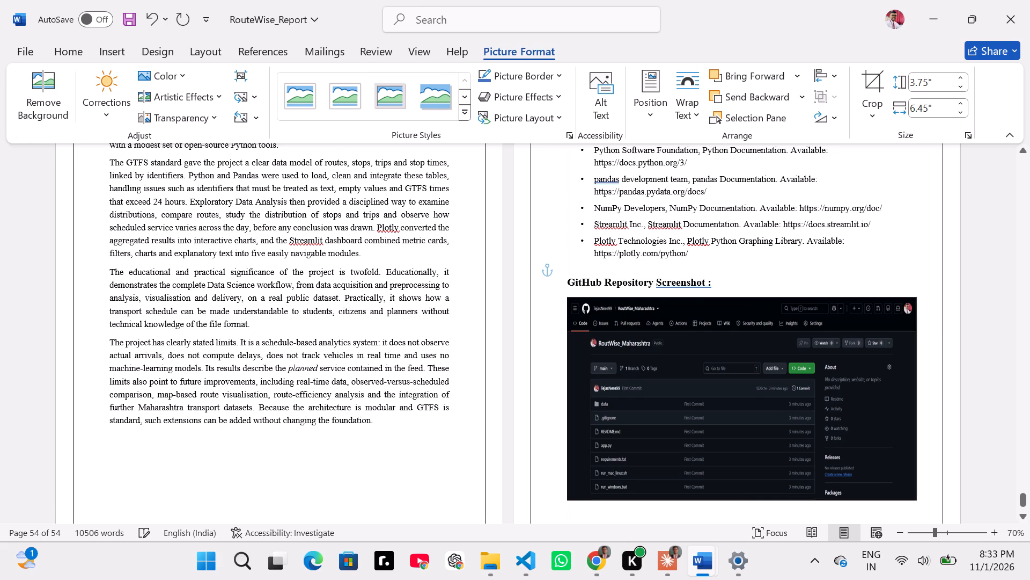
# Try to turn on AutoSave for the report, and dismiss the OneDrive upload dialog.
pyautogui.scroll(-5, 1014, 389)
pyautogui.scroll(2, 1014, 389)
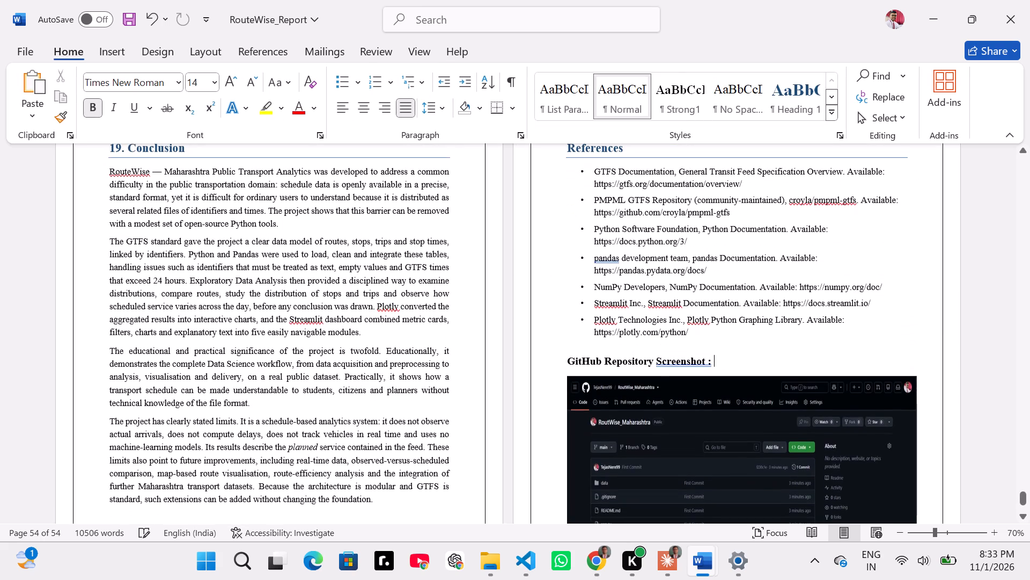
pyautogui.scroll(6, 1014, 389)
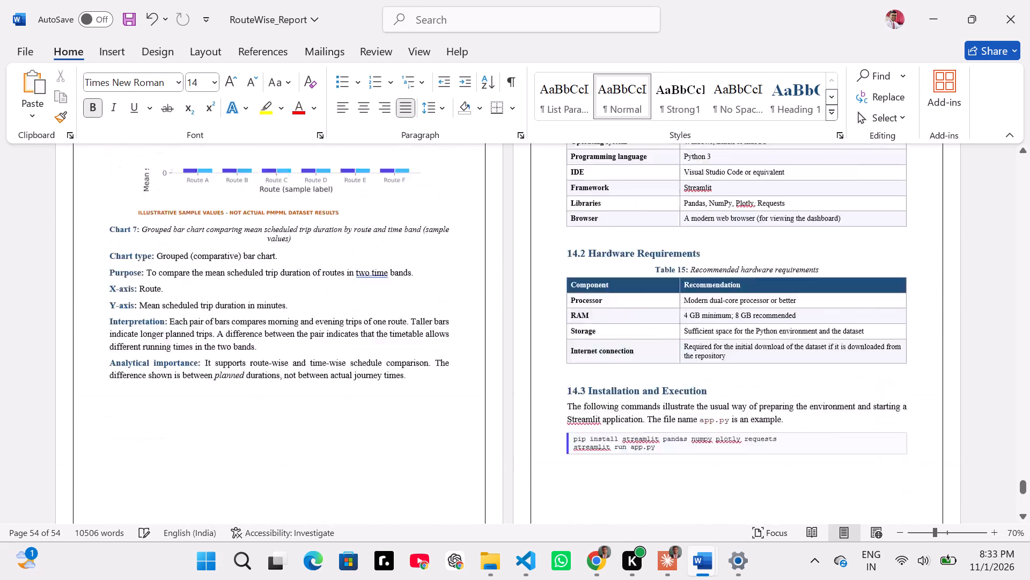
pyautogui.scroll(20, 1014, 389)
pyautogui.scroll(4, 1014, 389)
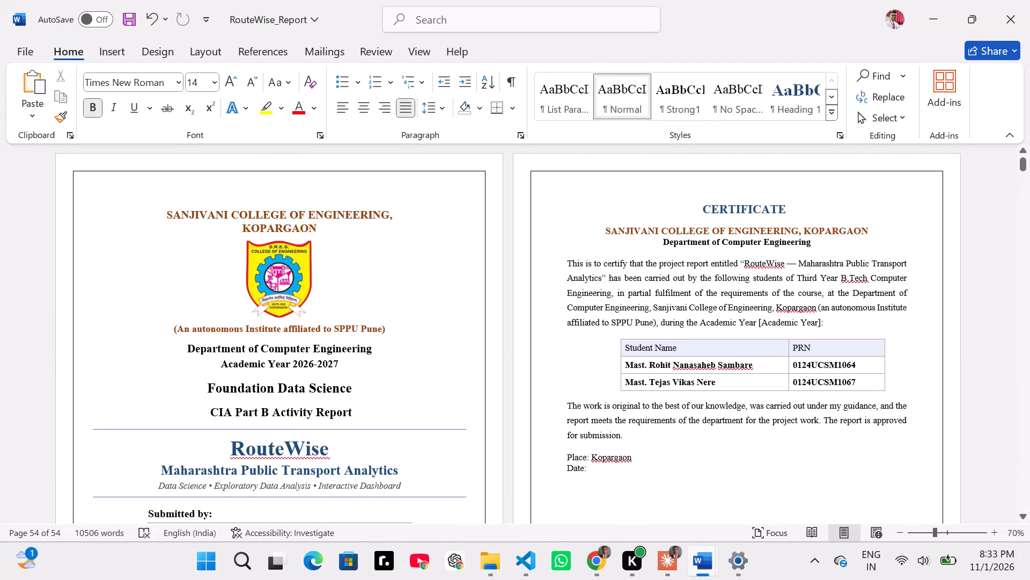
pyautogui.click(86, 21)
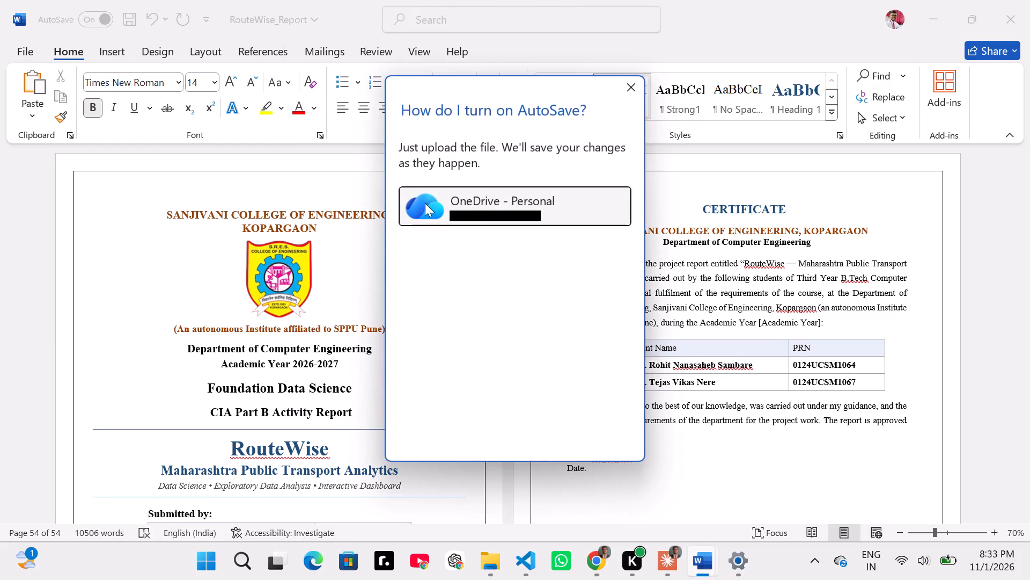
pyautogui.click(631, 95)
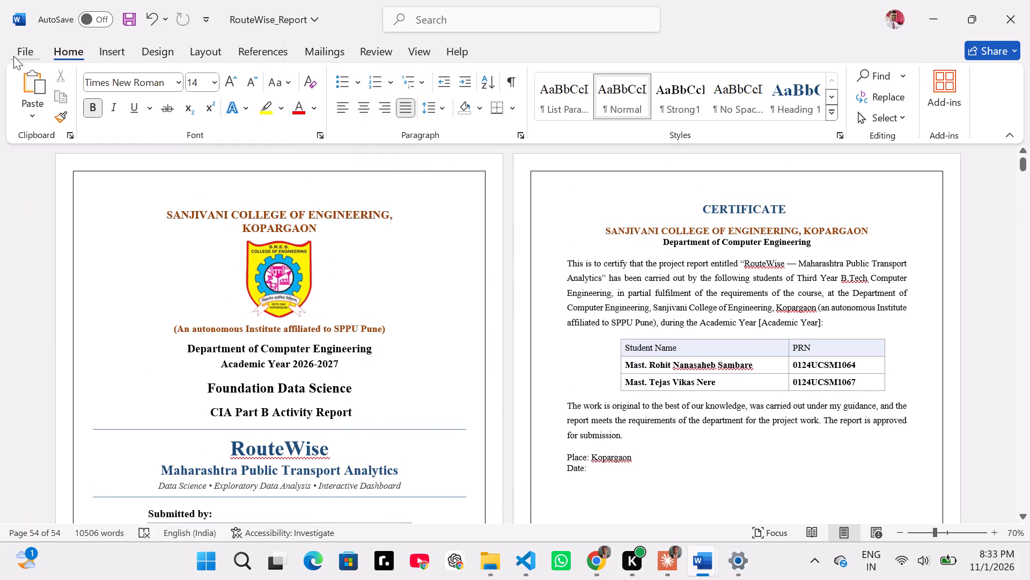
# Save the report as the Word document RouteWise_Report in the FODS folder on the Desktop.
pyautogui.click(23, 51)
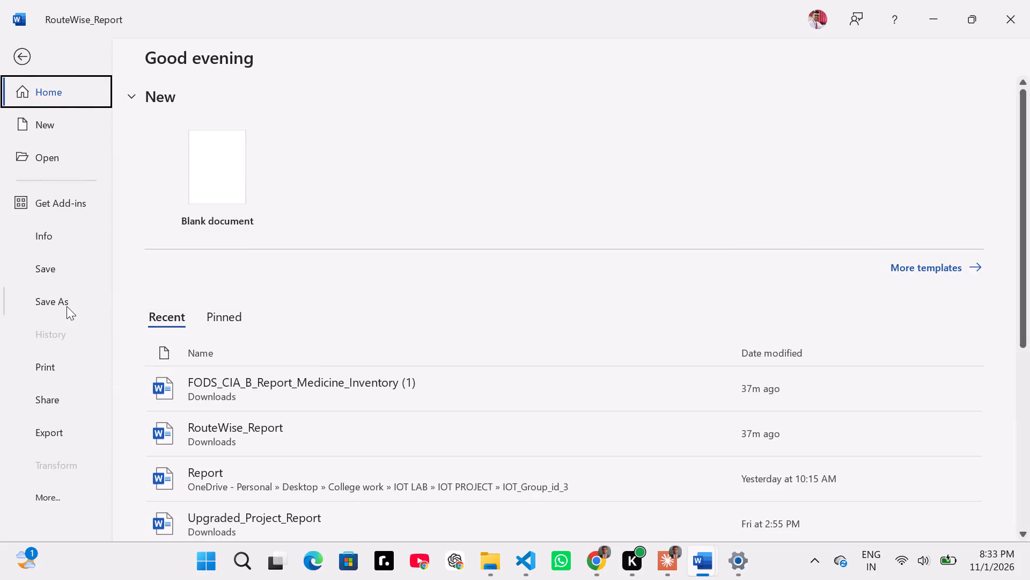
pyautogui.click(67, 306)
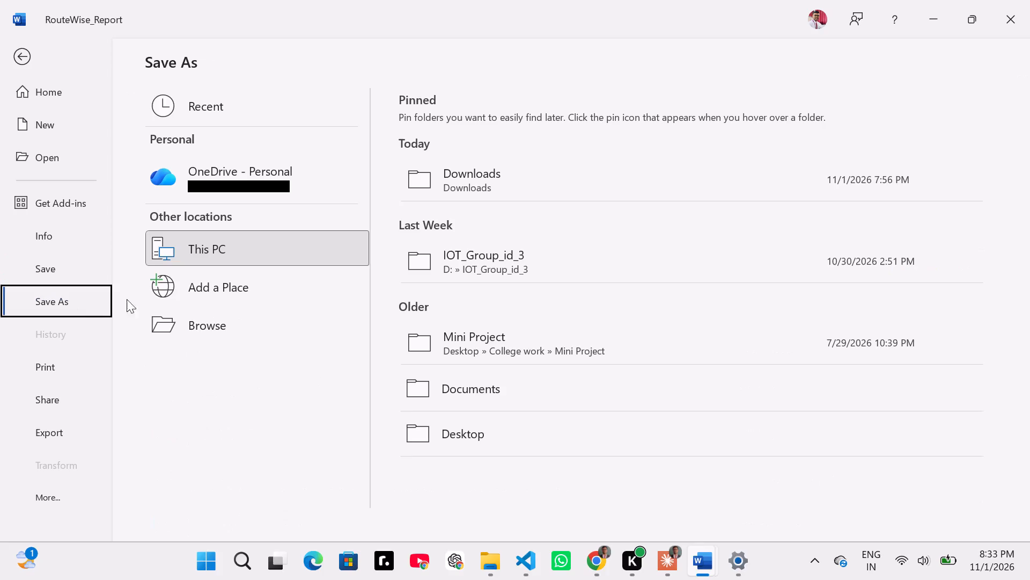
pyautogui.click(238, 327)
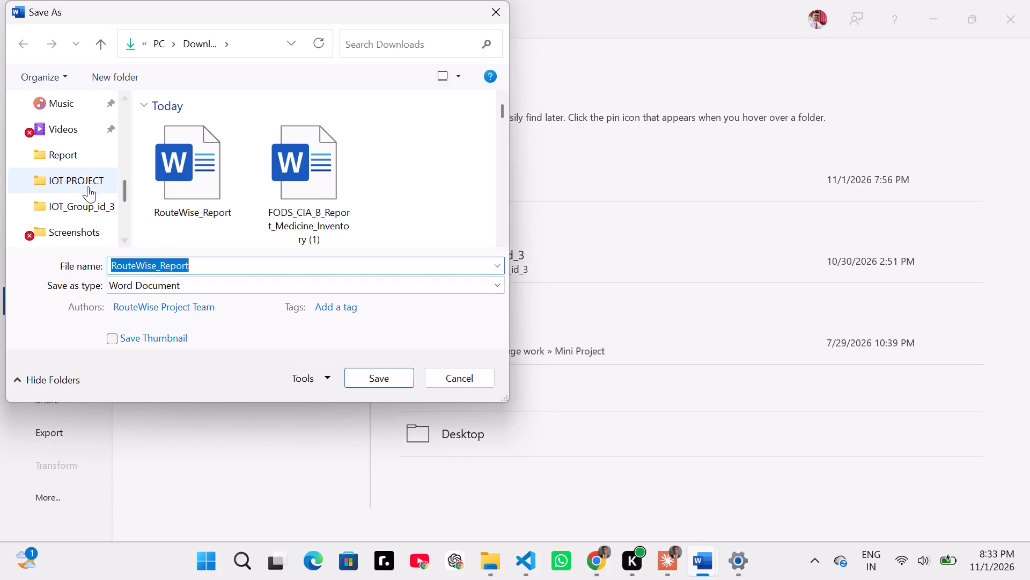
pyautogui.scroll(1, 70, 218)
pyautogui.click(71, 227)
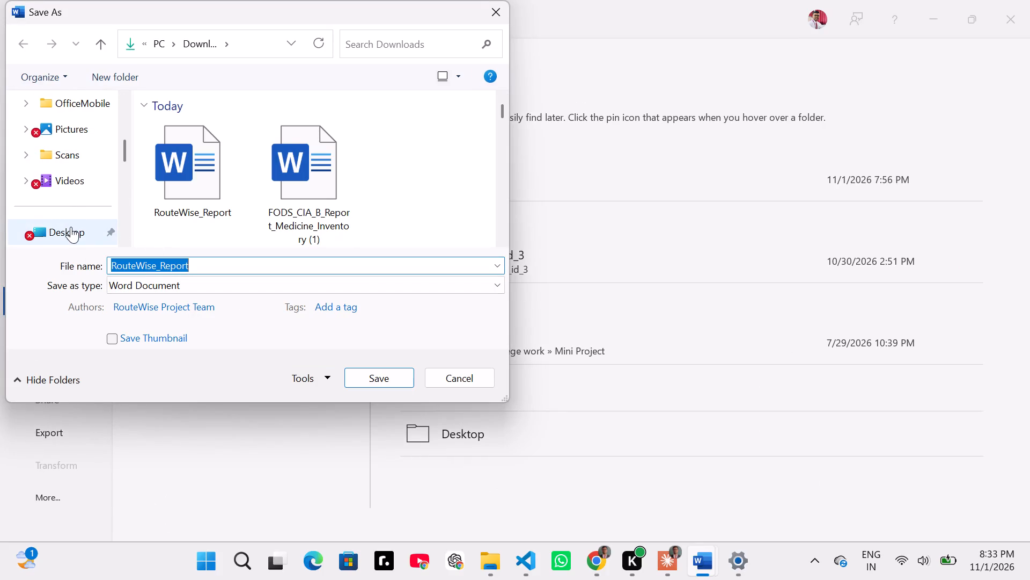
pyautogui.doubleClick(207, 185)
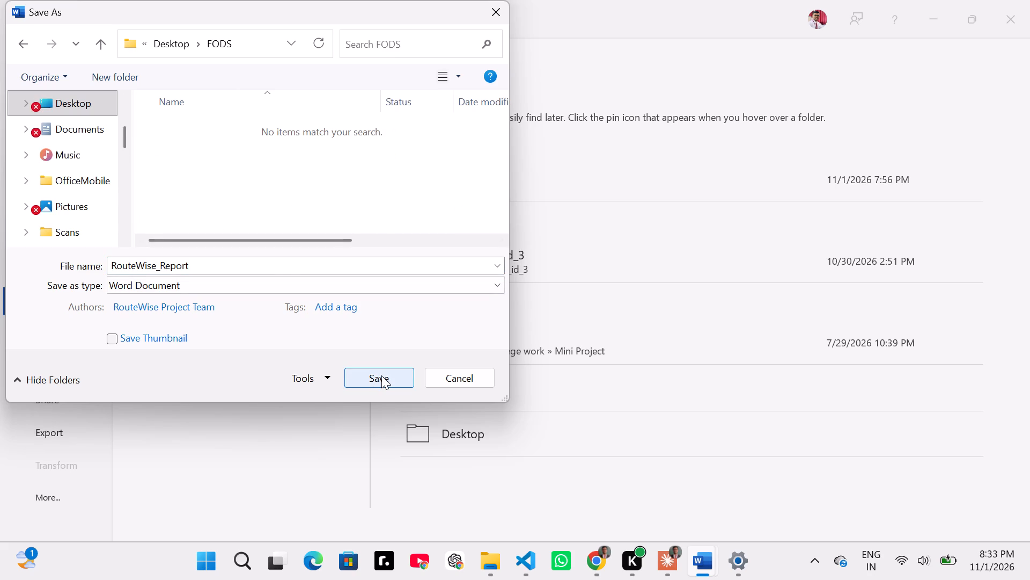
pyautogui.click(381, 375)
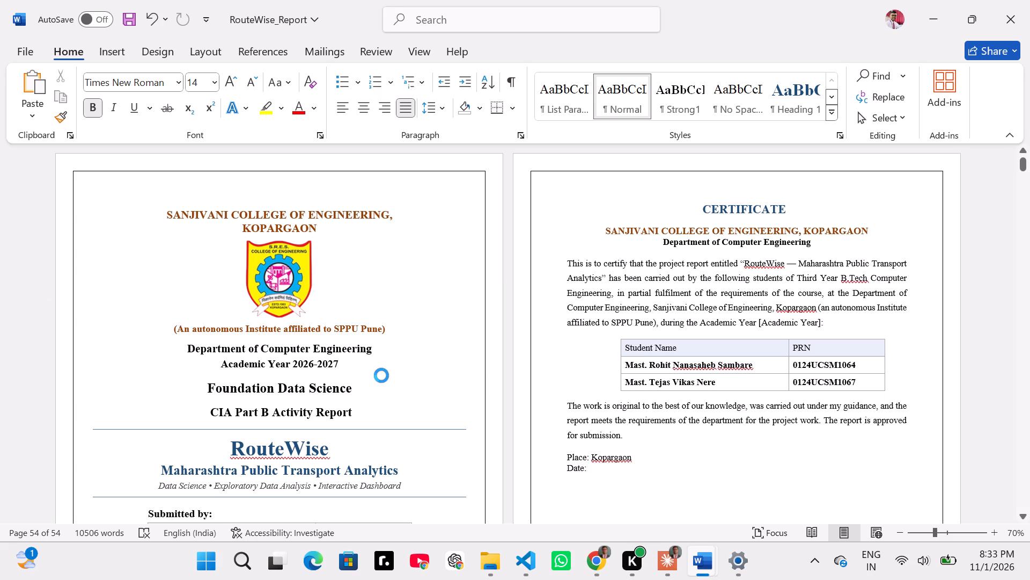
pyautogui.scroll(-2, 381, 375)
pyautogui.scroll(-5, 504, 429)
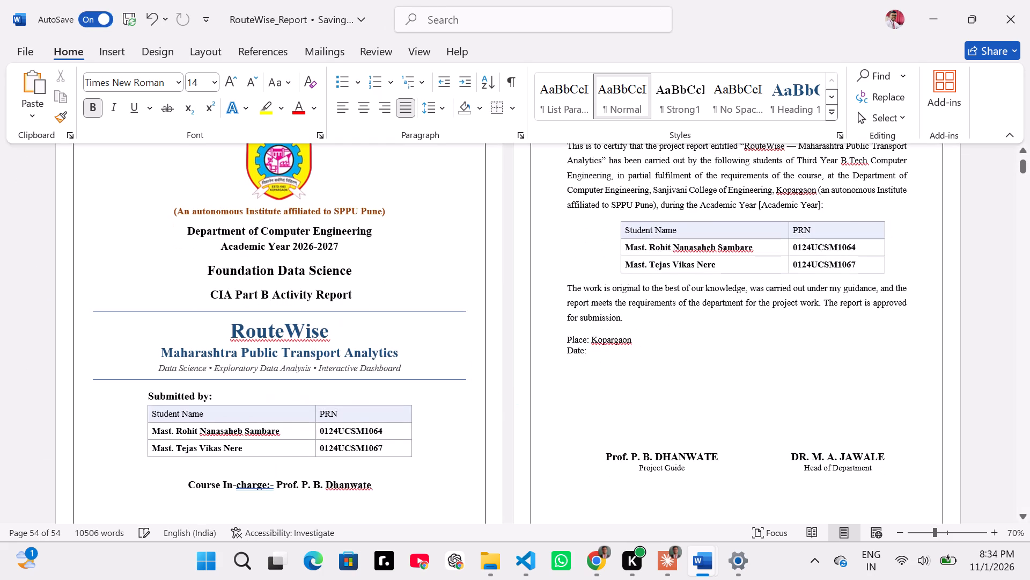
# Check the report's file name and save location, and leave both as they are.
pyautogui.scroll(3, 507, 429)
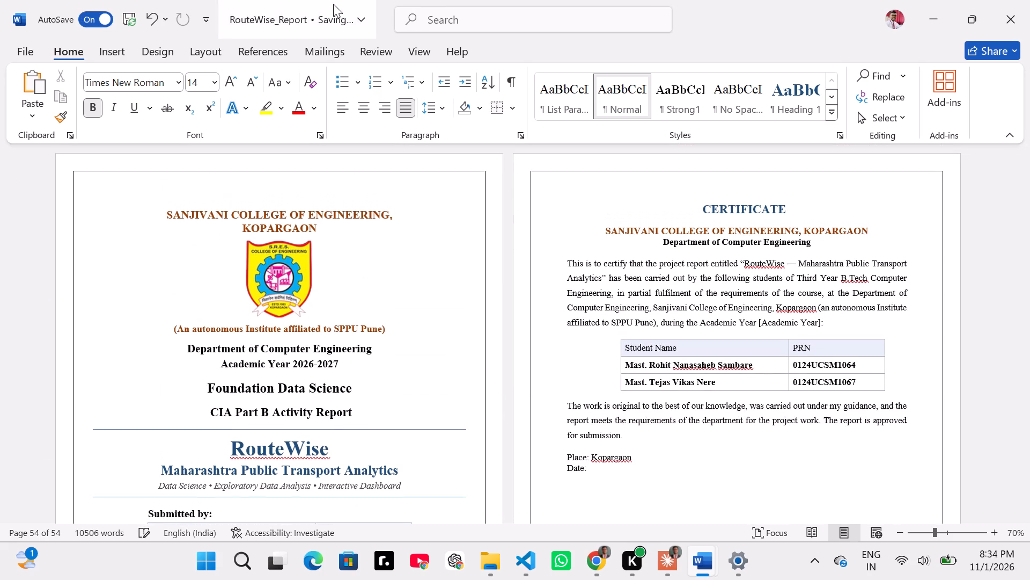
pyautogui.click(346, 13)
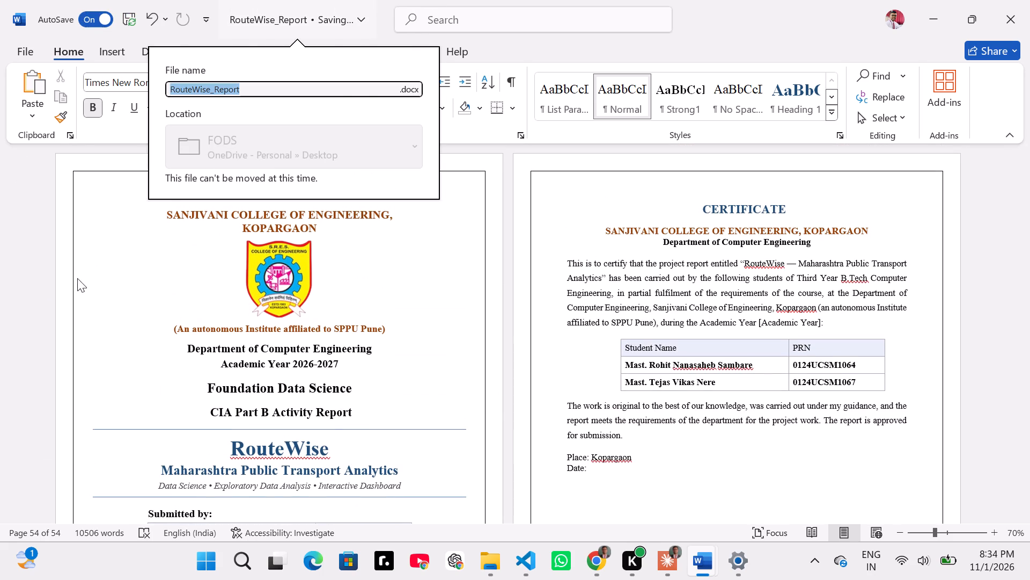
pyautogui.click(77, 278)
# Export the report as a PDF named RouteWise_Report into the FODS folder on the Desktop.
pyautogui.click(21, 41)
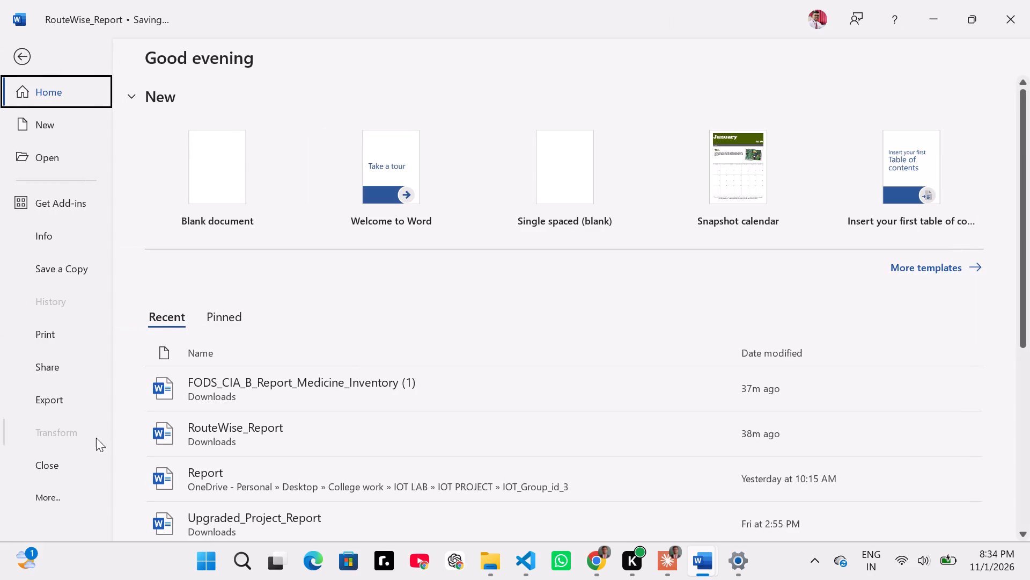
pyautogui.click(64, 393)
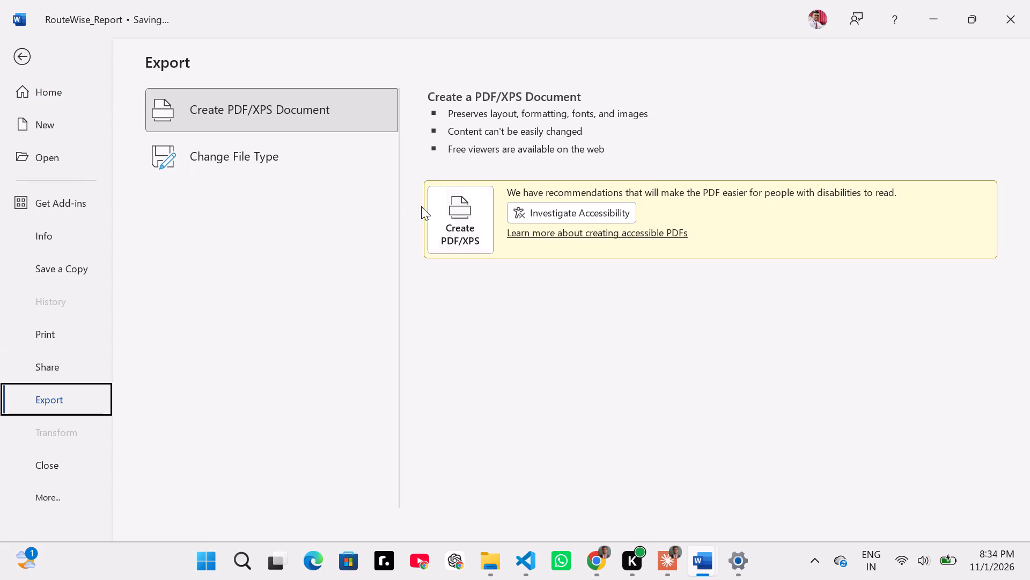
pyautogui.click(461, 229)
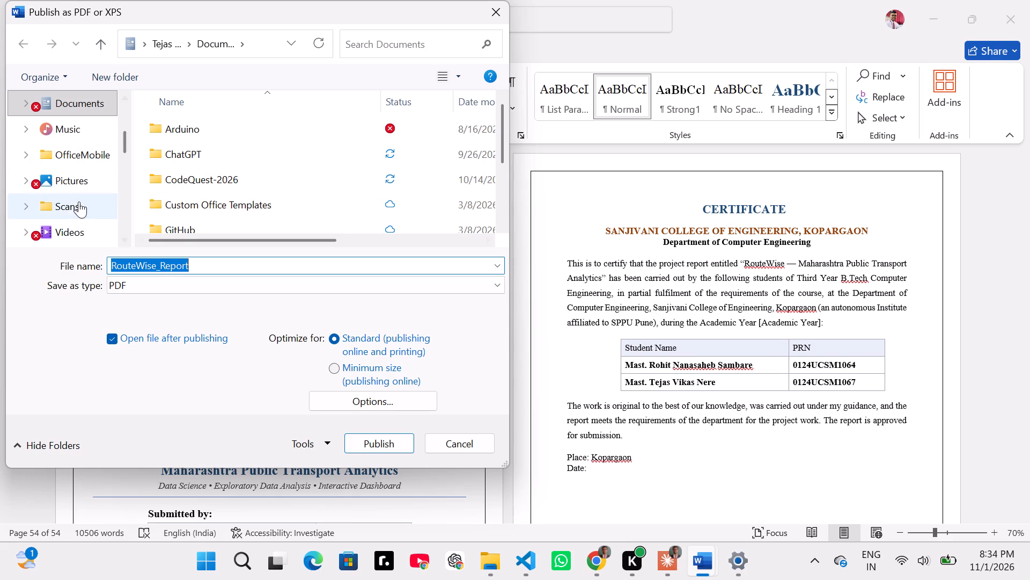
pyautogui.scroll(-1, 76, 236)
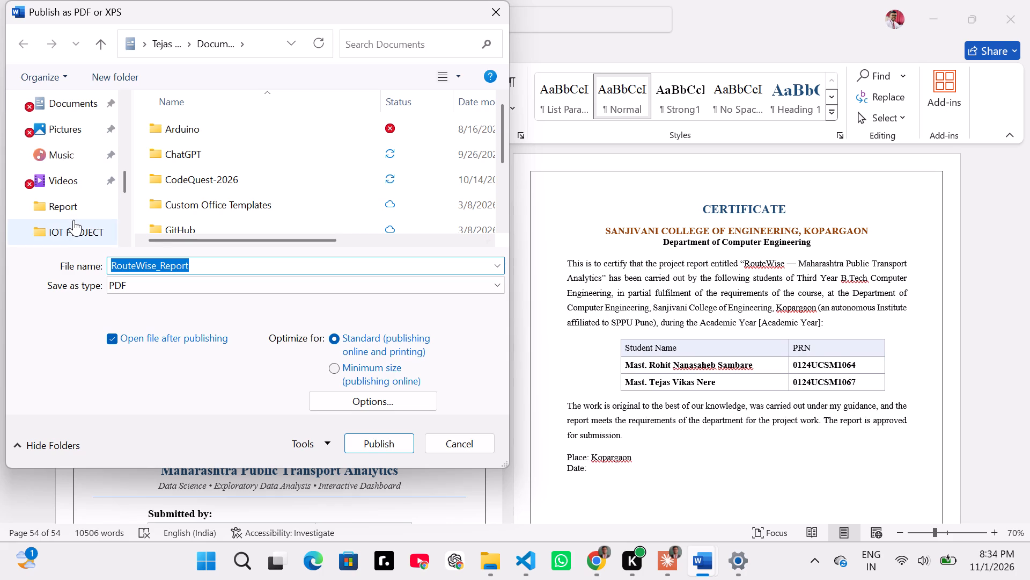
pyautogui.scroll(-1, 70, 208)
pyautogui.scroll(2, 71, 199)
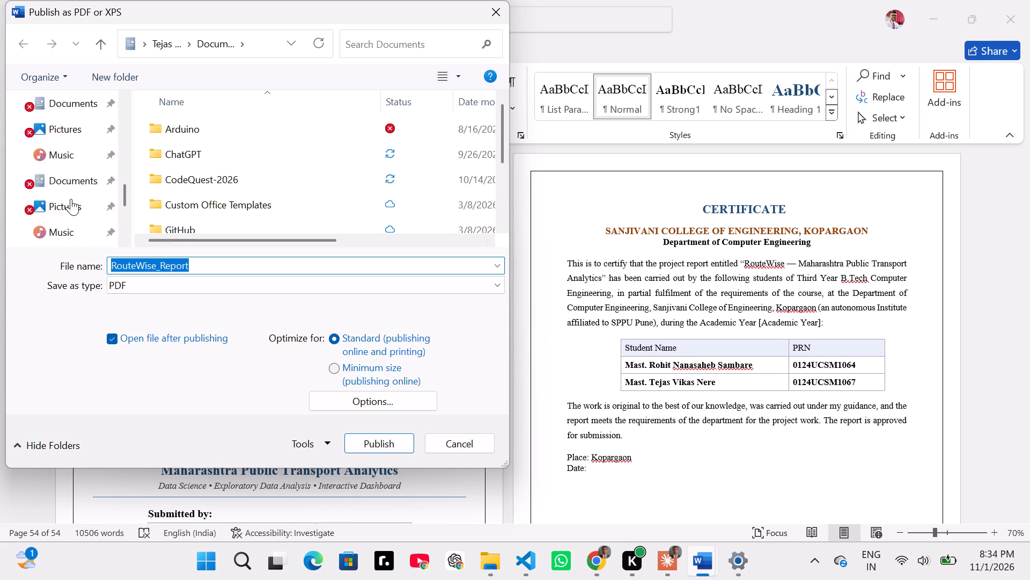
pyautogui.scroll(3, 71, 199)
pyautogui.click(85, 241)
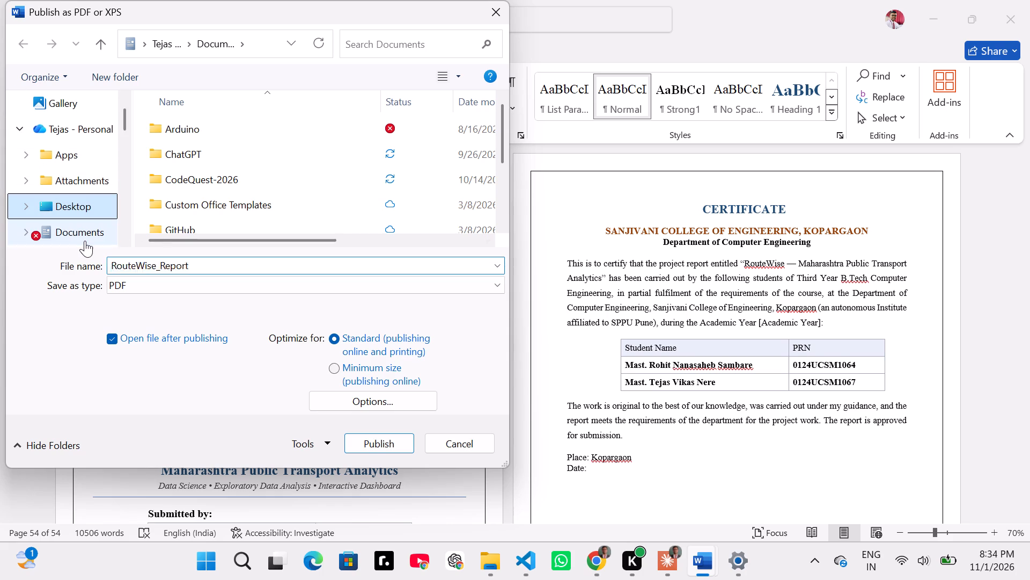
pyautogui.doubleClick(193, 175)
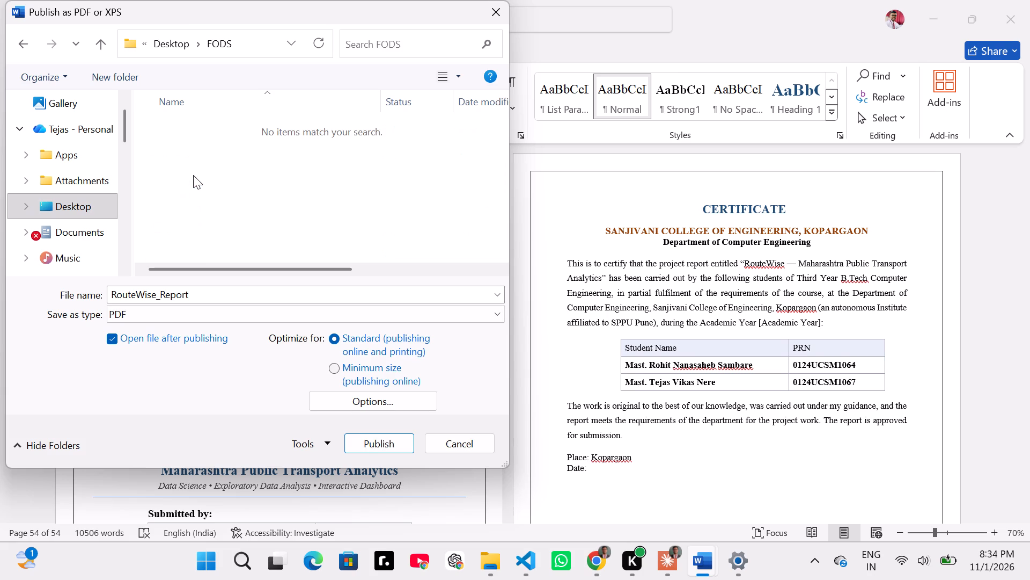
pyautogui.click(30, 50)
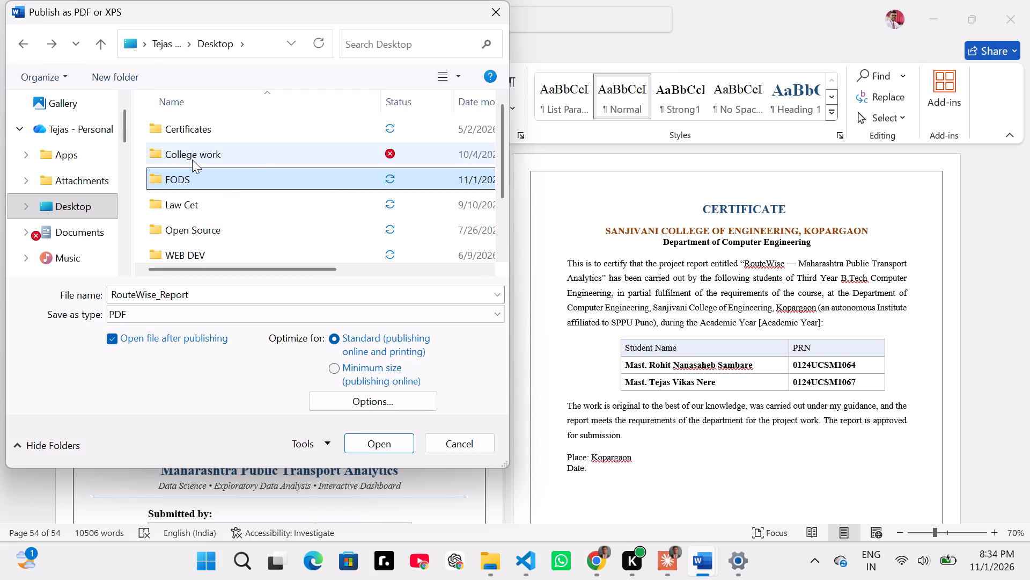
pyautogui.doubleClick(192, 174)
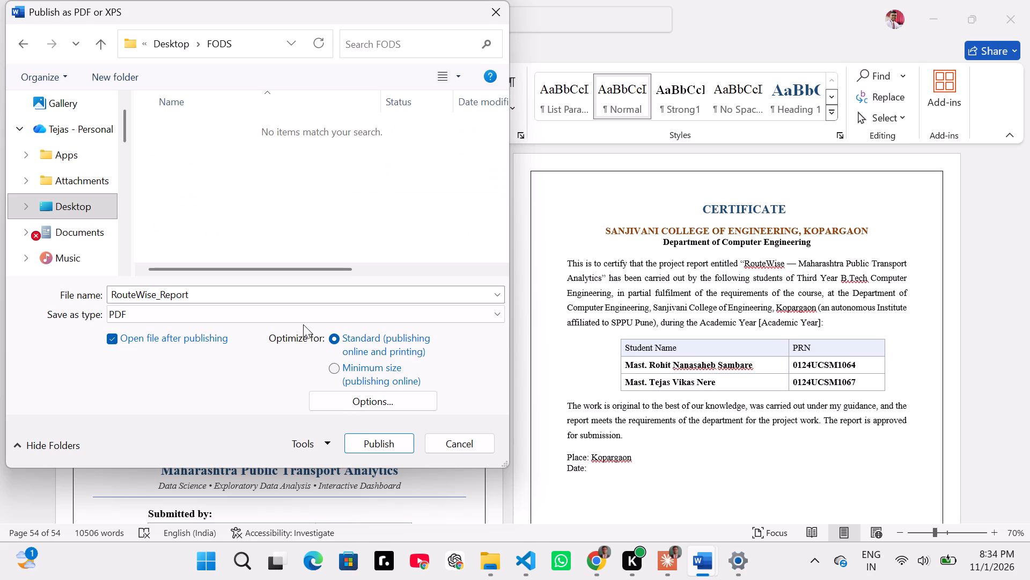
pyautogui.click(368, 439)
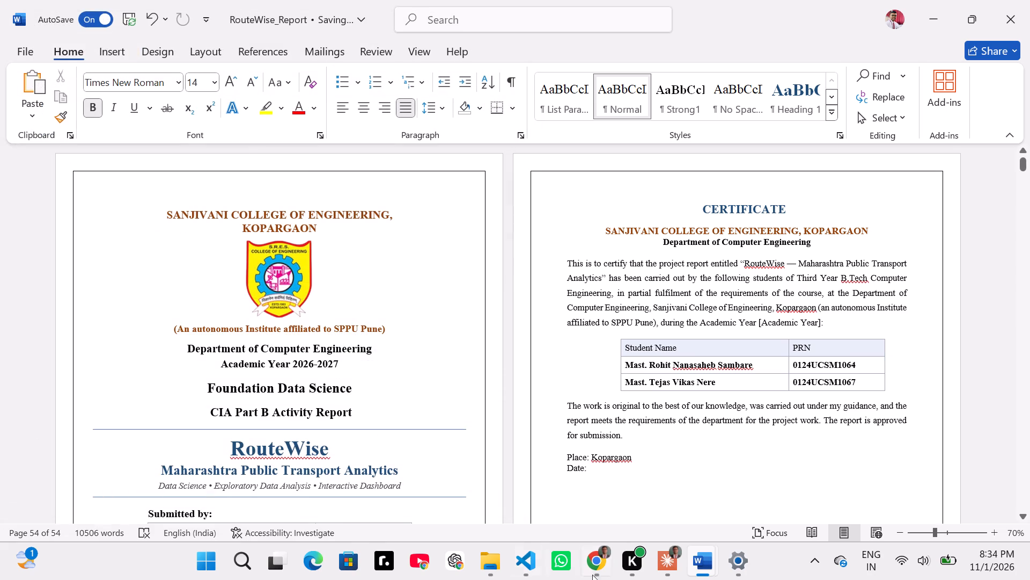
# Review the exported RouteWise_Report PDF from the cover page through the dataset description chapter, checking content and layout.
pyautogui.click(492, 565)
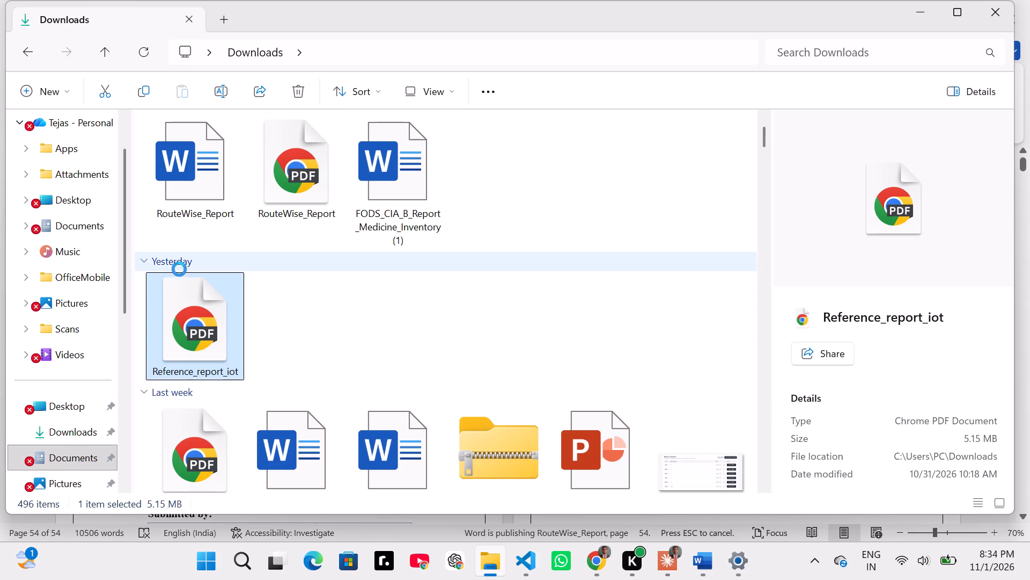
pyautogui.scroll(-2, 457, 385)
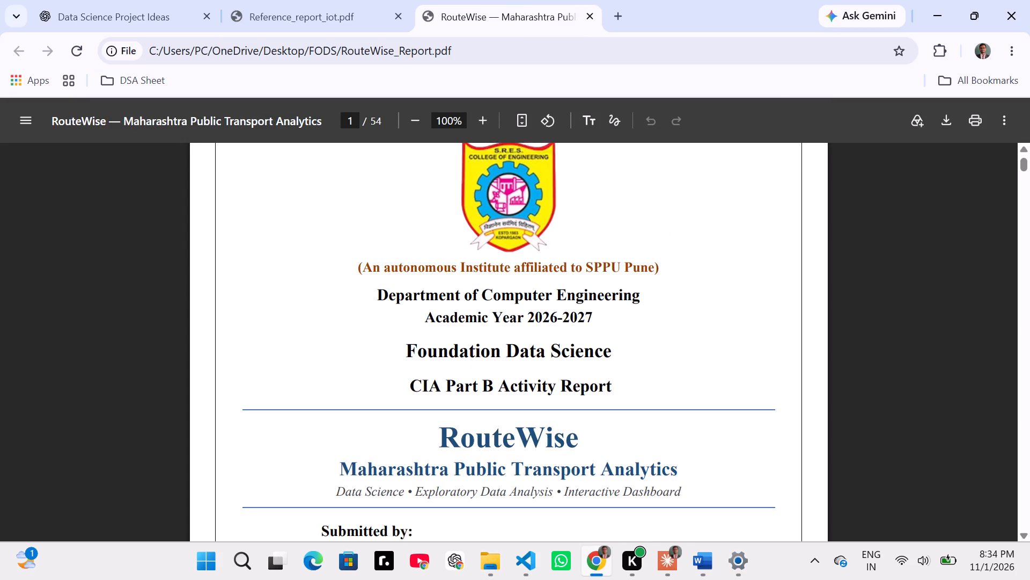
pyautogui.scroll(-2, 457, 385)
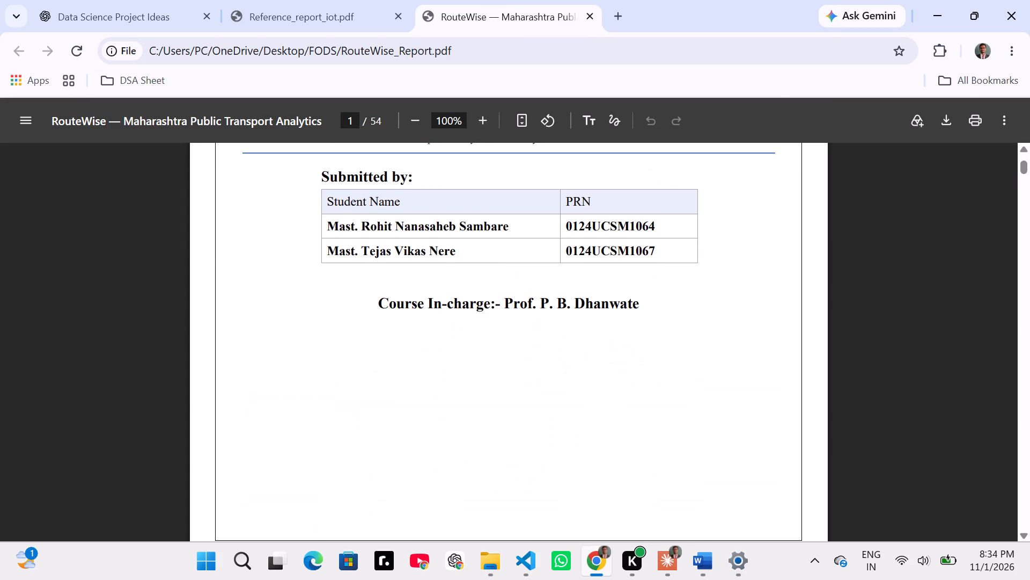
pyautogui.scroll(-7, 457, 385)
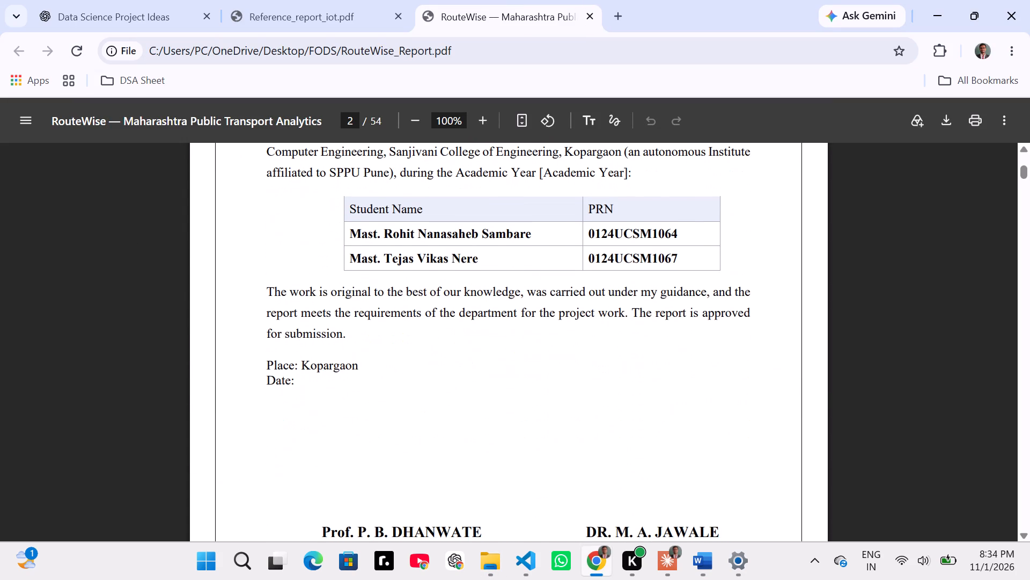
pyautogui.scroll(-5, 457, 385)
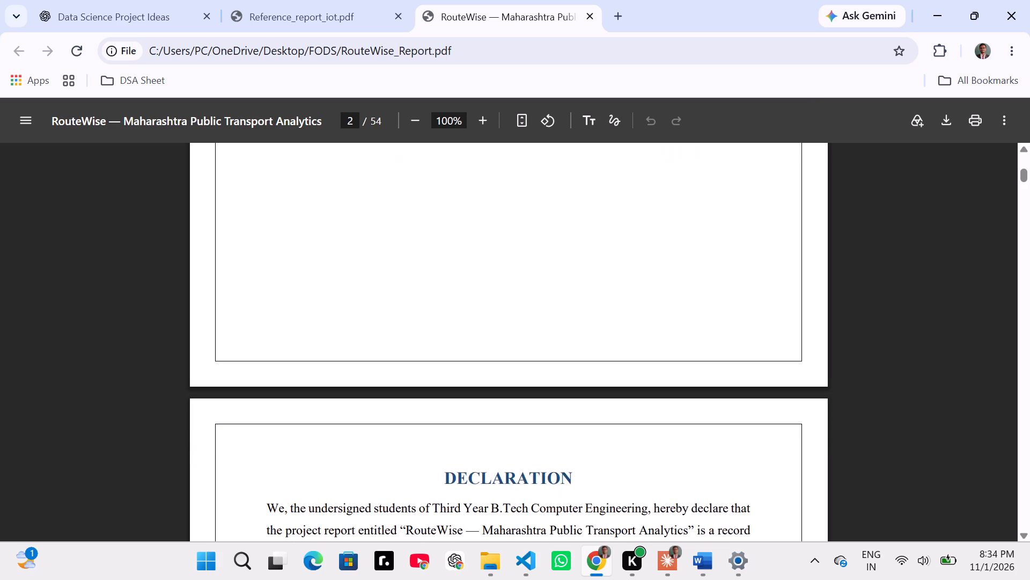
pyautogui.scroll(2, 457, 385)
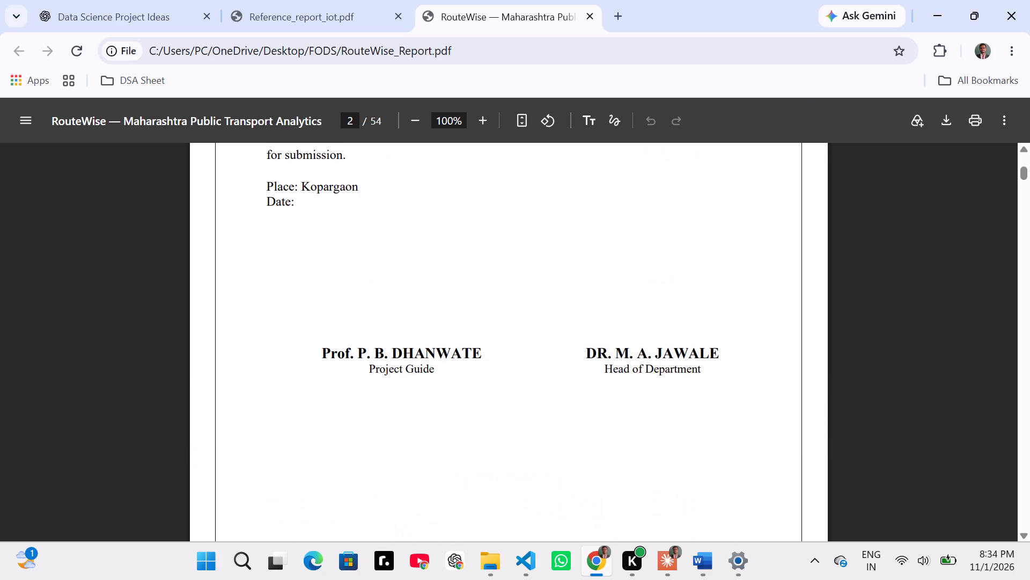
pyautogui.scroll(-6, 457, 385)
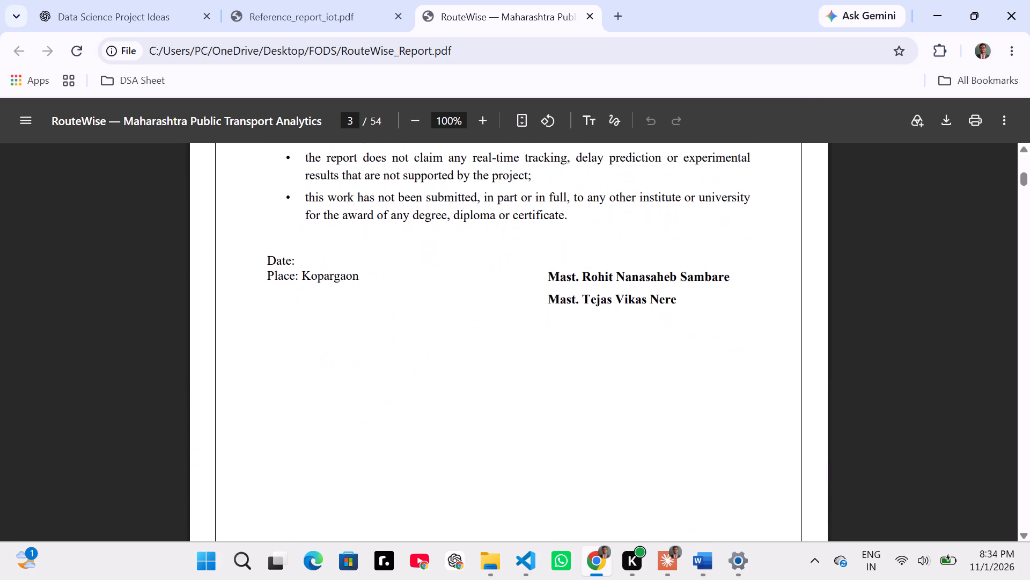
pyautogui.scroll(2, 457, 385)
pyautogui.scroll(-1, 457, 385)
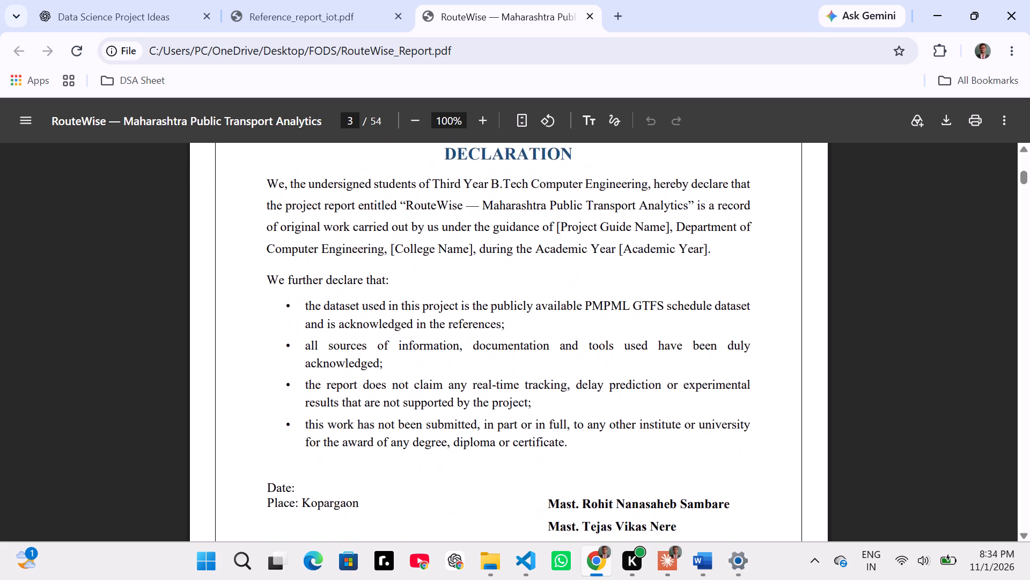
pyautogui.scroll(-8, 457, 385)
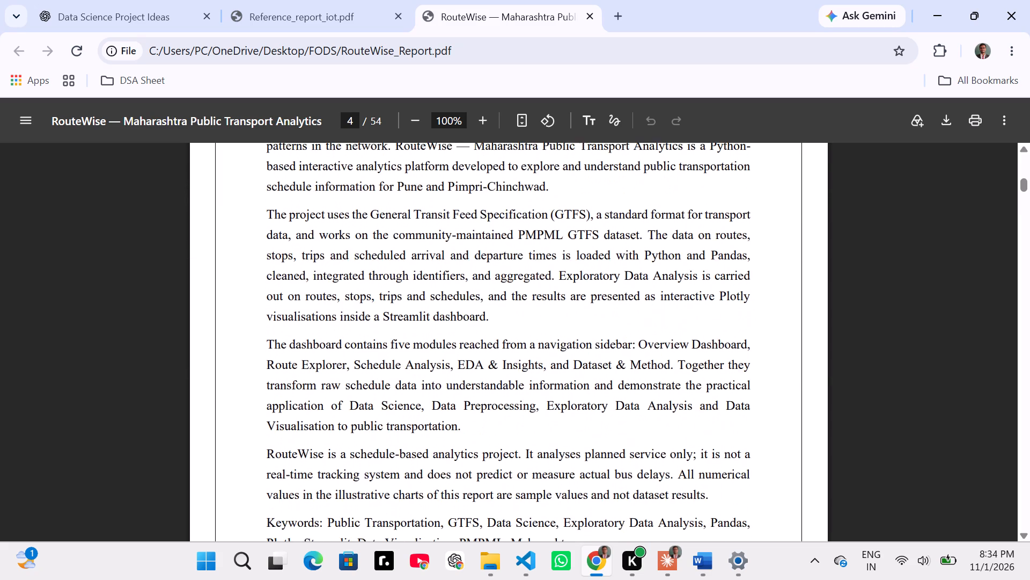
pyautogui.scroll(-2, 457, 385)
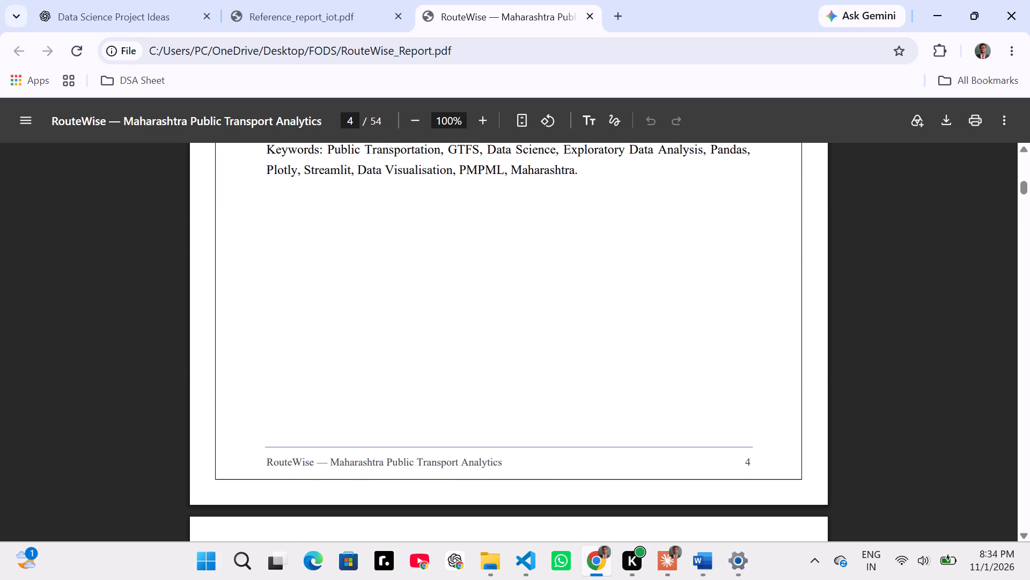
pyautogui.scroll(-8, 457, 385)
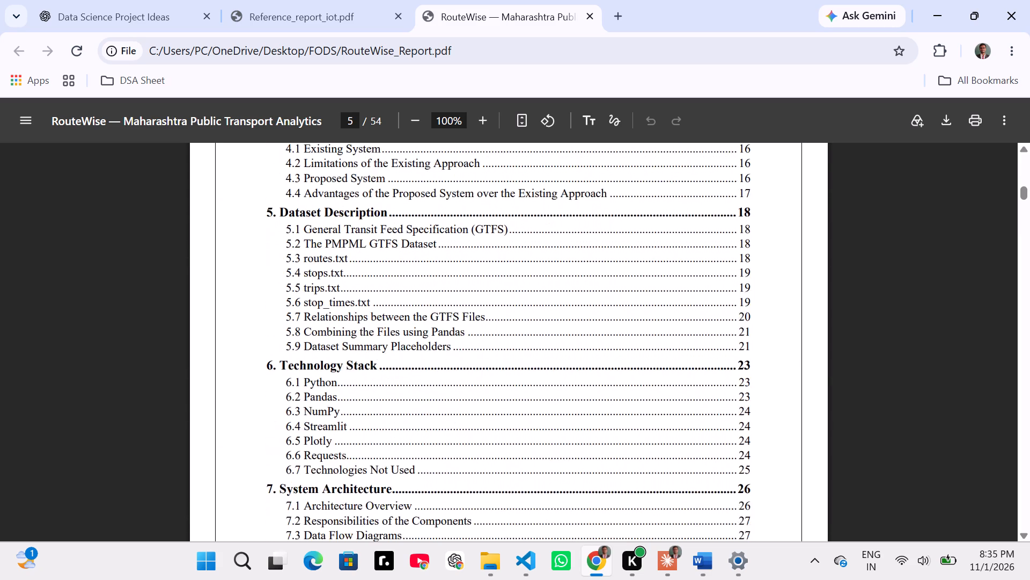
pyautogui.scroll(-9, 457, 385)
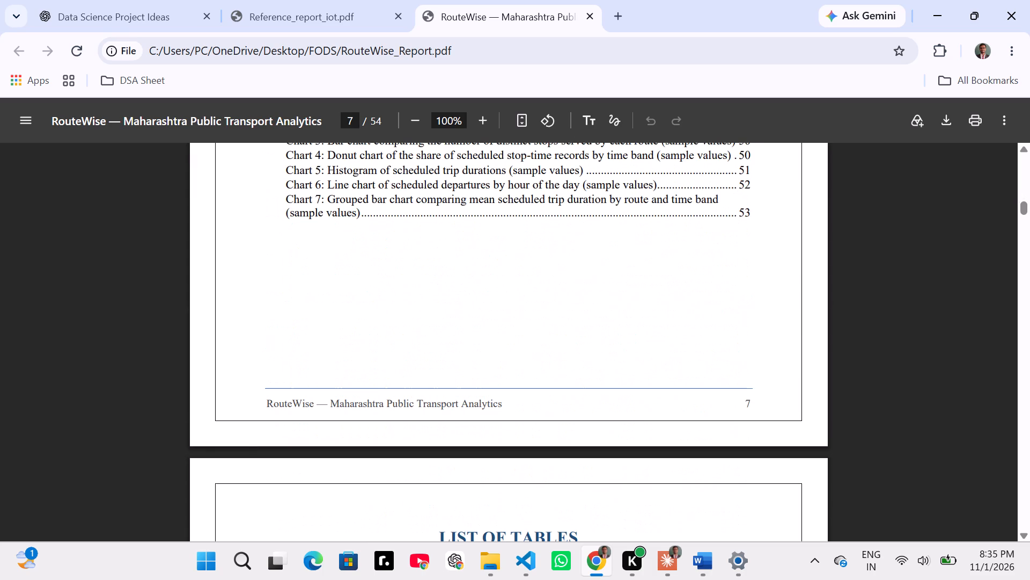
pyautogui.scroll(-6, 457, 385)
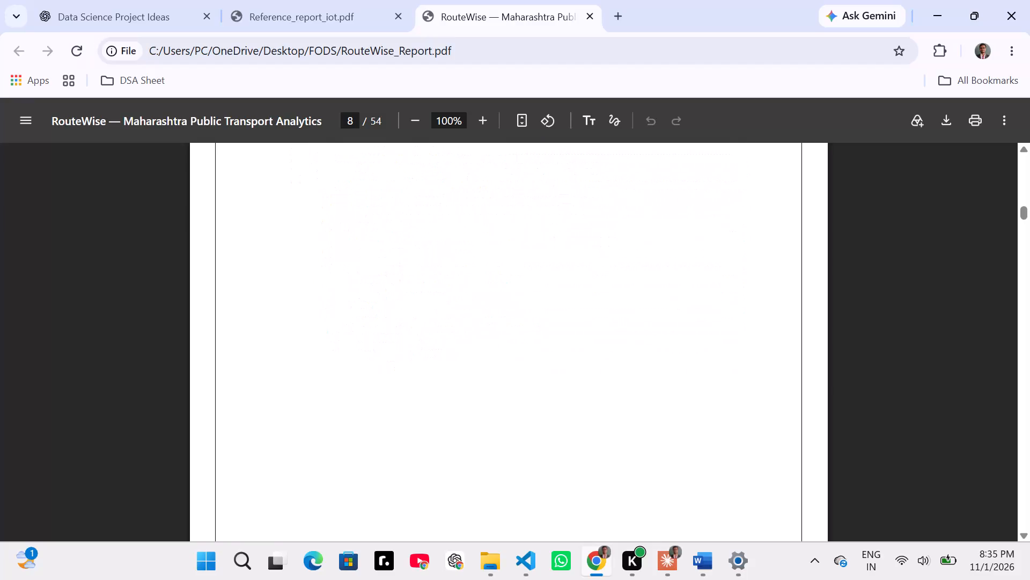
pyautogui.scroll(-9, 457, 385)
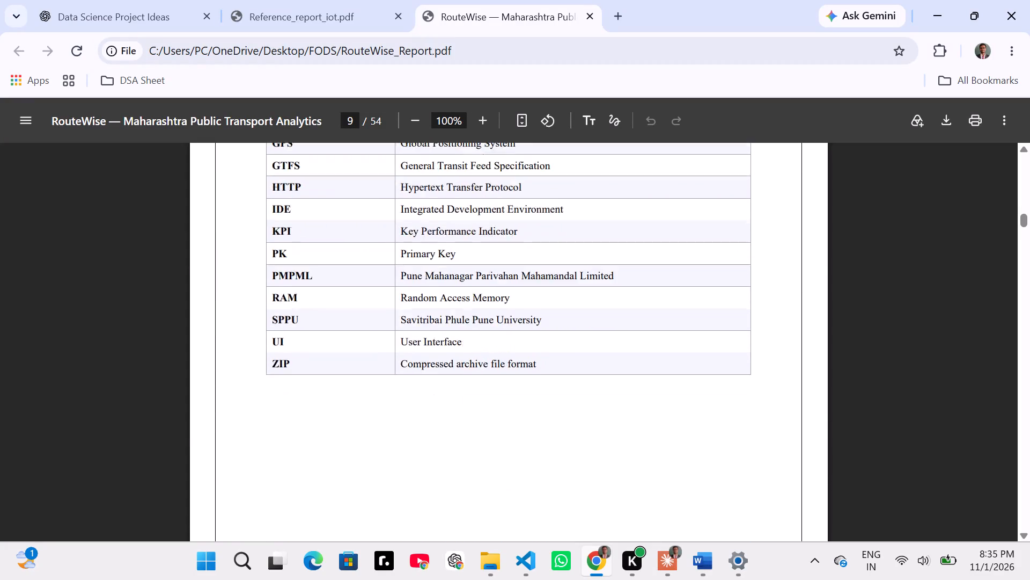
pyautogui.scroll(-7, 457, 385)
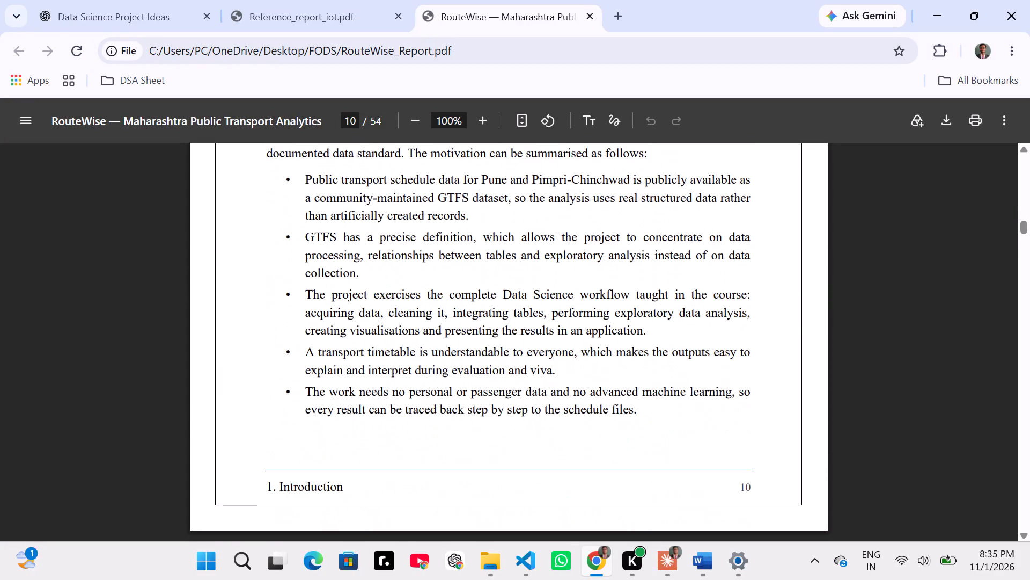
pyautogui.scroll(4, 457, 385)
pyautogui.scroll(-3, 457, 385)
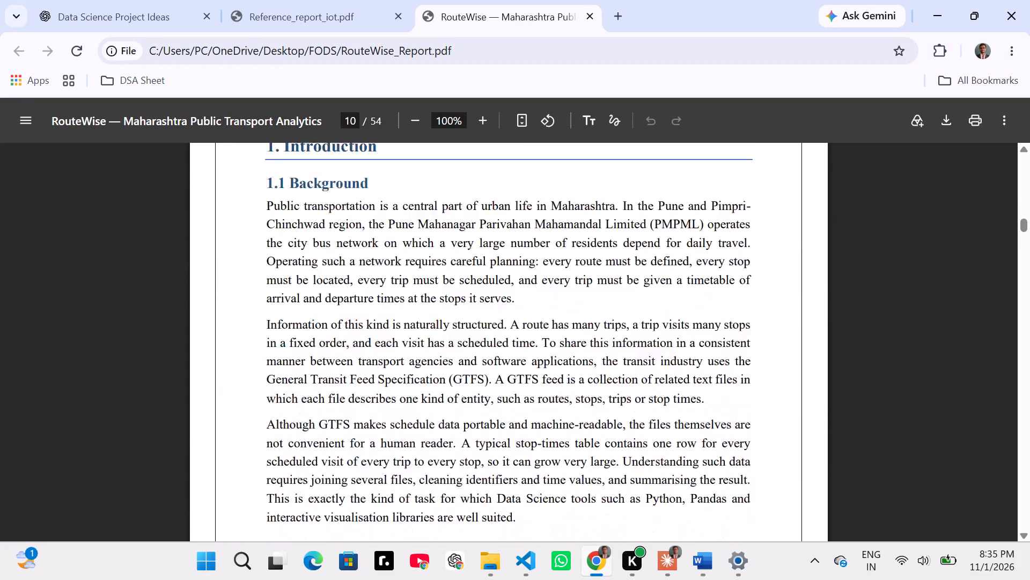
pyautogui.scroll(-9, 457, 385)
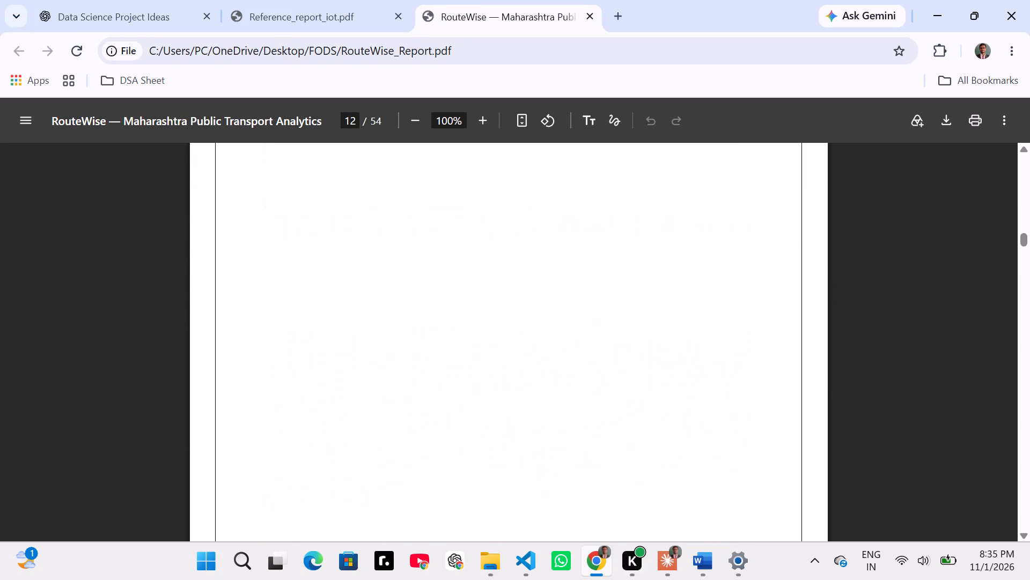
pyautogui.scroll(-10, 457, 385)
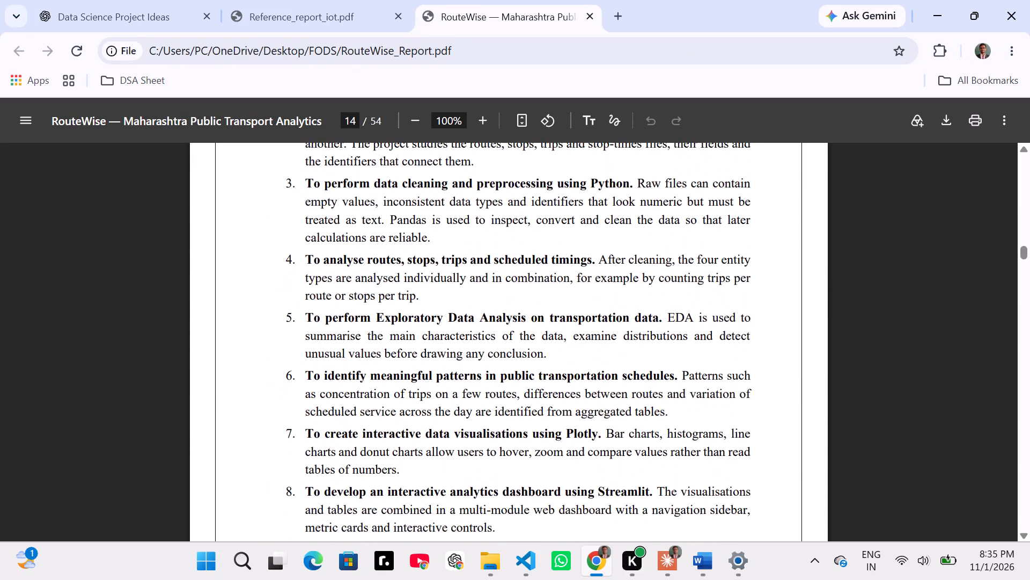
pyautogui.scroll(-4, 457, 385)
pyautogui.scroll(-6, 656, 452)
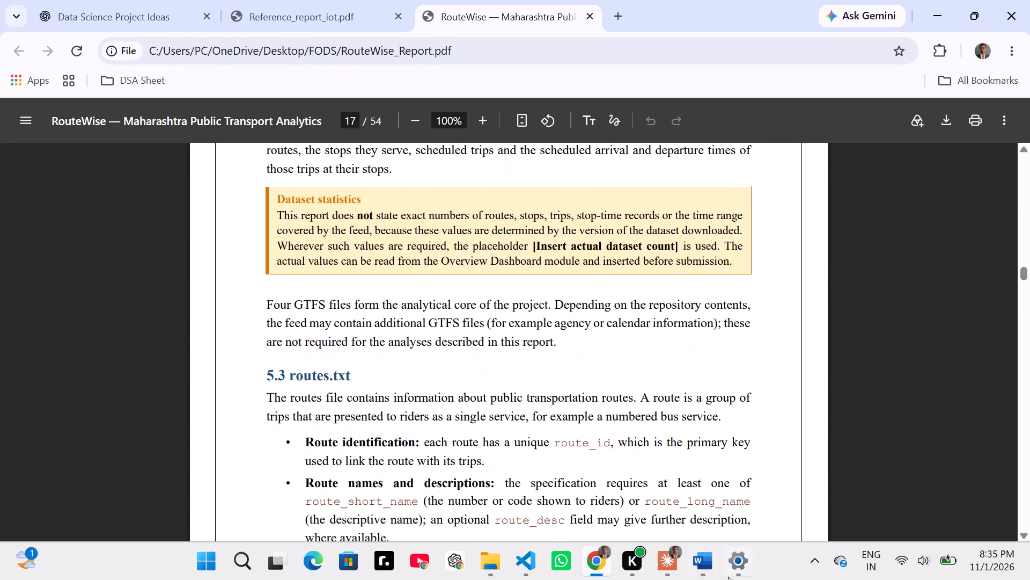
# Copy the RouteWise_Report Word document and PDF together from the Desktop's FODS folder in File Explorer.
pyautogui.click(492, 564)
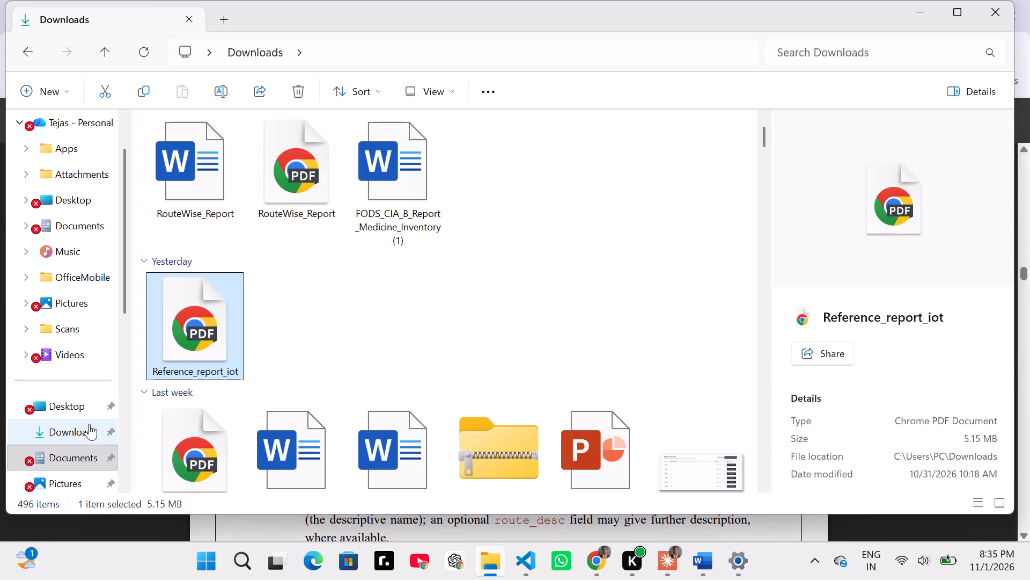
pyautogui.scroll(2, 65, 359)
pyautogui.click(82, 257)
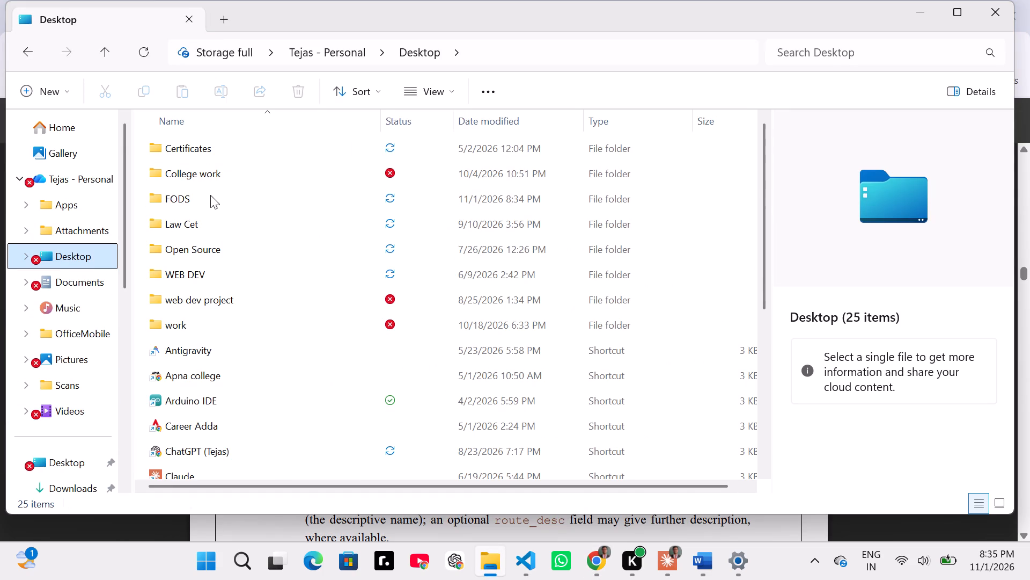
pyautogui.doubleClick(210, 195)
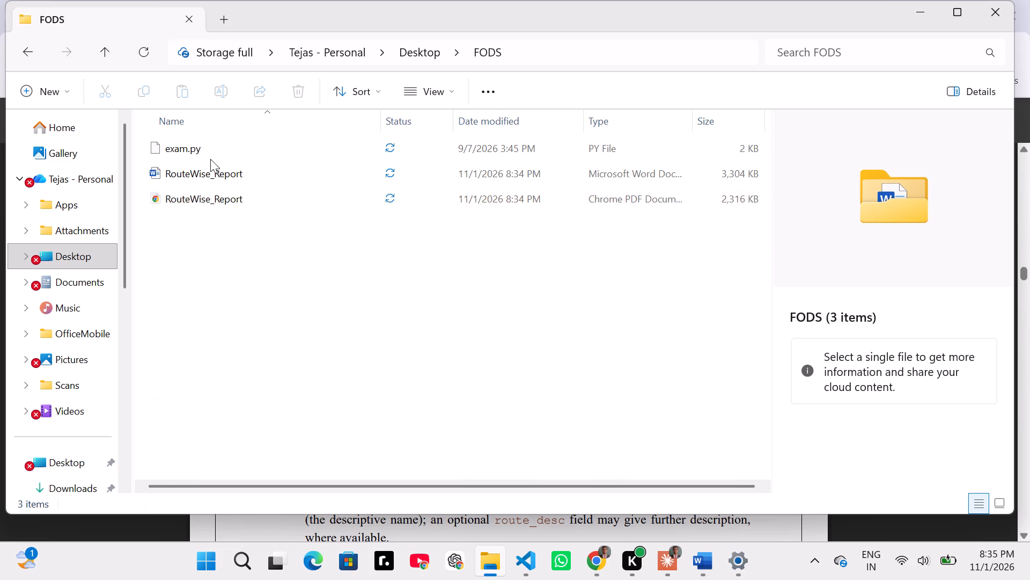
pyautogui.click(210, 171)
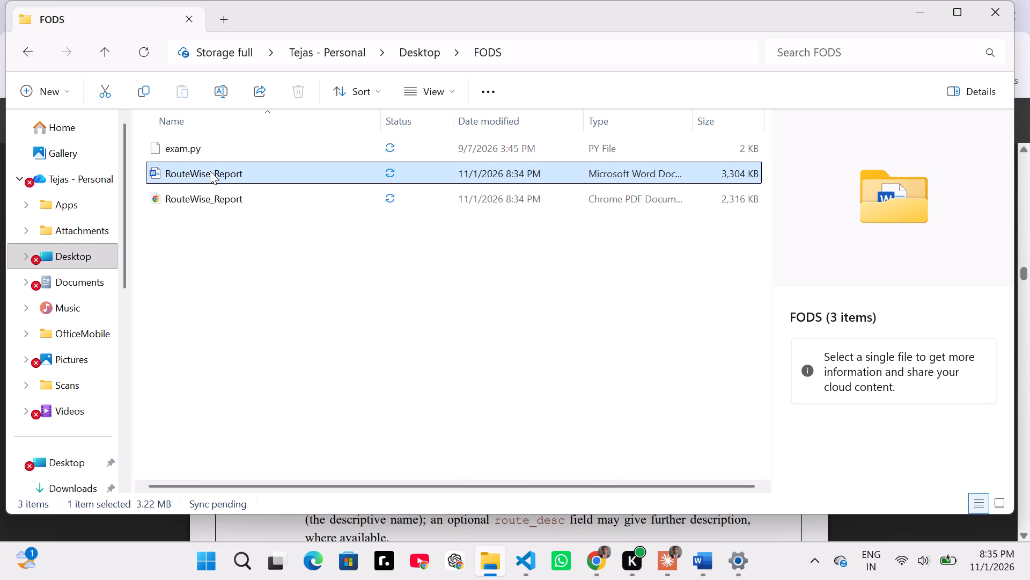
pyautogui.keyDown('ctrl'); pyautogui.click(197, 197); pyautogui.keyUp('ctrl')
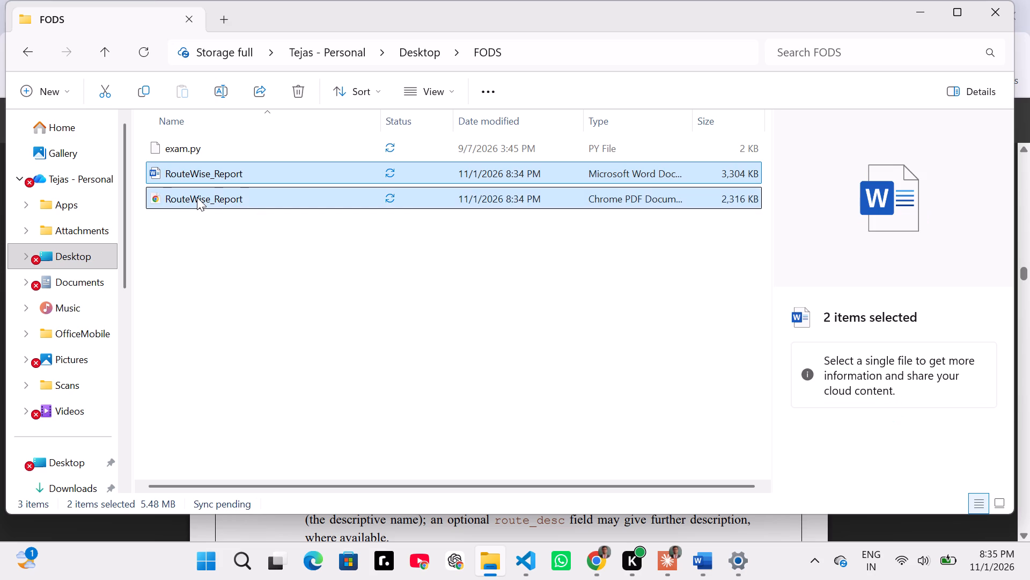
pyautogui.click(142, 95)
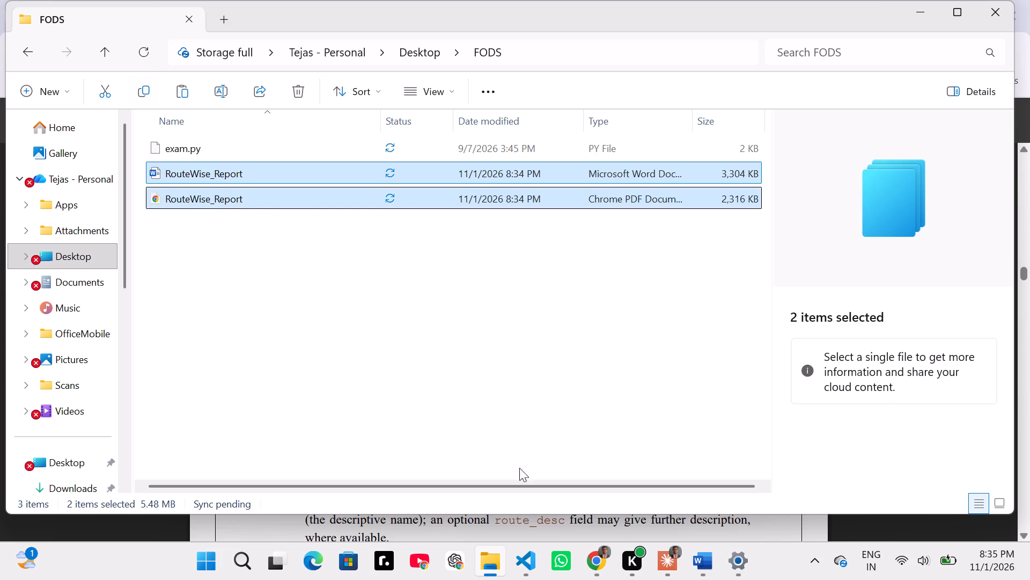
# Switch back to Chrome.
pyautogui.click(602, 564)
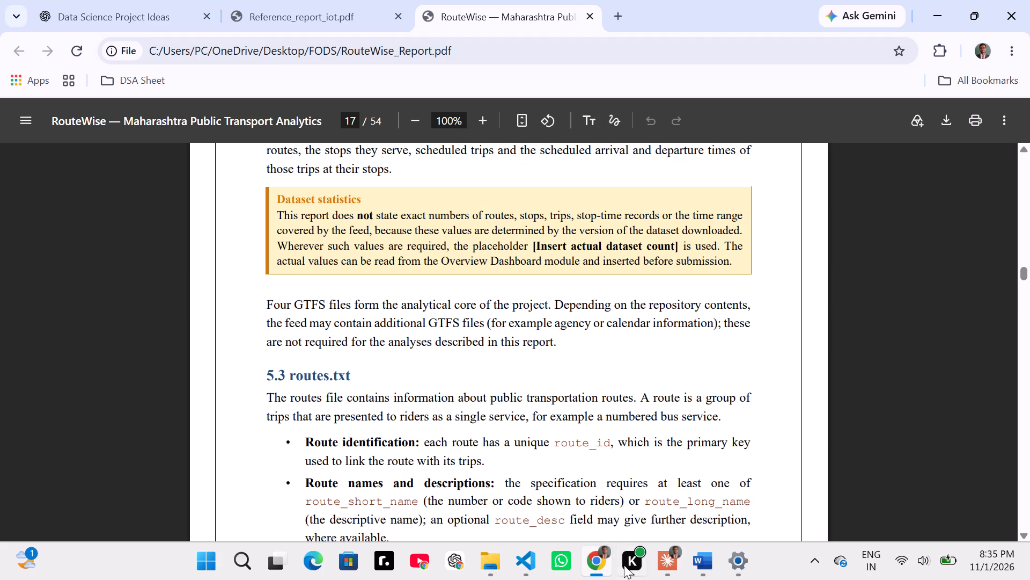